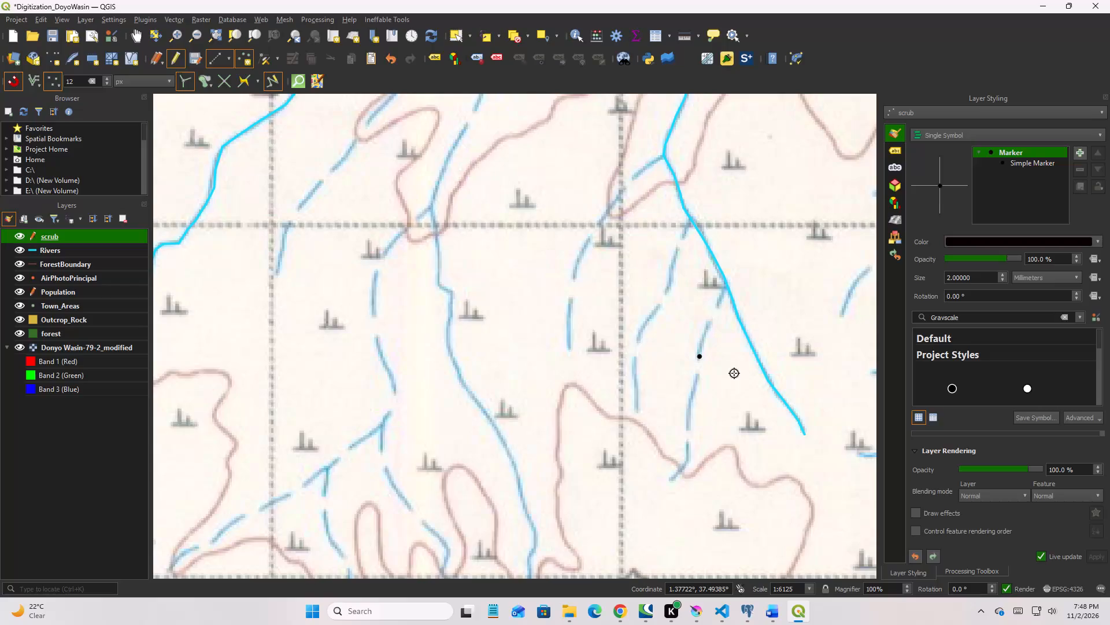
Undo the last scrub point, placed beside the dashed stream west of the eastern river branch.
{"action": "key", "text": "ctrl+z"}
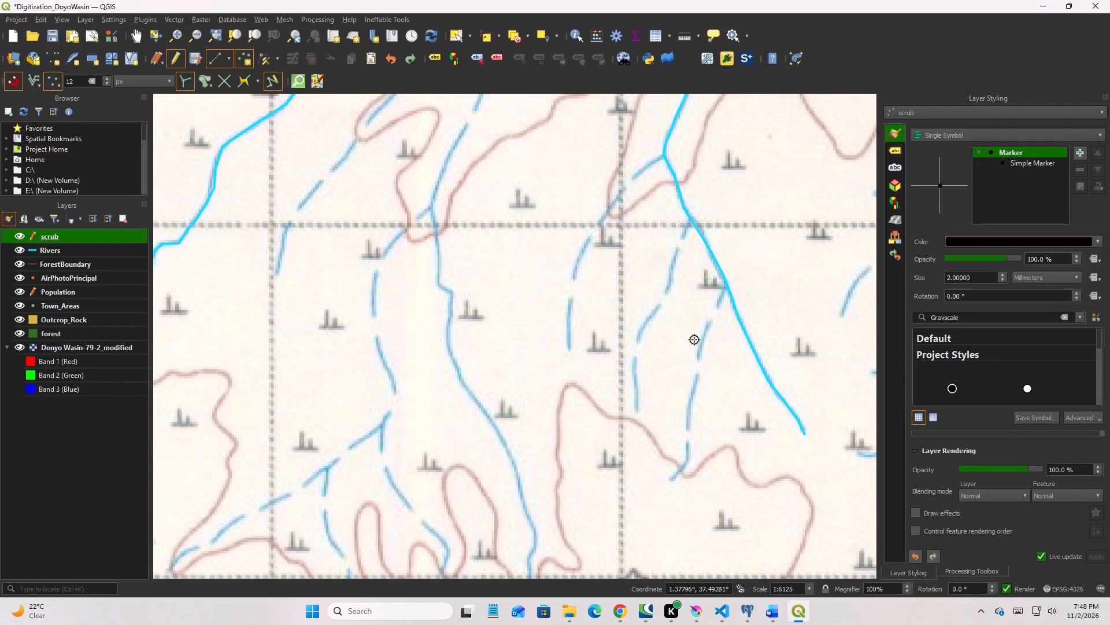
Add six scrub points on the map's scrub symbols around gridline 52 and the lower end of the eastern river branch.
{"action": "scroll", "coordinate": [659, 300], "scroll_direction": "down", "scroll_amount": 1}
{"action": "scroll", "coordinate": [694, 321], "scroll_direction": "up", "scroll_amount": 1}
{"action": "scroll", "coordinate": [732, 352], "scroll_direction": "down", "scroll_amount": 1}
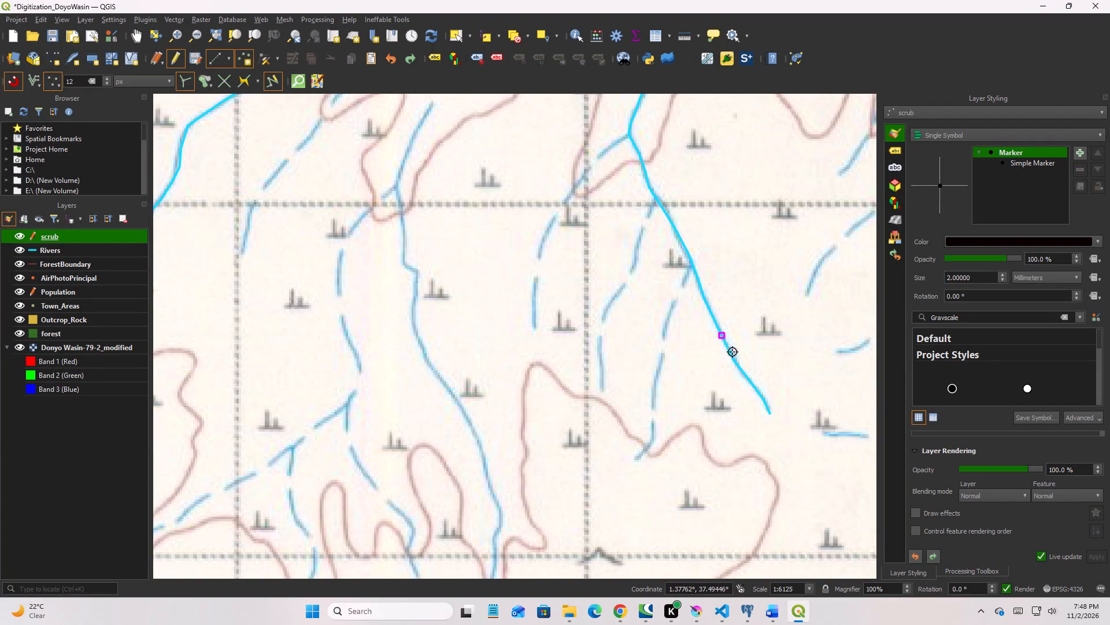
{"action": "scroll", "coordinate": [728, 372], "scroll_direction": "down", "scroll_amount": 2}
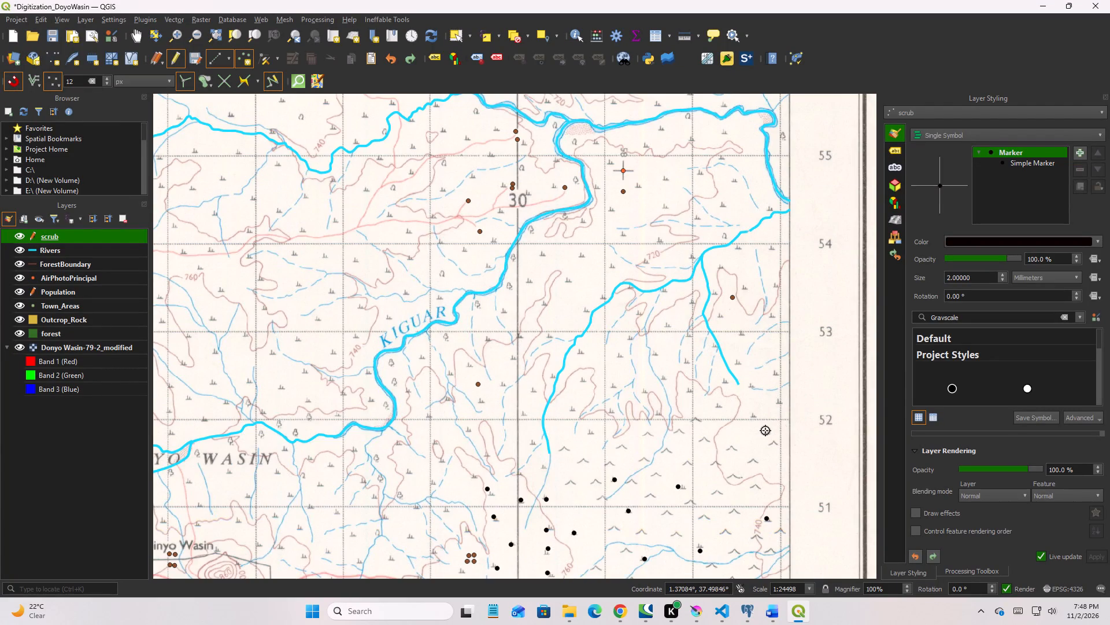
{"action": "left_click", "coordinate": [769, 435]}
{"action": "left_click", "coordinate": [750, 417]}
{"action": "left_click", "coordinate": [756, 391]}
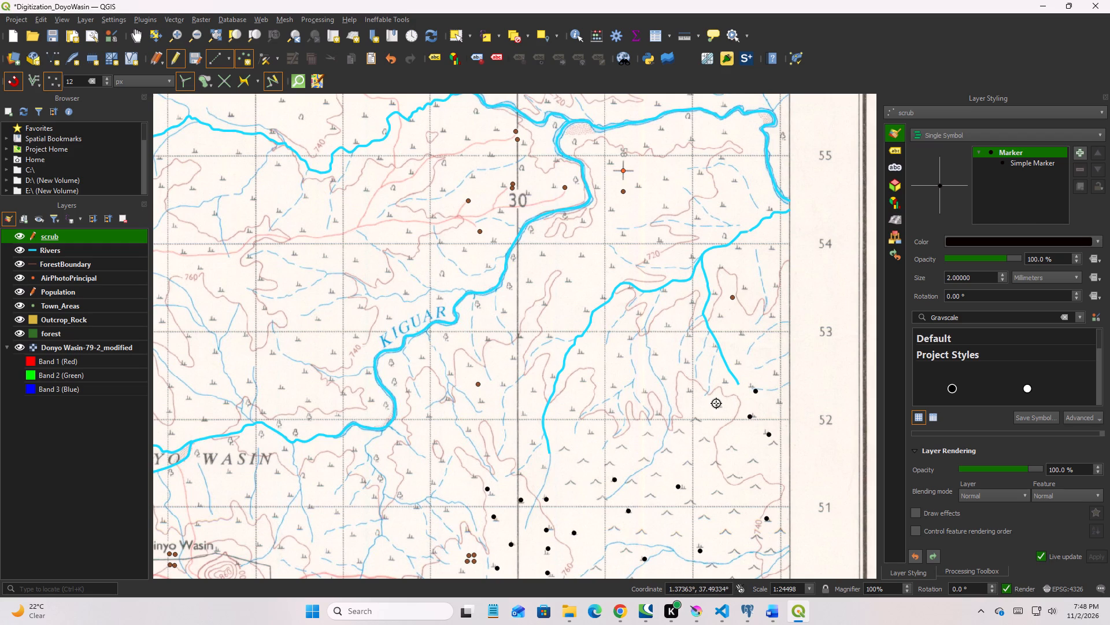
{"action": "left_click", "coordinate": [716, 403]}
{"action": "left_click", "coordinate": [728, 375]}
{"action": "left_click", "coordinate": [738, 362]}
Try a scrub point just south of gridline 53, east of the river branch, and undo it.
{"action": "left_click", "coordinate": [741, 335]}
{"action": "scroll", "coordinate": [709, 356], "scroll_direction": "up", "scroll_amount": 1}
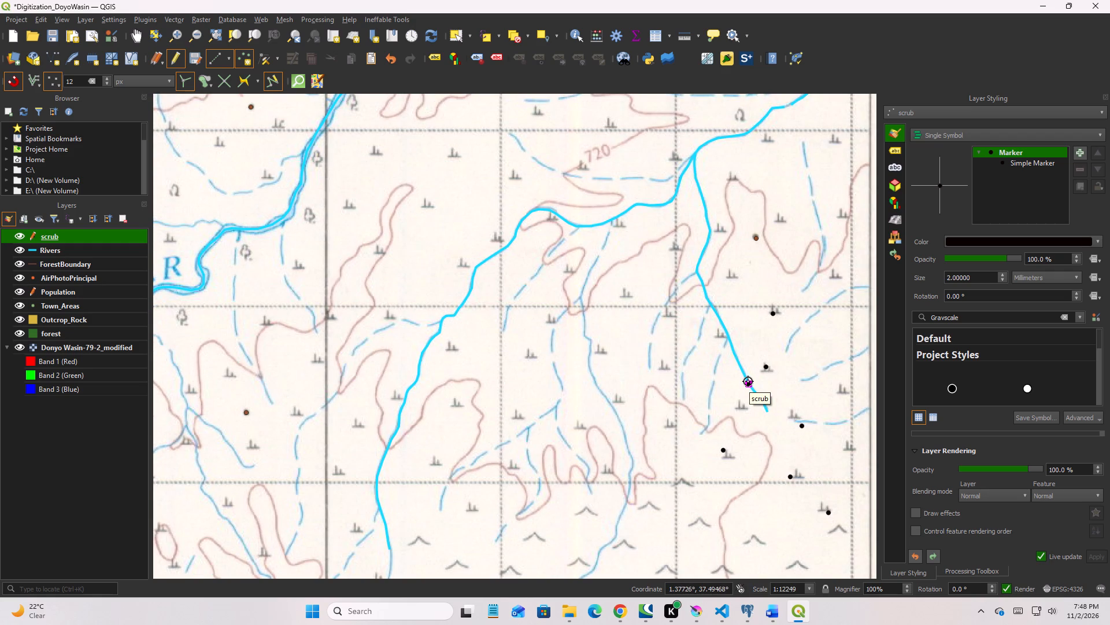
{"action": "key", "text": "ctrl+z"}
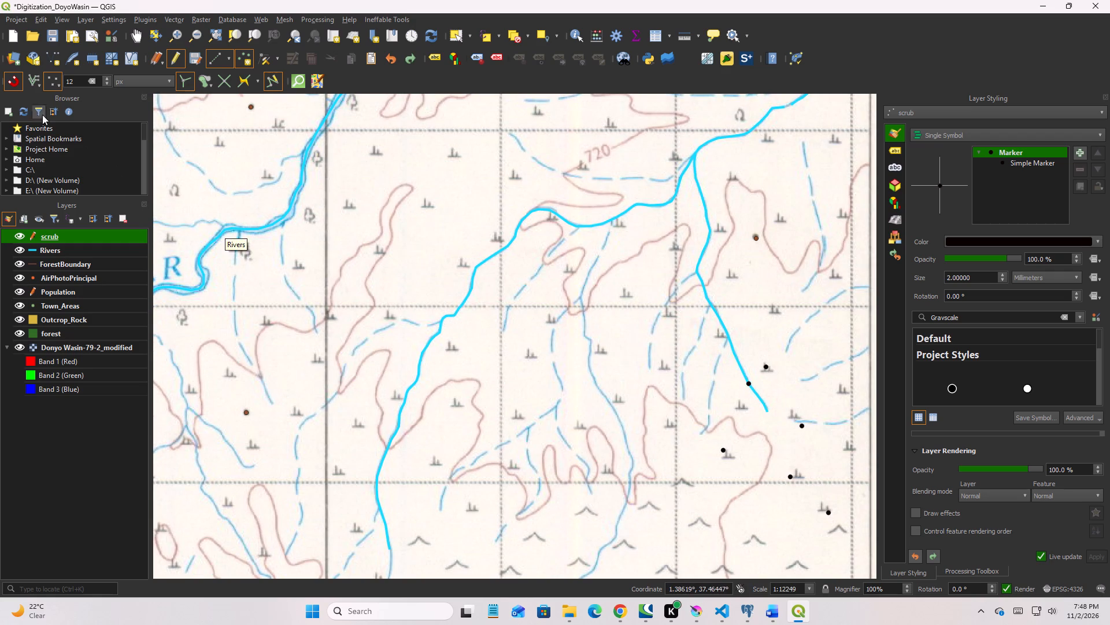
Turn off snapping for point digitizing.
{"action": "left_click", "coordinate": [18, 80]}
{"action": "key", "text": "Escape"}
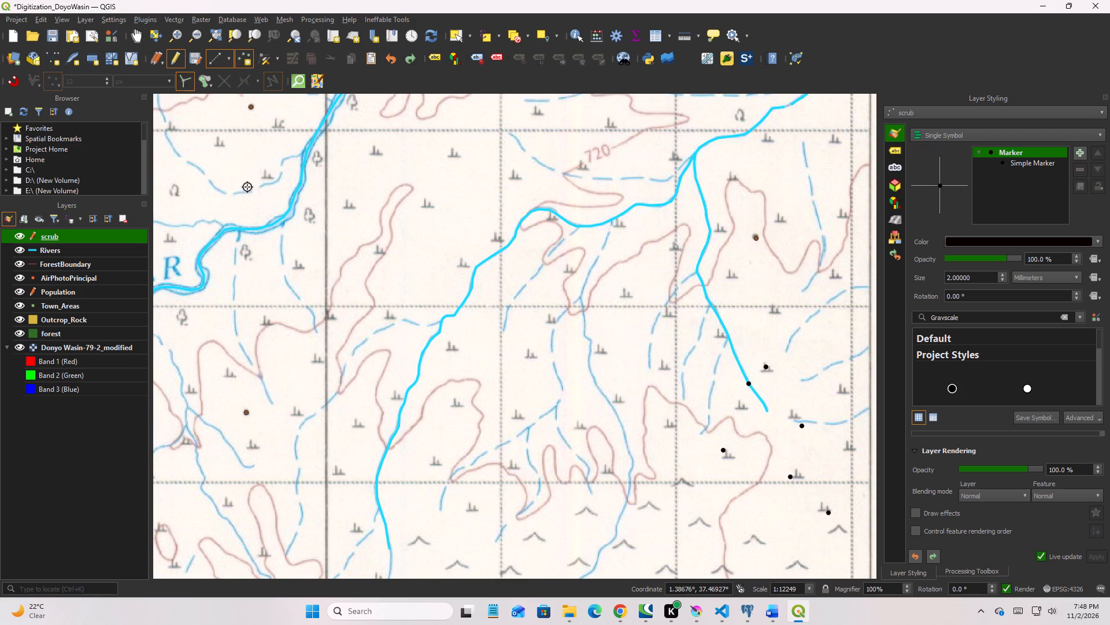
{"action": "key", "text": "Escape"}
{"action": "key", "text": "Escape"}
Add twelve scrub points on the scrub symbols between the two digitized river branches, from north of gridline 53 to south of gridline 52.
{"action": "left_click", "coordinate": [668, 427]}
{"action": "left_click_drag", "start_coordinate": [613, 397], "coordinate": [619, 393]}
{"action": "left_click", "coordinate": [674, 373]}
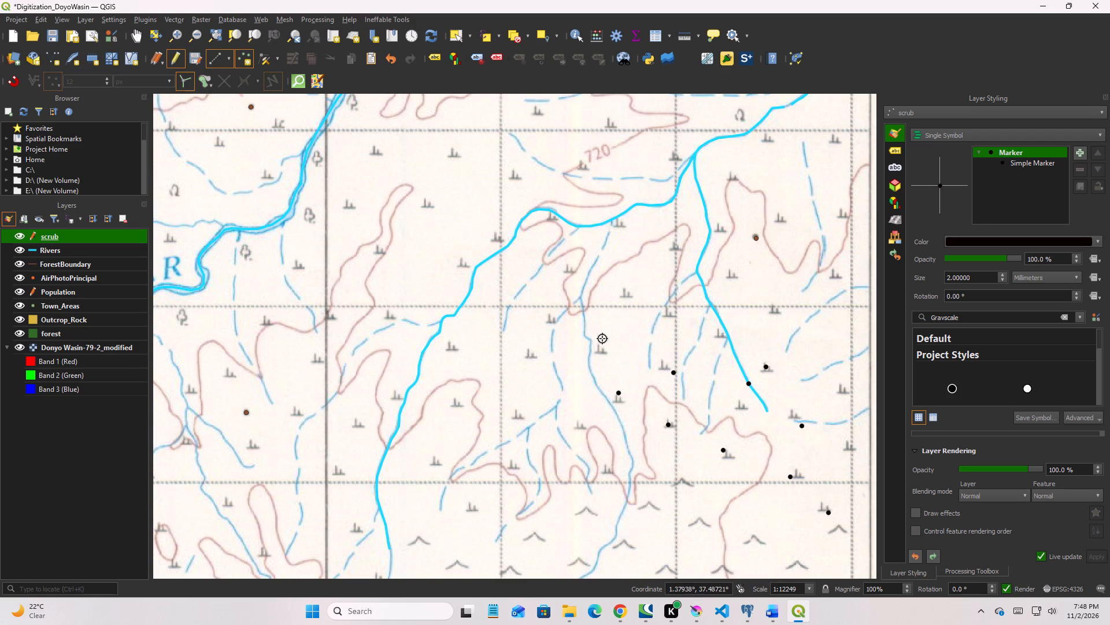
{"action": "left_click", "coordinate": [600, 348]}
{"action": "left_click", "coordinate": [566, 267]}
{"action": "left_click", "coordinate": [549, 319]}
{"action": "left_click", "coordinate": [531, 358]}
{"action": "left_click", "coordinate": [516, 417]}
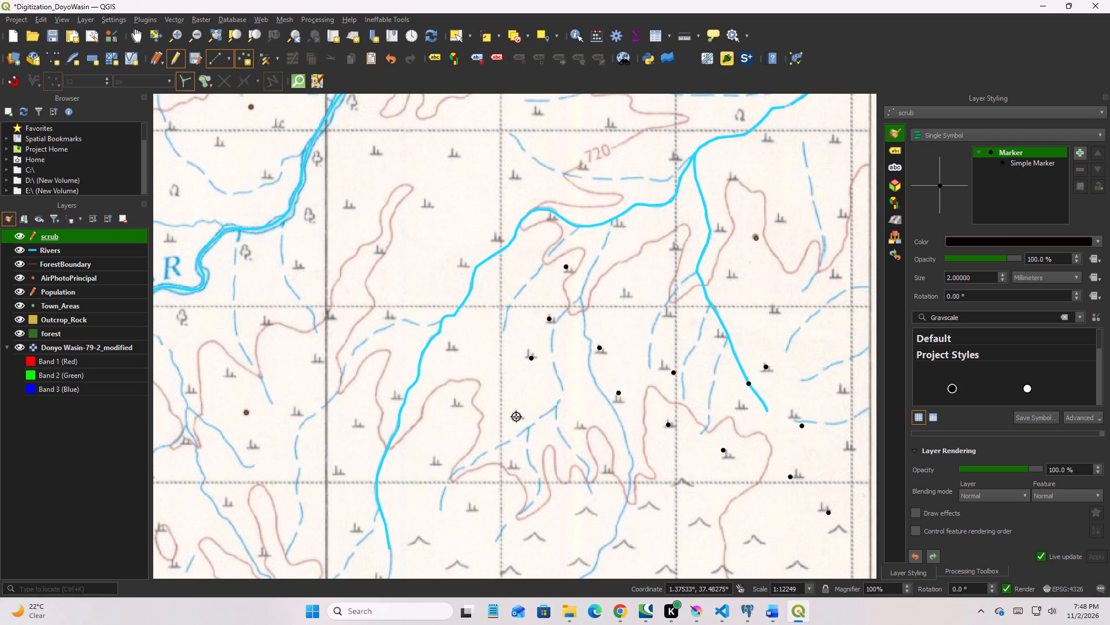
{"action": "left_click", "coordinate": [587, 428]}
{"action": "left_click", "coordinate": [609, 472]}
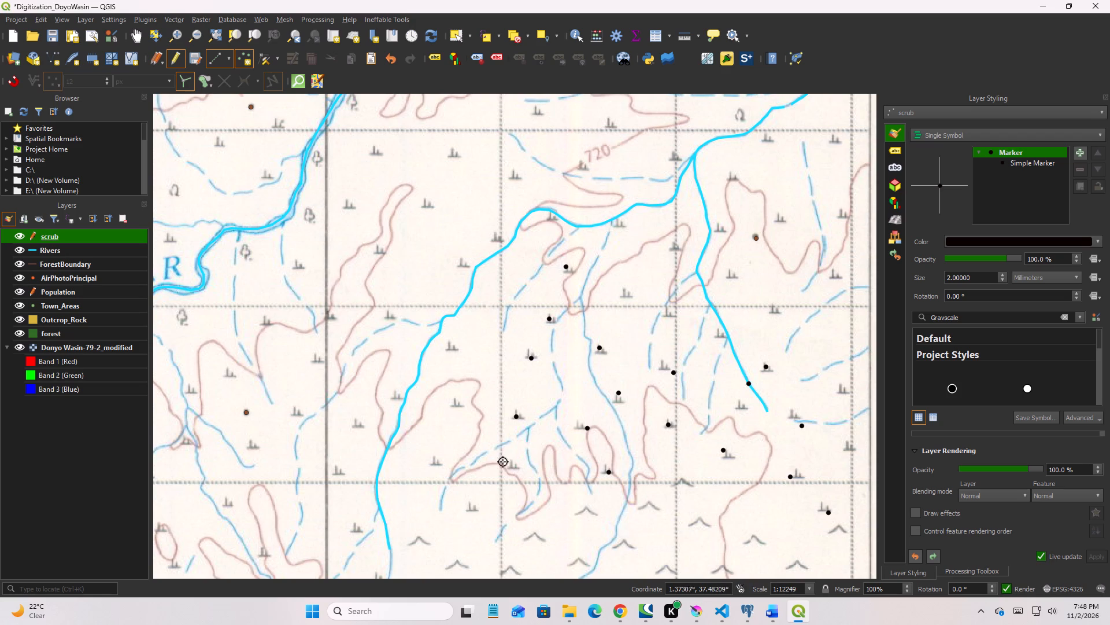
{"action": "left_click", "coordinate": [509, 466]}
{"action": "left_click", "coordinate": [472, 504]}
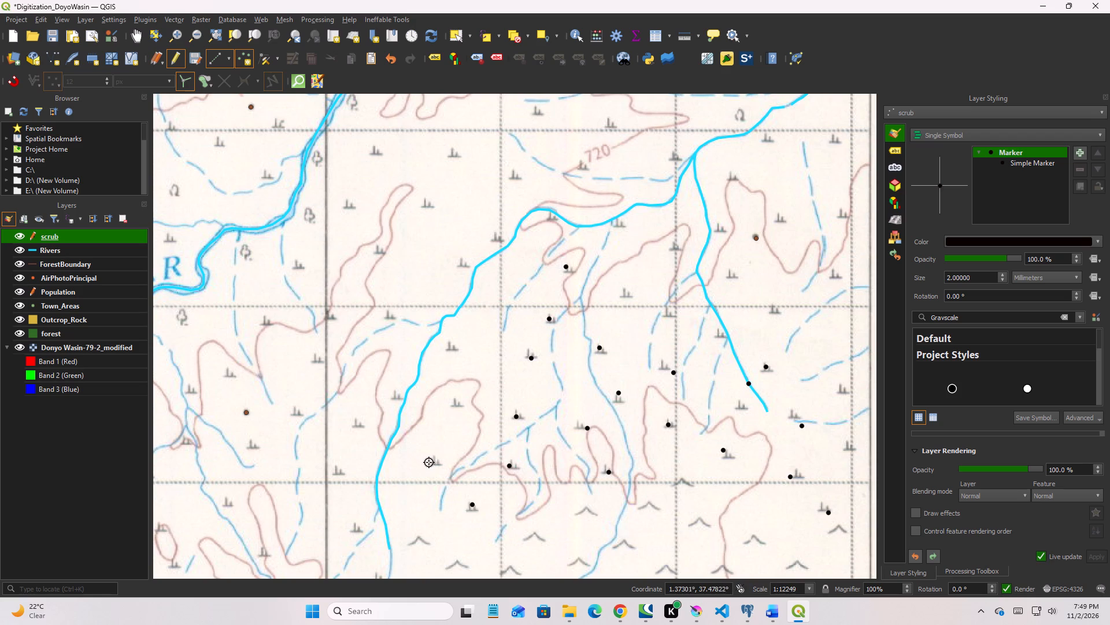
Add ten scrub points along both sides of the western river branch and west of it, mostly between gridlines 52 and 53.
{"action": "left_click", "coordinate": [430, 463]}
{"action": "left_click", "coordinate": [349, 477]}
{"action": "left_click", "coordinate": [360, 533]}
{"action": "left_click", "coordinate": [356, 429]}
{"action": "left_click", "coordinate": [389, 397]}
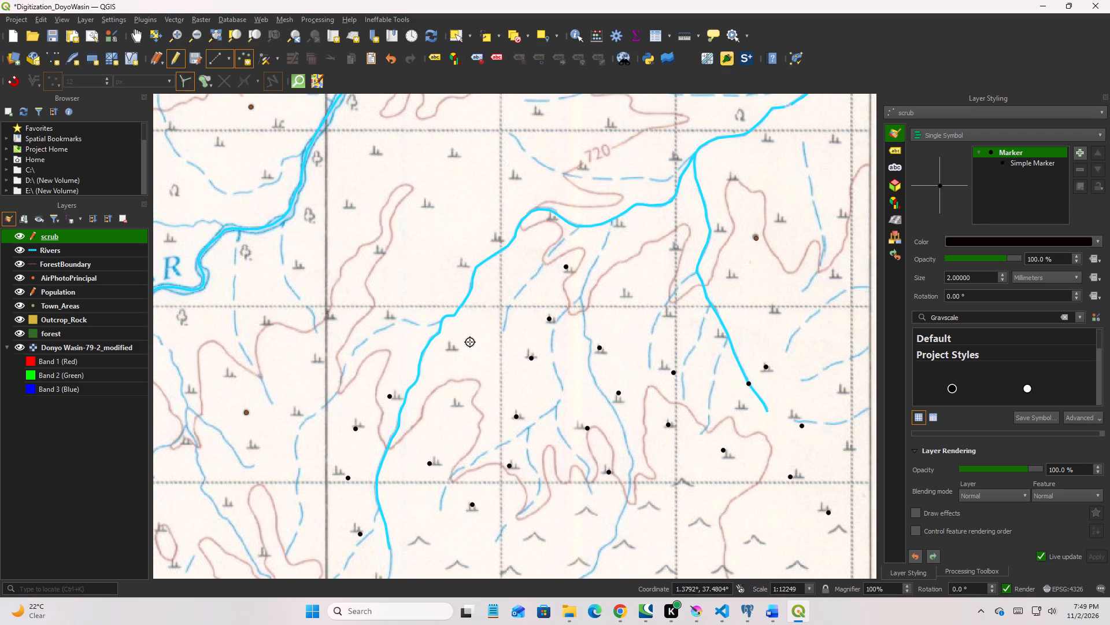
{"action": "left_click", "coordinate": [455, 347]}
{"action": "left_click_drag", "start_coordinate": [458, 394], "coordinate": [458, 411]}
{"action": "left_click", "coordinate": [312, 359]}
{"action": "left_click", "coordinate": [294, 411]}
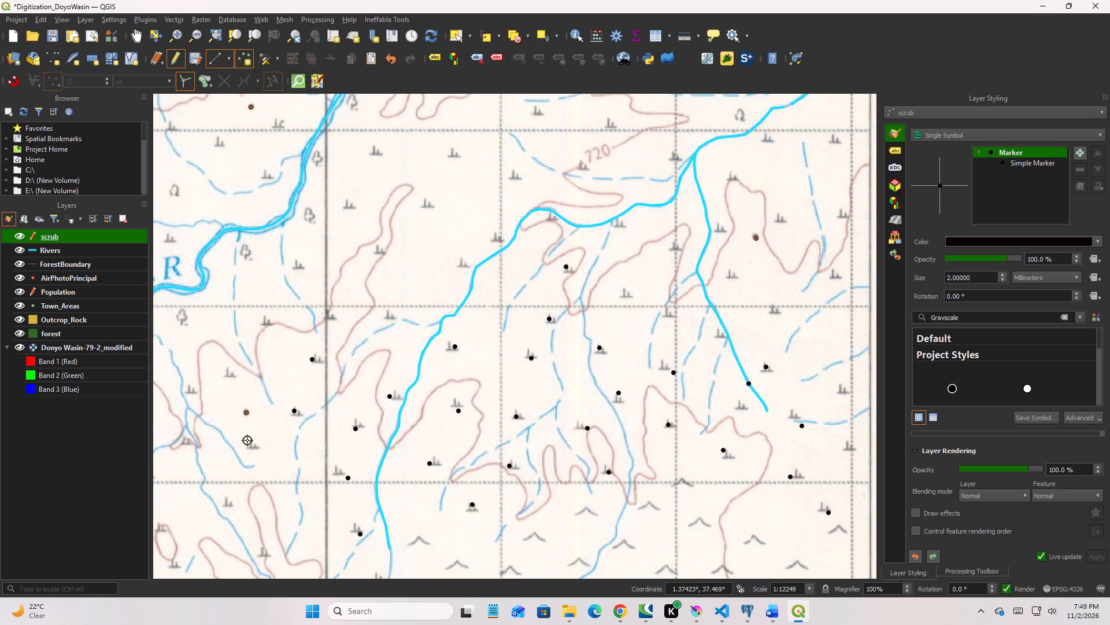
{"action": "left_click", "coordinate": [251, 446]}
Add eleven scrub points between the western river branch and the Kiguar river, from south of gridline 54 to south of gridline 53.
{"action": "left_click", "coordinate": [375, 246]}
{"action": "left_click", "coordinate": [378, 318]}
{"action": "left_click", "coordinate": [467, 260]}
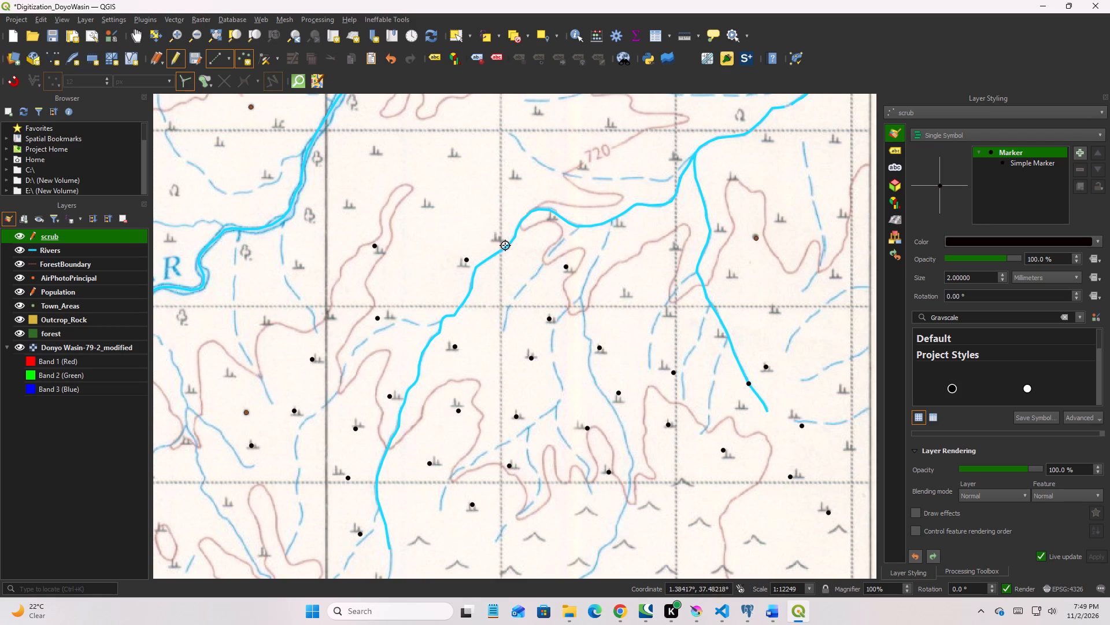
{"action": "left_click", "coordinate": [505, 245]}
{"action": "left_click", "coordinate": [426, 210]}
{"action": "left_click", "coordinate": [343, 205]}
{"action": "left_click", "coordinate": [376, 145]}
{"action": "left_click", "coordinate": [302, 261]}
{"action": "left_click", "coordinate": [272, 321]}
{"action": "left_click", "coordinate": [233, 376]}
{"action": "left_click", "coordinate": [190, 392]}
Add eleven scrub points around the eastern river branch near gridlines 53 and 54, out to the map sheet's eastern edge.
{"action": "middle_click_drag", "start_coordinate": [324, 317], "coordinate": [243, 326]}
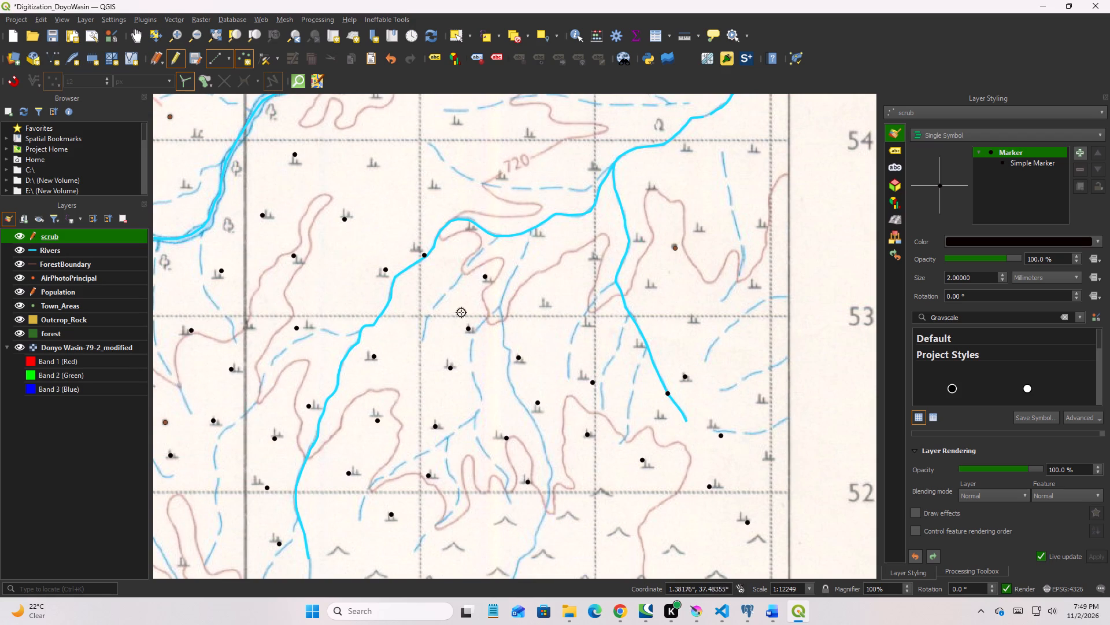
{"action": "left_click", "coordinate": [548, 306]}
{"action": "left_click", "coordinate": [585, 321]}
{"action": "left_click", "coordinate": [652, 278]}
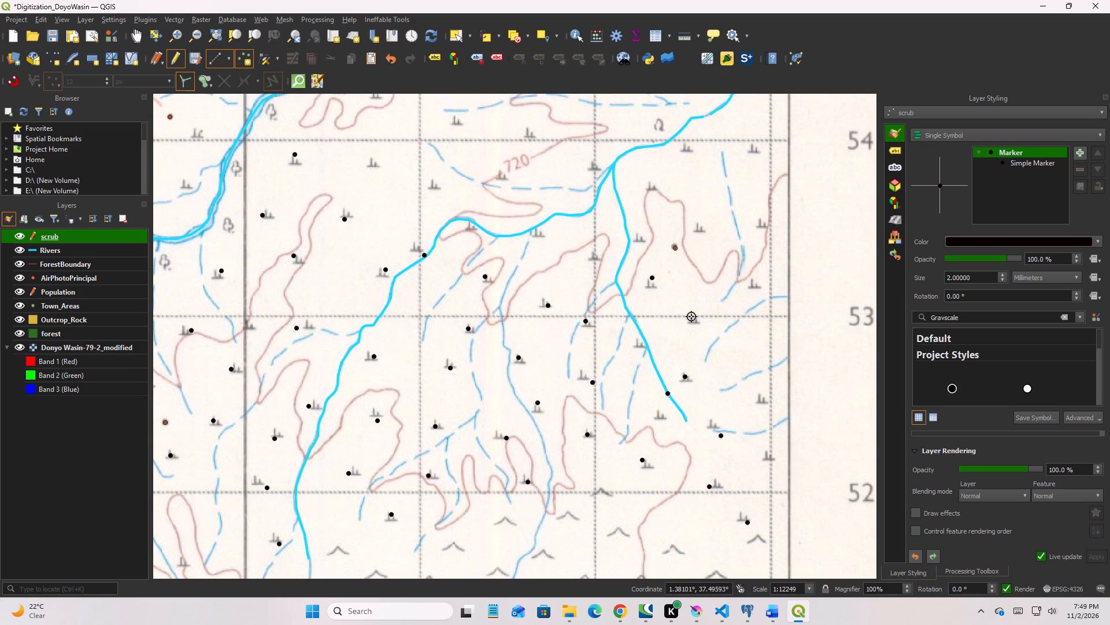
{"action": "left_click", "coordinate": [691, 317]}
{"action": "left_click", "coordinate": [754, 290]}
{"action": "left_click", "coordinate": [697, 225]}
{"action": "left_click", "coordinate": [758, 225]}
{"action": "left_click", "coordinate": [758, 151]}
{"action": "left_click", "coordinate": [683, 152]}
{"action": "left_click", "coordinate": [643, 191]}
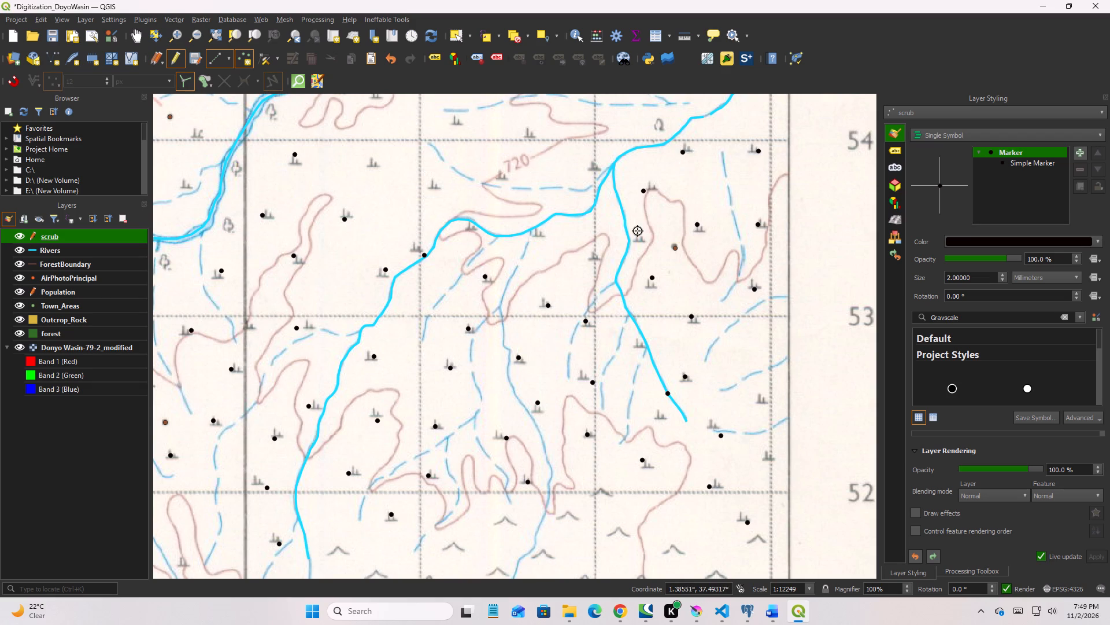
{"action": "left_click", "coordinate": [638, 231]}
Add seven scrub points on the symbols around the 720 contour and the river bend south of gridline 54.
{"action": "left_click", "coordinate": [604, 257]}
{"action": "left_click", "coordinate": [539, 233]}
{"action": "left_click", "coordinate": [502, 178]}
{"action": "left_click", "coordinate": [470, 230]}
{"action": "left_click", "coordinate": [437, 187]}
{"action": "left_click", "coordinate": [454, 129]}
{"action": "left_click", "coordinate": [542, 131]}
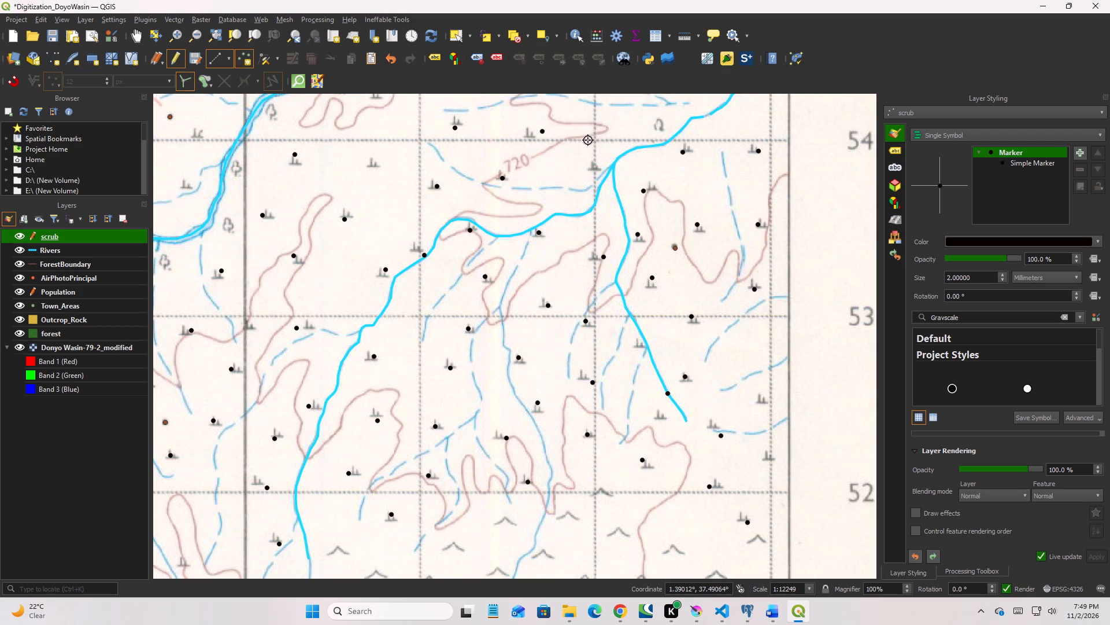
Add four scrub points on the symbols around gridline 54, between the Kiguar river bend and the 720 contour.
{"action": "middle_click_drag", "start_coordinate": [587, 141], "coordinate": [775, 162]}
{"action": "middle_click_drag", "start_coordinate": [602, 197], "coordinate": [589, 310]}
{"action": "left_click", "coordinate": [549, 292]}
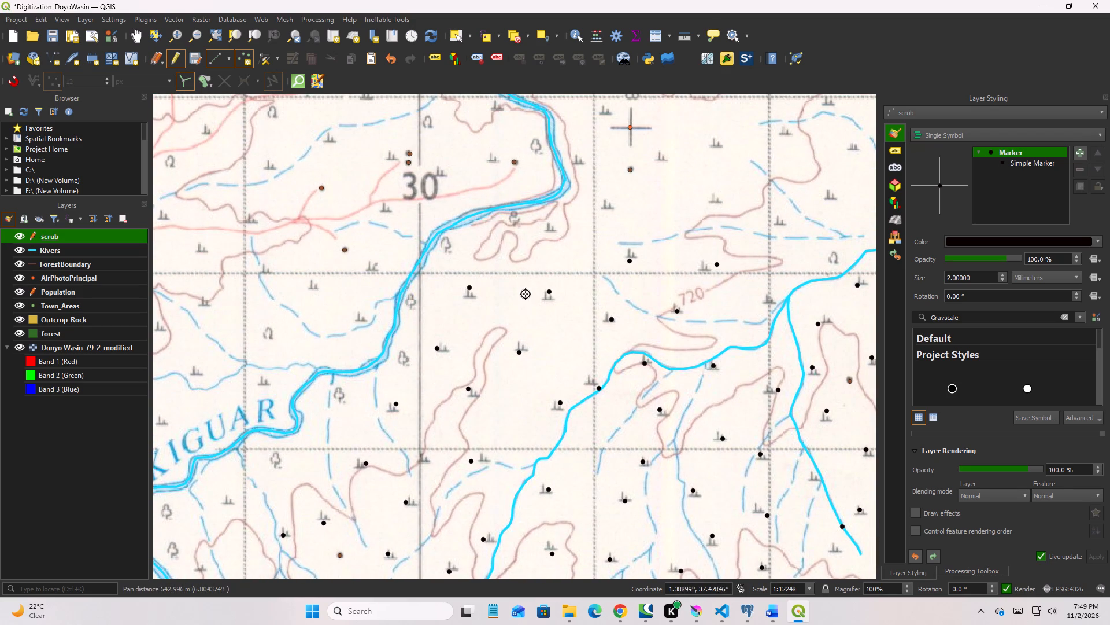
{"action": "left_click", "coordinate": [547, 226]}
{"action": "left_click", "coordinate": [612, 209]}
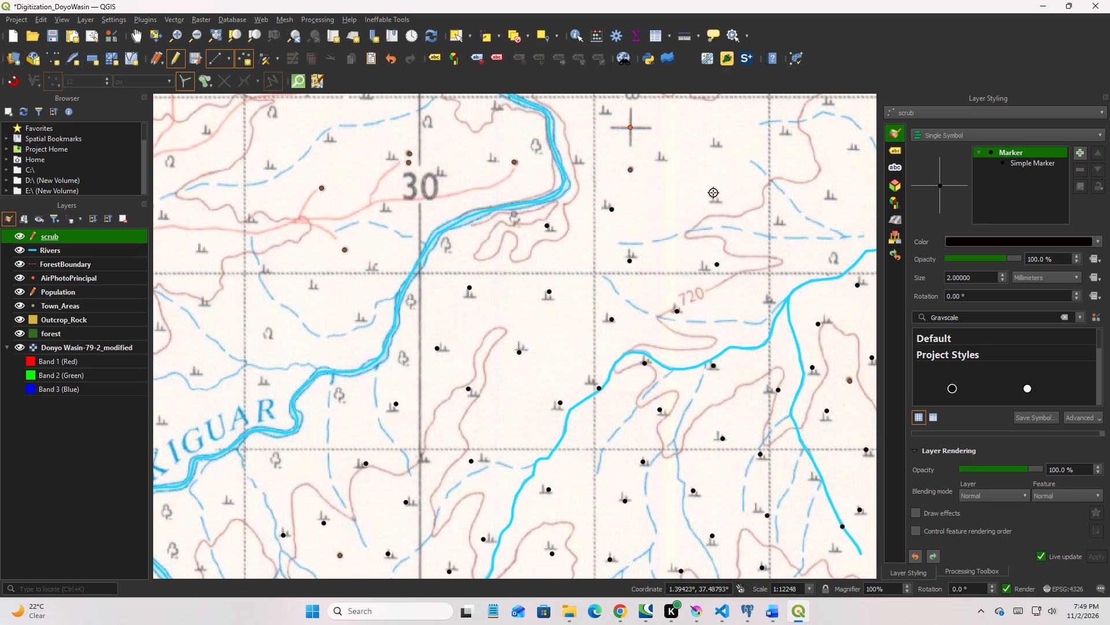
{"action": "left_click", "coordinate": [713, 193]}
Add seven scrub points between gridlines 54 and 55, from the air-photo principal point cross to the map sheet's eastern edge.
{"action": "middle_click_drag", "start_coordinate": [713, 223], "coordinate": [315, 231]}
{"action": "middle_click_drag", "start_coordinate": [319, 231], "coordinate": [351, 288]}
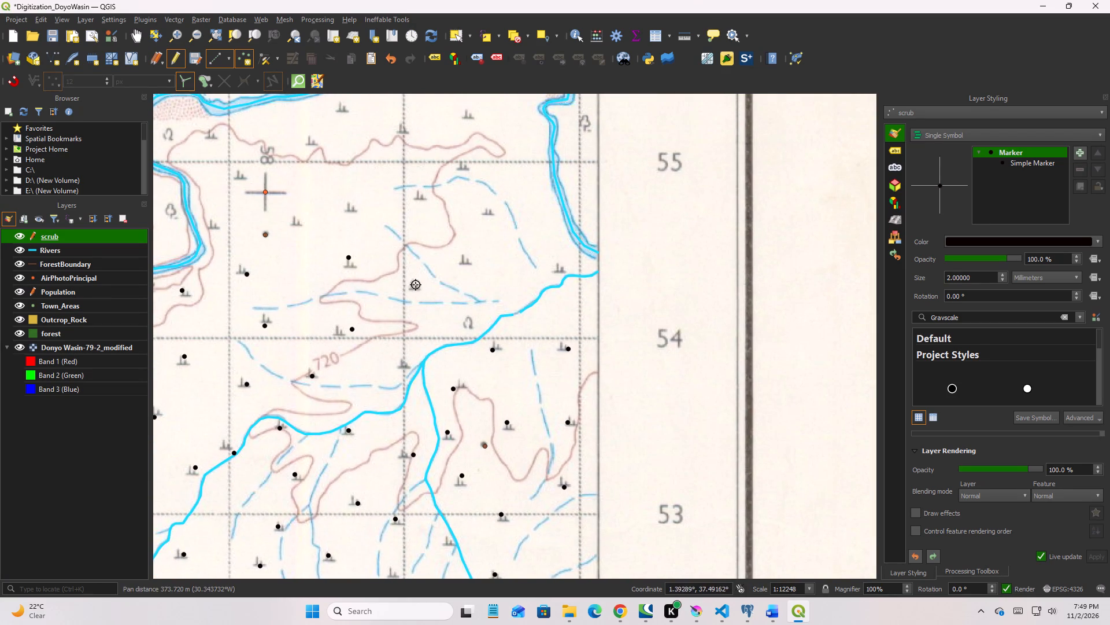
{"action": "left_click", "coordinate": [416, 286]}
{"action": "left_click", "coordinate": [469, 255]}
{"action": "left_click", "coordinate": [560, 270]}
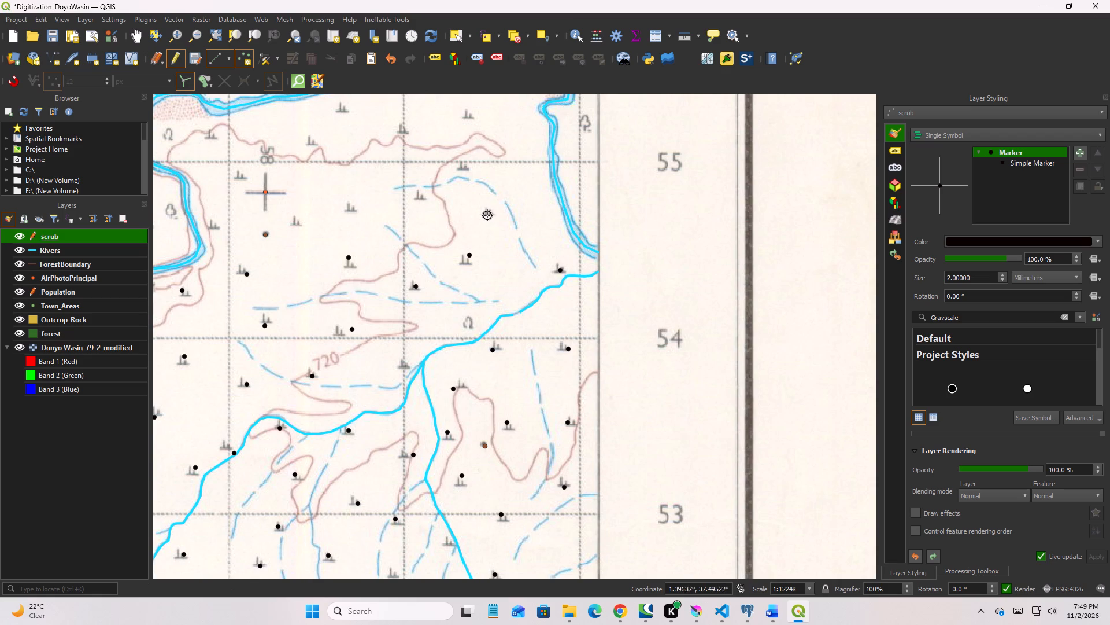
{"action": "left_click", "coordinate": [487, 215]}
{"action": "left_click", "coordinate": [419, 196]}
{"action": "left_click", "coordinate": [359, 208]}
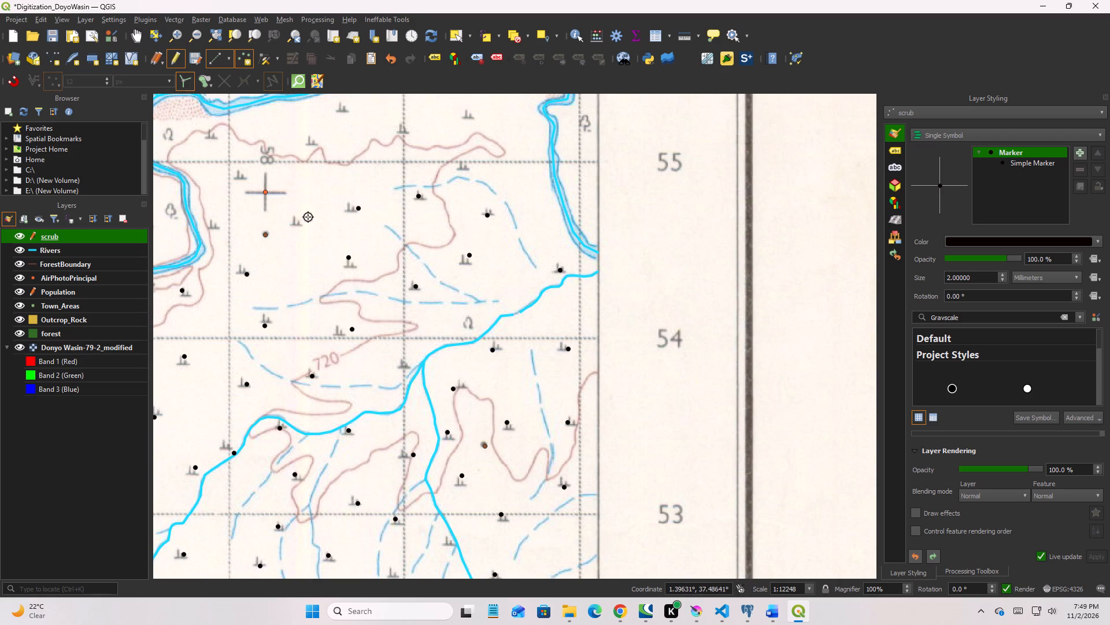
{"action": "left_click", "coordinate": [301, 219]}
Add ten scrub points on both sides of the east-west river, from just south of gridline 55 up to gridline 56.
{"action": "middle_click_drag", "start_coordinate": [351, 248], "coordinate": [353, 451]}
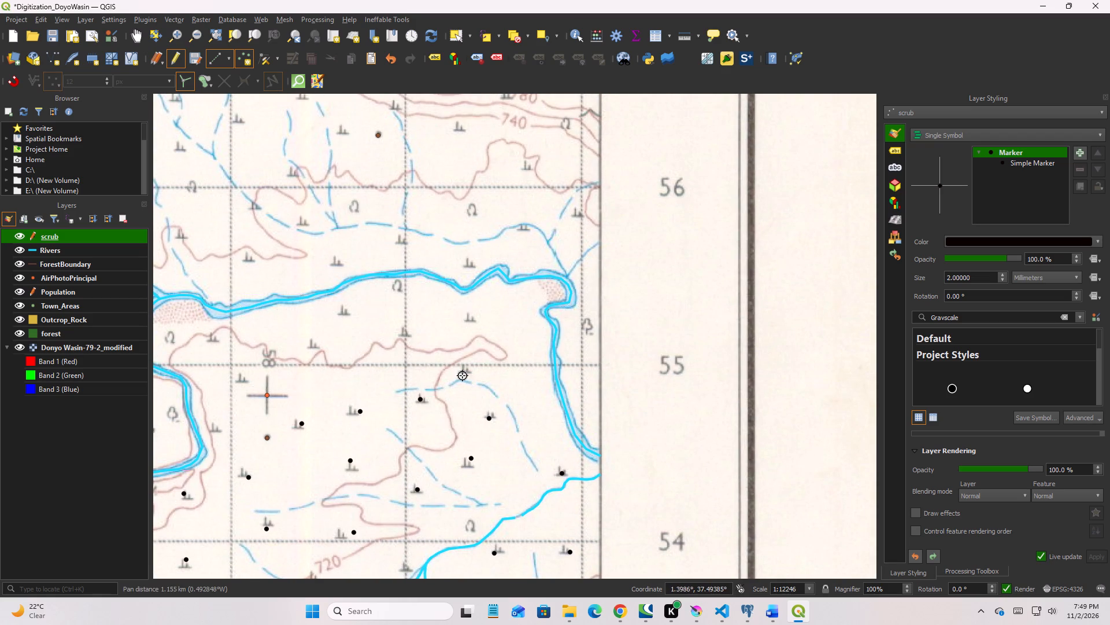
{"action": "left_click", "coordinate": [462, 376]}
{"action": "left_click", "coordinate": [404, 333]}
{"action": "left_click", "coordinate": [308, 343]}
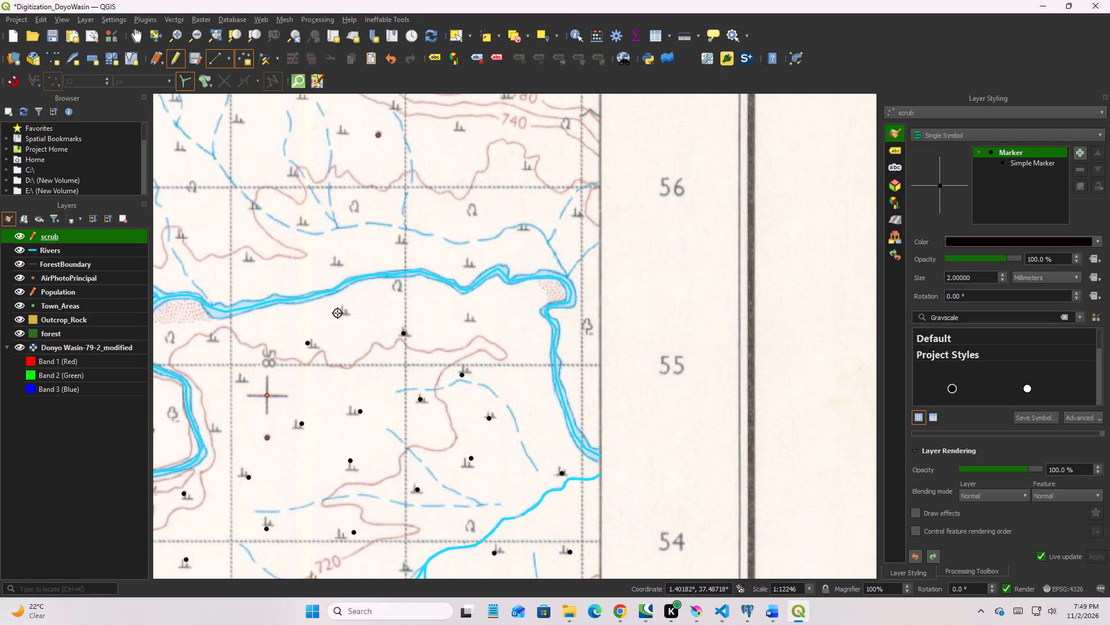
{"action": "left_click", "coordinate": [342, 313]}
{"action": "left_click", "coordinate": [334, 266]}
{"action": "left_click", "coordinate": [401, 248]}
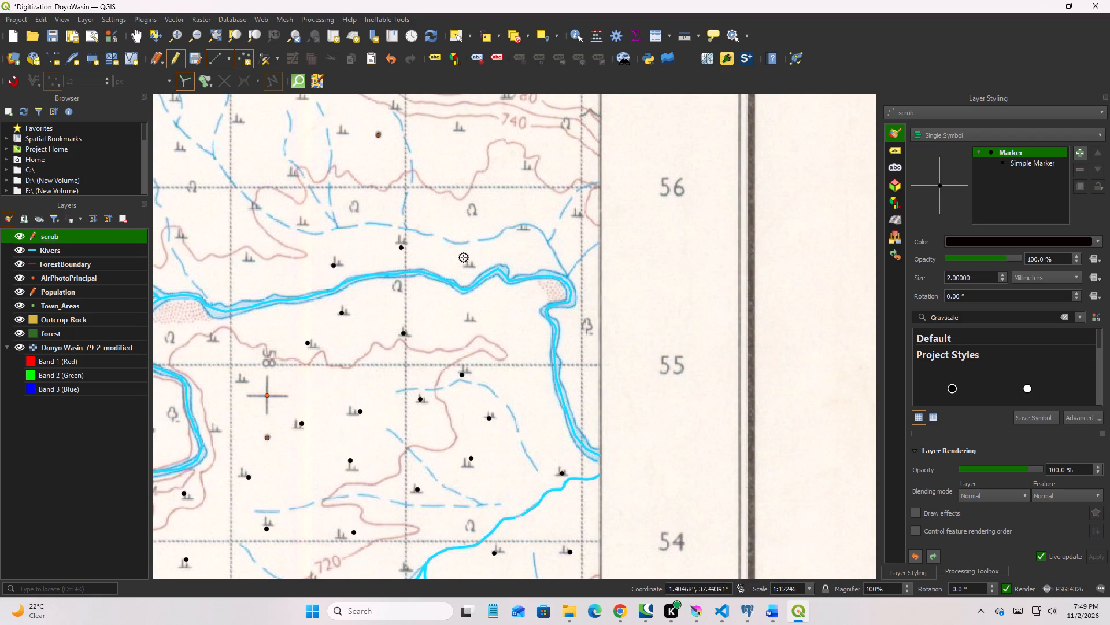
{"action": "left_click", "coordinate": [464, 258]}
{"action": "left_click", "coordinate": [479, 319]}
{"action": "left_click", "coordinate": [520, 234]}
{"action": "left_click", "coordinate": [580, 211]}
Add six scrub points north of the east-west river, two beyond gridline 56 near the 740 contour and four near the 720 contour.
{"action": "middle_click_drag", "start_coordinate": [487, 249], "coordinate": [512, 374]}
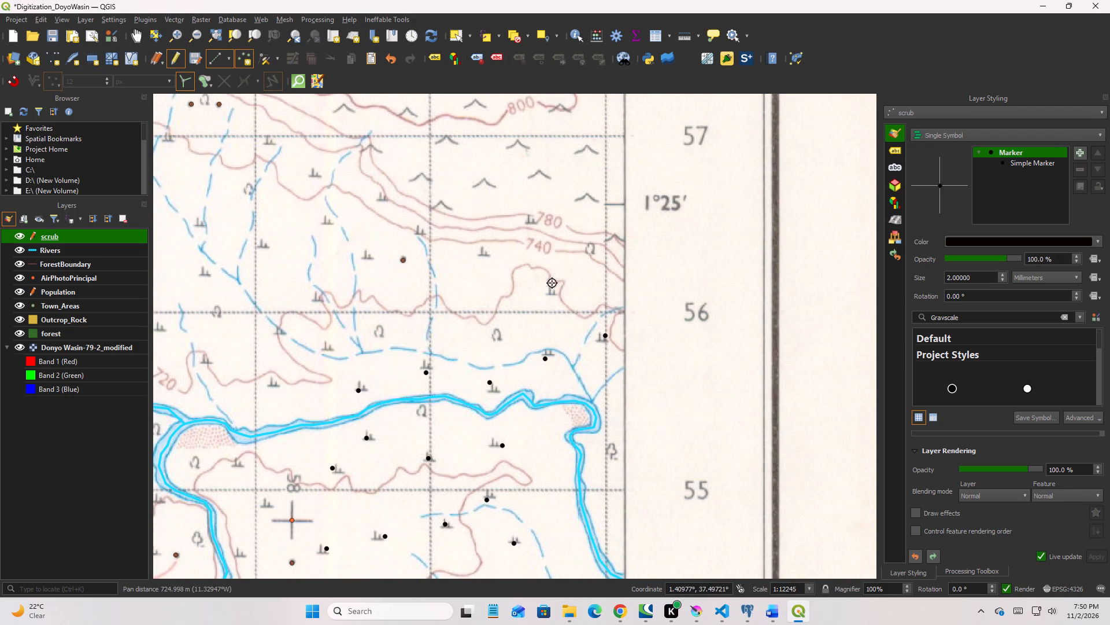
{"action": "left_click", "coordinate": [552, 283]}
{"action": "left_click", "coordinate": [482, 254]}
{"action": "middle_click_drag", "start_coordinate": [402, 361], "coordinate": [545, 287]}
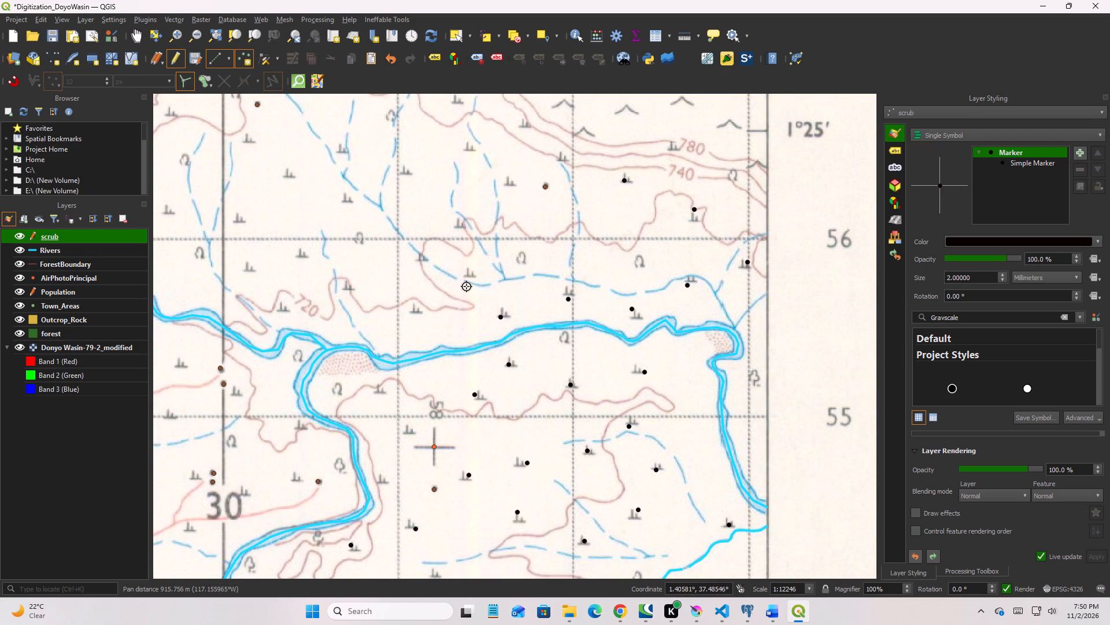
{"action": "left_click", "coordinate": [472, 280]}
{"action": "left_click", "coordinate": [414, 312]}
{"action": "left_click", "coordinate": [419, 253]}
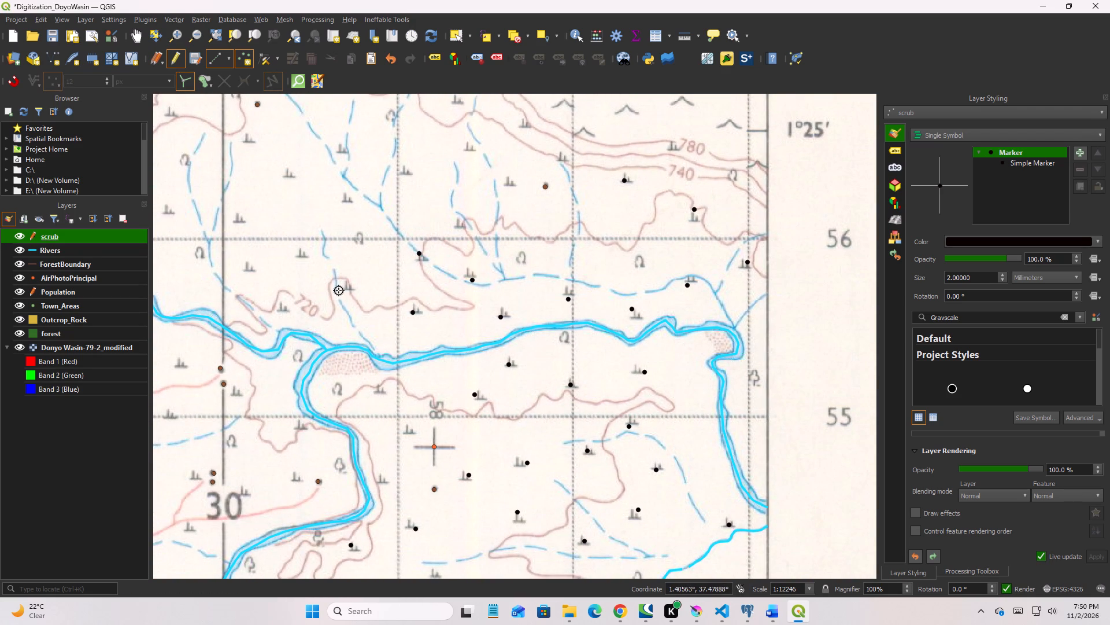
{"action": "left_click", "coordinate": [339, 291]}
Add thirteen scrub points around the river bend south of the sand area, three east of it and ten west around the 30 label.
{"action": "middle_click_drag", "start_coordinate": [411, 357], "coordinate": [776, 308]}
{"action": "left_click", "coordinate": [749, 343]}
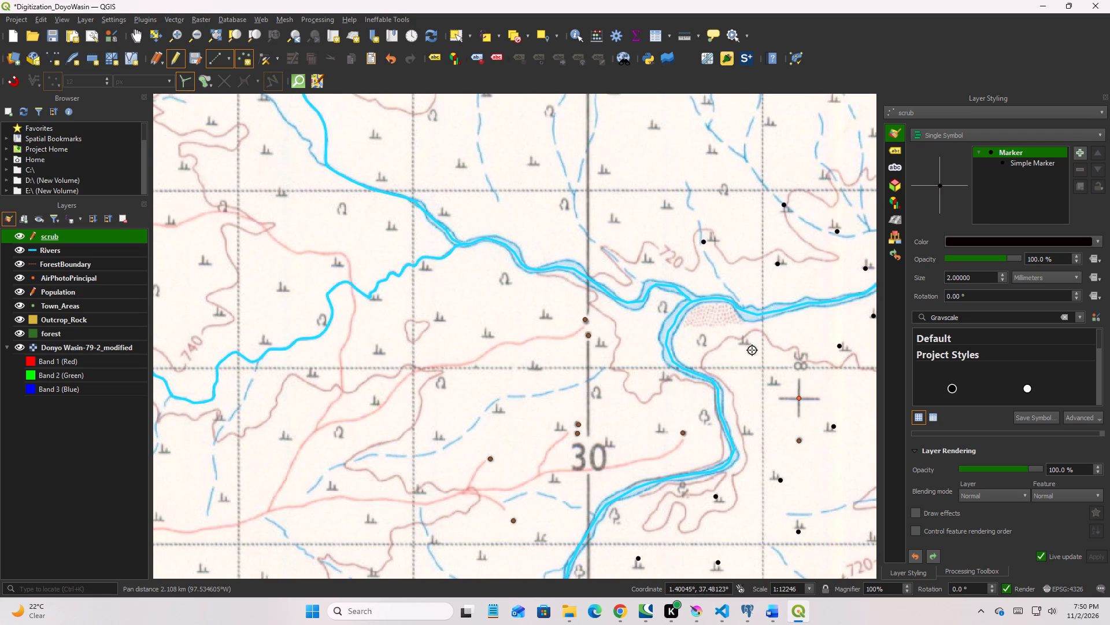
{"action": "left_click", "coordinate": [767, 381]}
{"action": "left_click", "coordinate": [746, 433]}
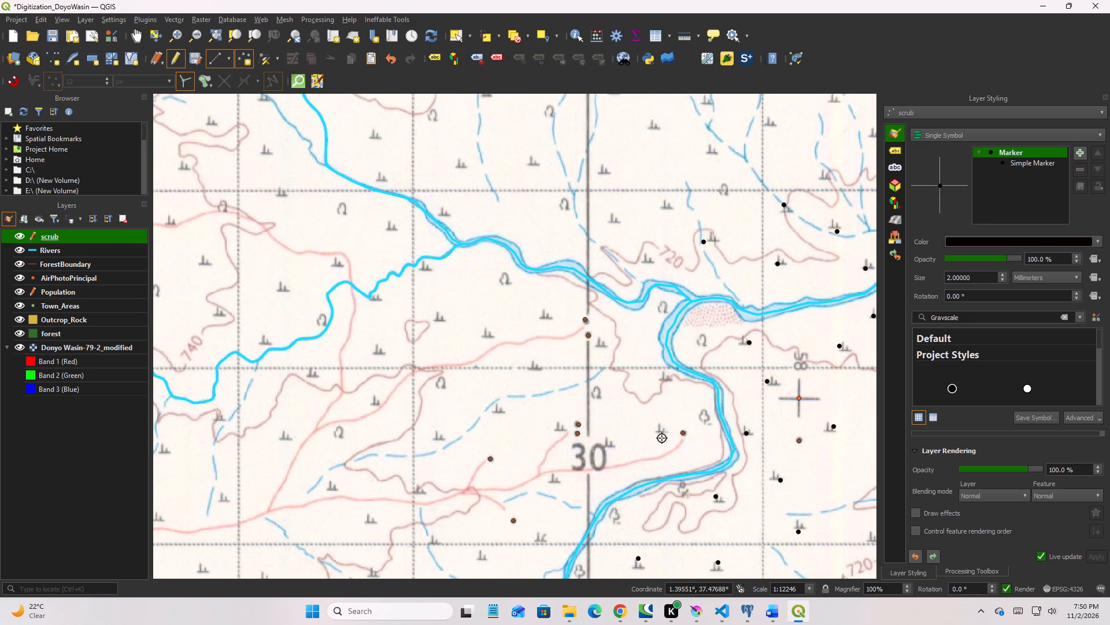
{"action": "left_click", "coordinate": [662, 430]}
{"action": "left_click", "coordinate": [608, 446]}
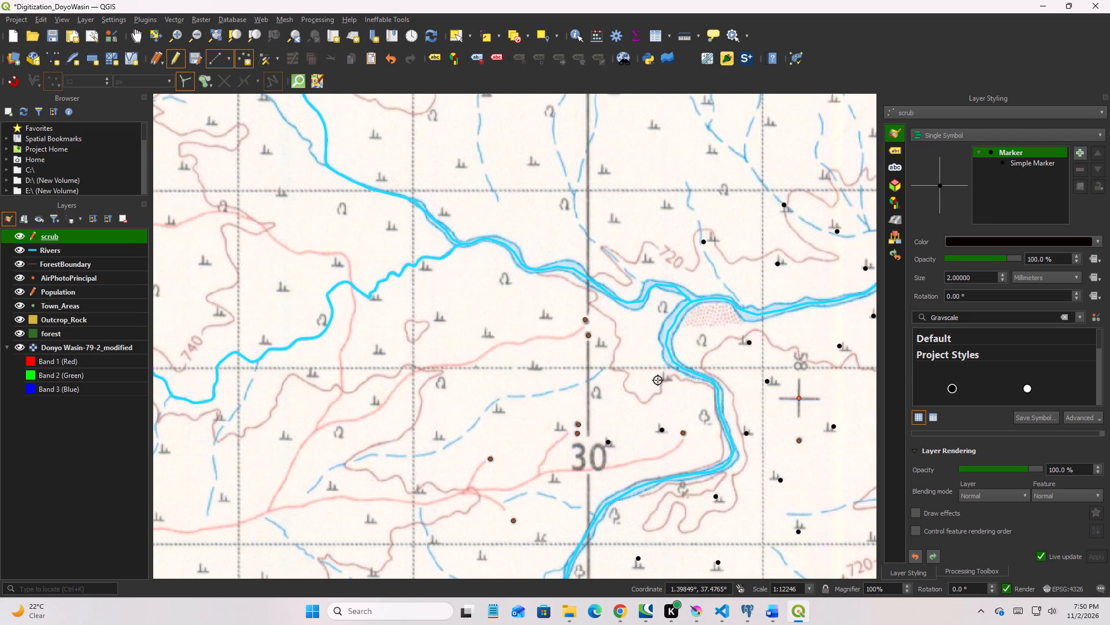
{"action": "left_click", "coordinate": [658, 380]}
{"action": "left_click", "coordinate": [595, 341]}
{"action": "left_click", "coordinate": [530, 367]}
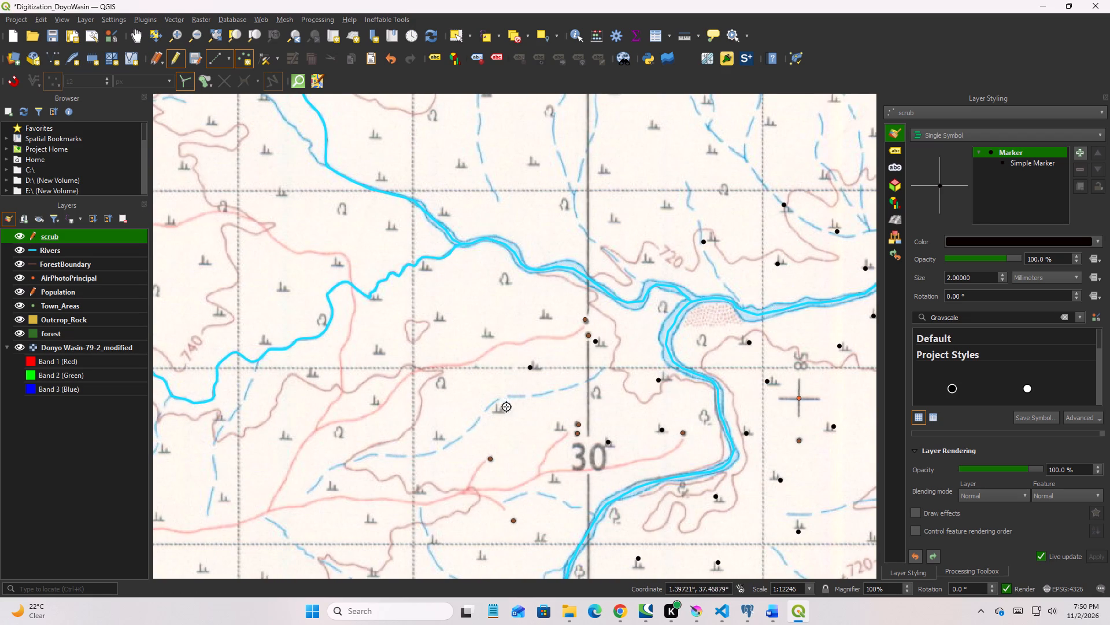
{"action": "left_click", "coordinate": [499, 411]}
{"action": "left_click", "coordinate": [562, 428]}
{"action": "left_click", "coordinate": [558, 483]}
{"action": "left_click", "coordinate": [448, 439]}
{"action": "left_click", "coordinate": [425, 492]}
Add eight scrub points west of the Kiguar river, from gridline 54 down to the symbols beside the KIGUAR label.
{"action": "middle_click_drag", "start_coordinate": [427, 487], "coordinate": [382, 371]}
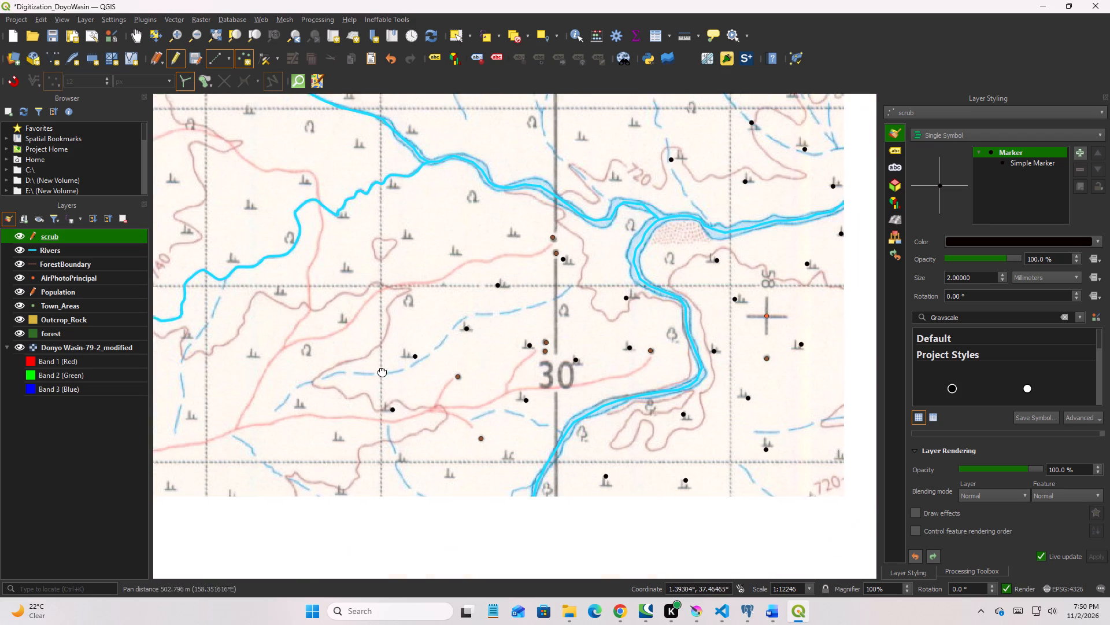
{"action": "middle_click_drag", "start_coordinate": [382, 371], "coordinate": [357, 307]}
{"action": "left_click", "coordinate": [410, 377]}
{"action": "left_click", "coordinate": [467, 359]}
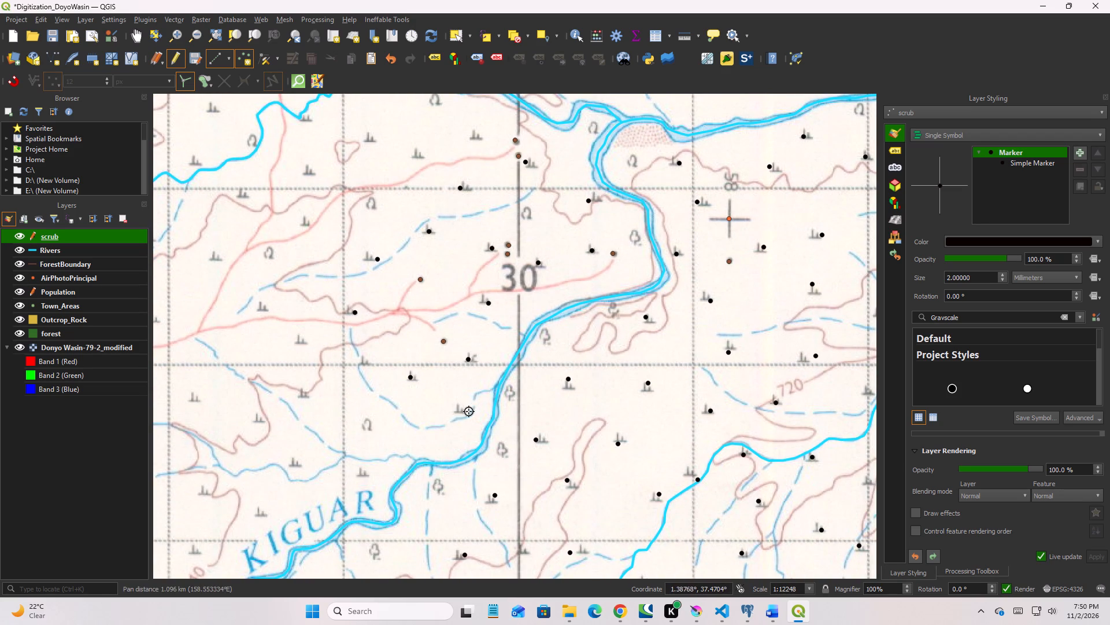
{"action": "left_click", "coordinate": [469, 415]}
{"action": "left_click", "coordinate": [360, 362]}
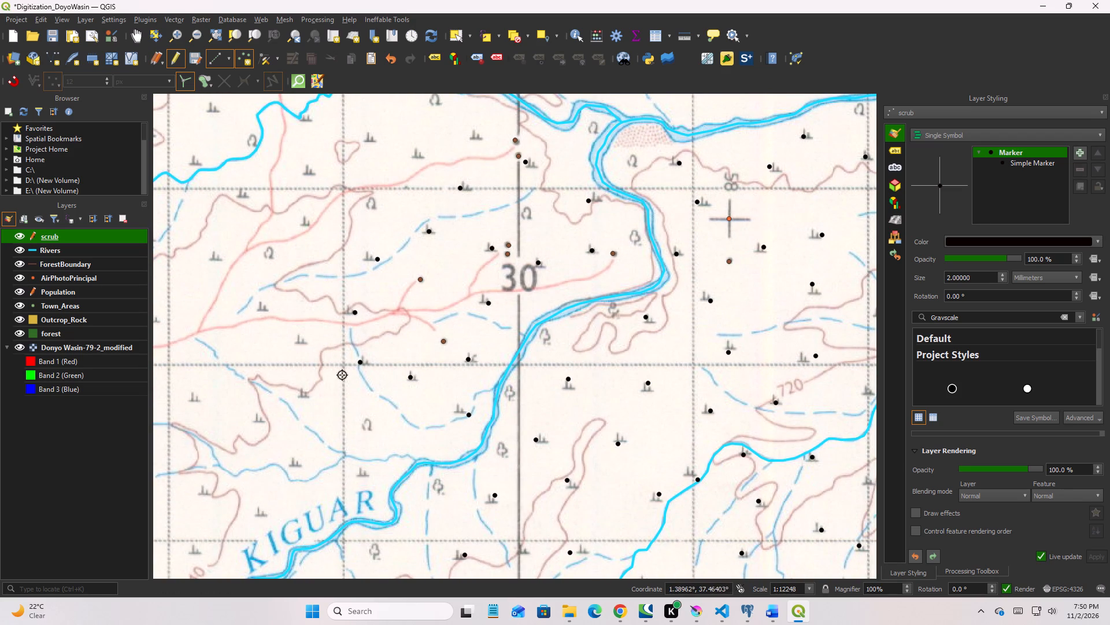
{"action": "left_click", "coordinate": [305, 395]}
{"action": "left_click", "coordinate": [288, 465]}
{"action": "left_click", "coordinate": [356, 473]}
{"action": "left_click", "coordinate": [273, 517]}
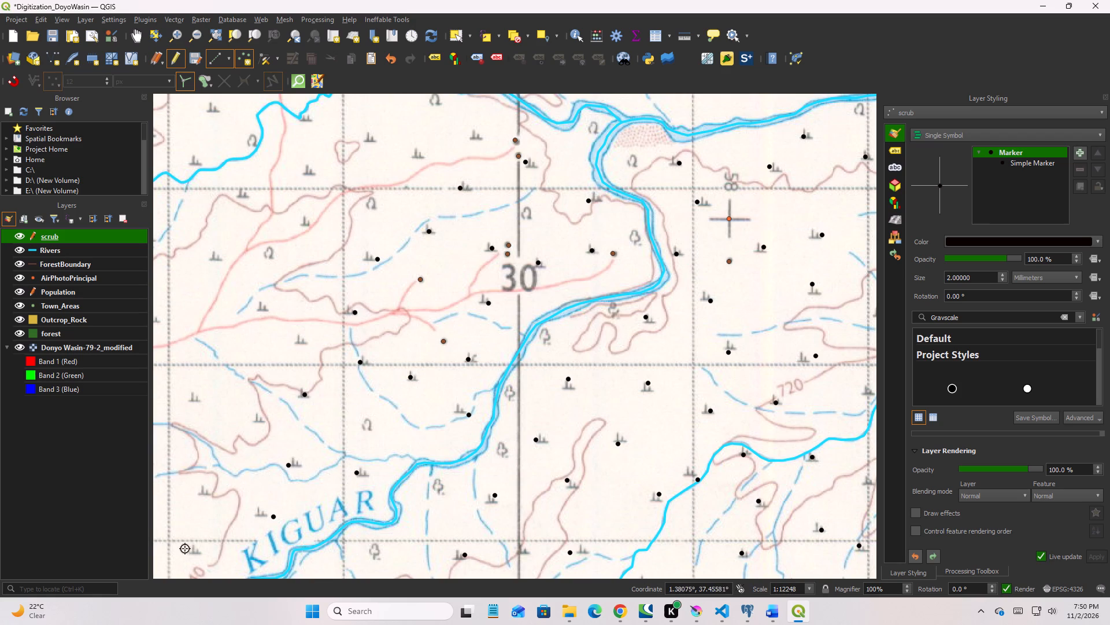
Add ten scrub points farther west of the Kiguar river, from just south of gridline 53 up past gridline 55.
{"action": "left_click", "coordinate": [191, 552]}
{"action": "left_click", "coordinate": [202, 488]}
{"action": "left_click", "coordinate": [257, 413]}
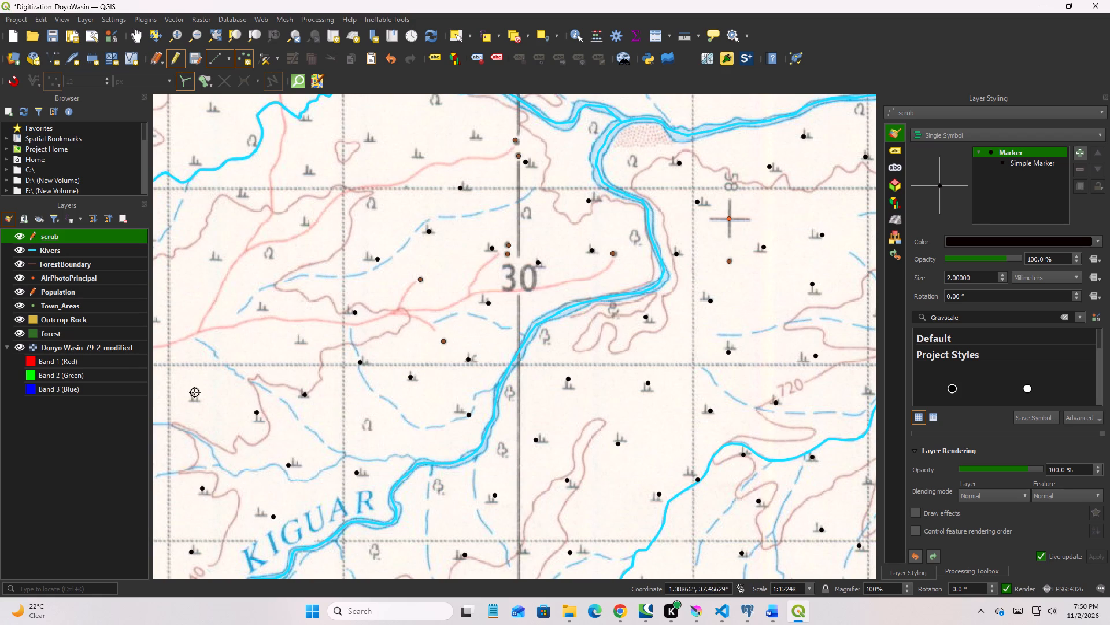
{"action": "left_click", "coordinate": [195, 392]}
{"action": "left_click", "coordinate": [304, 336]}
{"action": "left_click", "coordinate": [265, 304]}
{"action": "left_click", "coordinate": [309, 220]}
{"action": "left_click", "coordinate": [310, 174]}
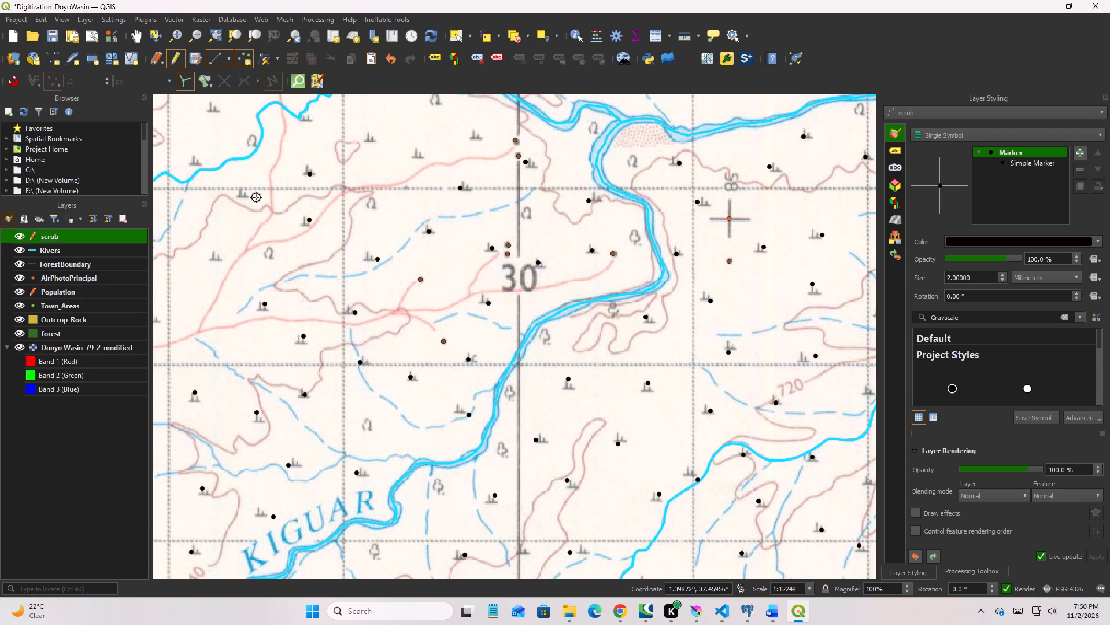
{"action": "left_click", "coordinate": [242, 197]}
{"action": "left_click", "coordinate": [217, 263]}
Add eight scrub points around the western tributary and its river confluence, between gridlines 55 and 56.
{"action": "middle_click_drag", "start_coordinate": [301, 283], "coordinate": [227, 461]}
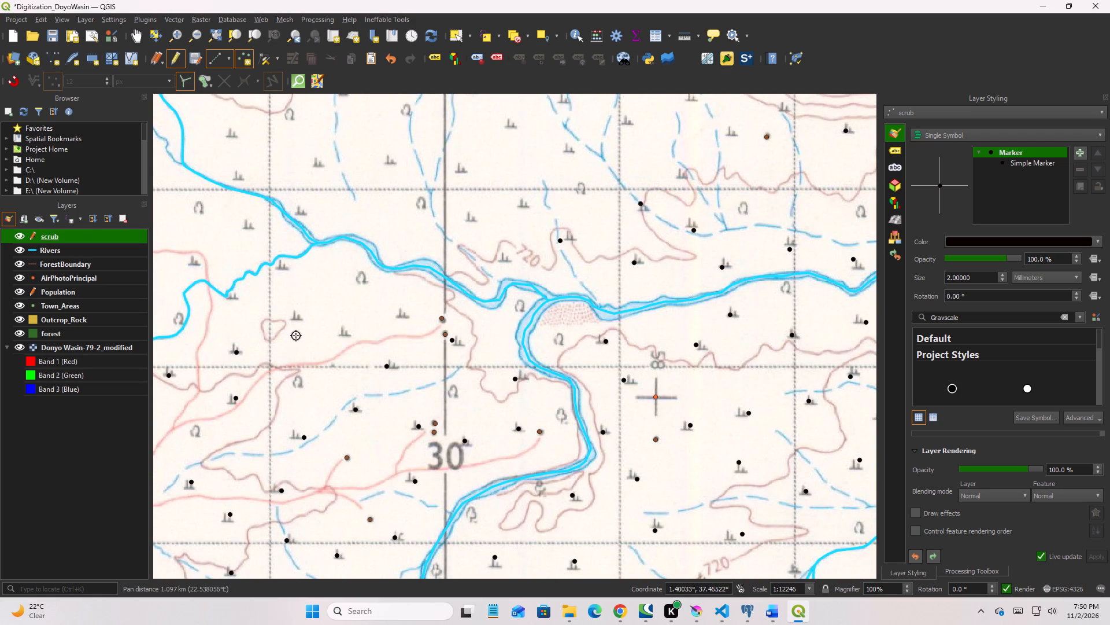
{"action": "left_click", "coordinate": [298, 314]}
{"action": "left_click", "coordinate": [354, 332]}
{"action": "left_click", "coordinate": [415, 314]}
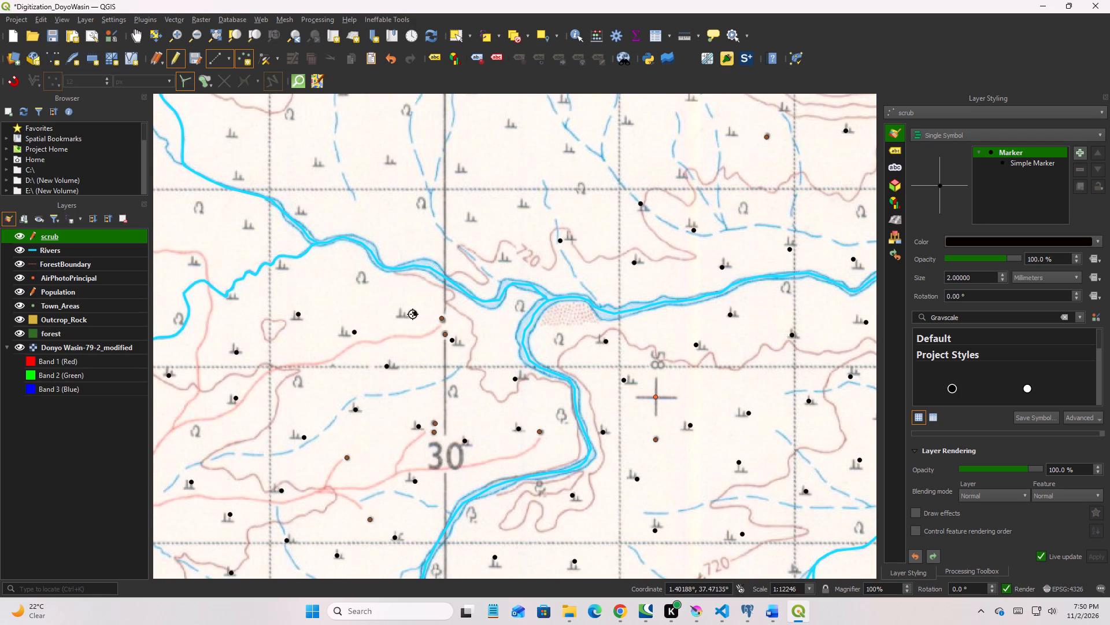
{"action": "left_click", "coordinate": [281, 269]}
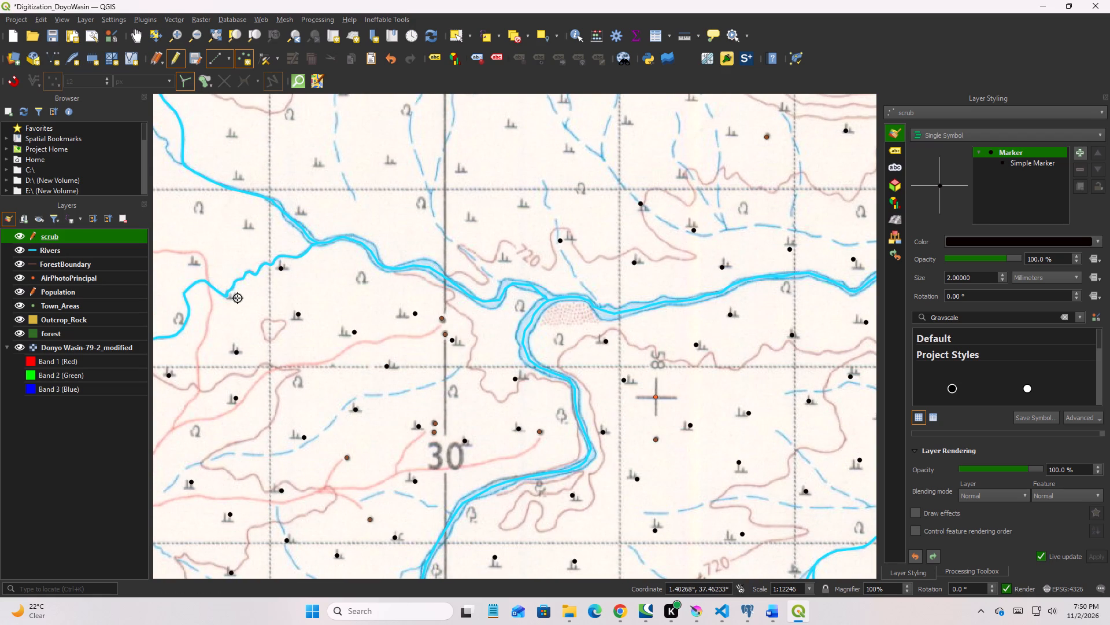
{"action": "left_click", "coordinate": [238, 298]}
{"action": "left_click", "coordinate": [247, 235]}
{"action": "left_click_drag", "start_coordinate": [186, 265], "coordinate": [191, 263]}
{"action": "left_click", "coordinate": [307, 214]}
Add ten scrub points north of the river around gridline 56, across the area south of the 800 contour hill.
{"action": "middle_click_drag", "start_coordinate": [340, 530], "coordinate": [340, 597]}
{"action": "middle_click_drag", "start_coordinate": [336, 358], "coordinate": [356, 534]}
{"action": "left_click", "coordinate": [258, 415]}
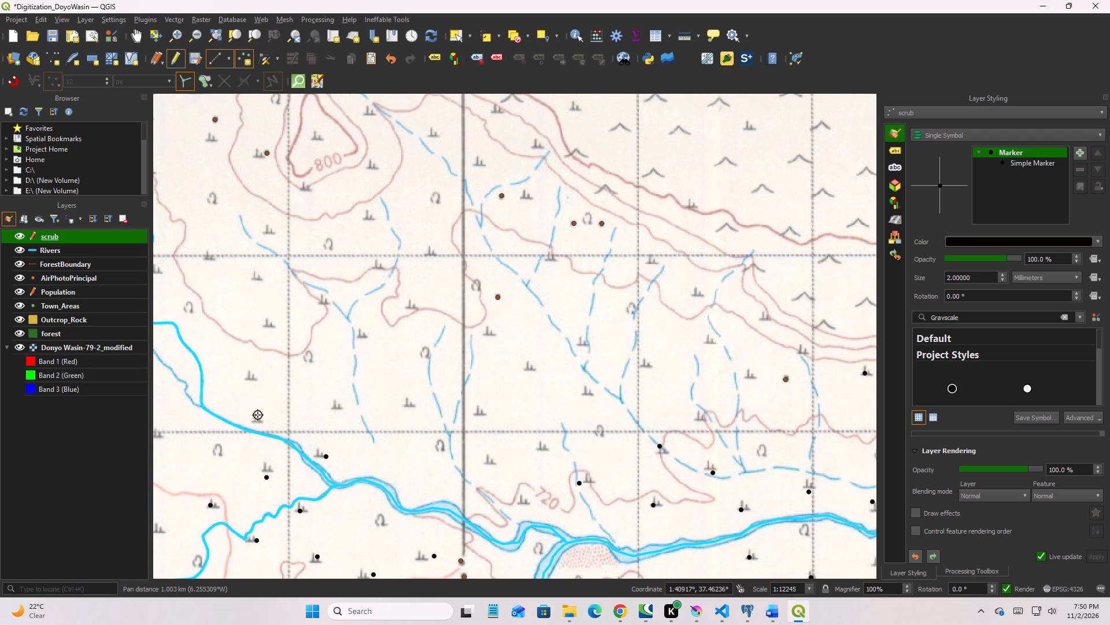
{"action": "left_click", "coordinate": [336, 406]}
{"action": "left_click", "coordinate": [251, 377]}
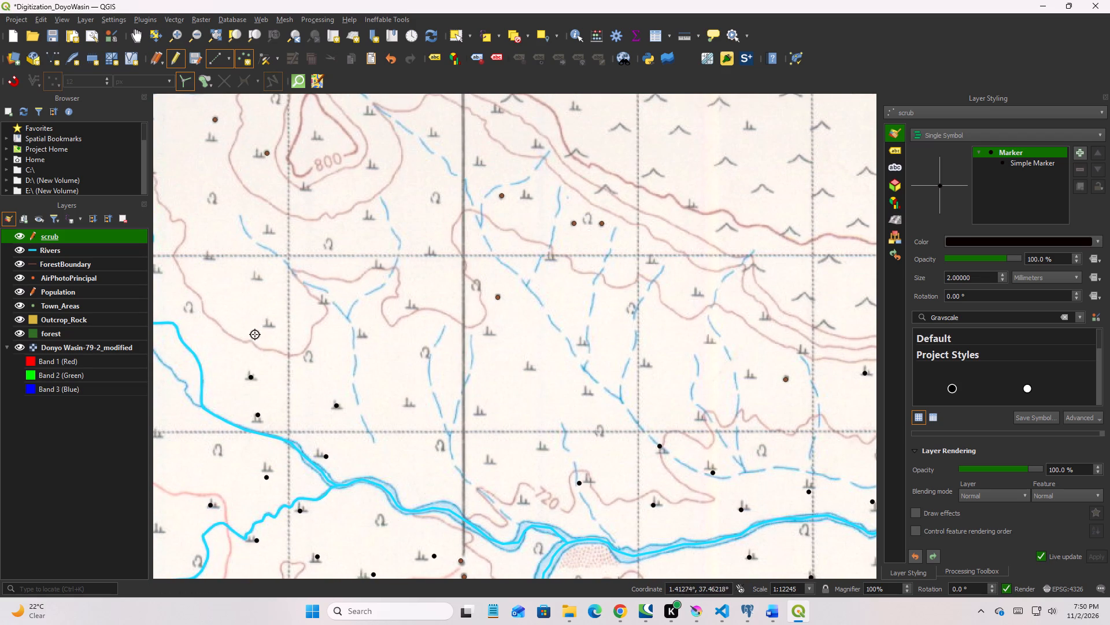
{"action": "left_click", "coordinate": [264, 326]}
{"action": "left_click", "coordinate": [364, 334]}
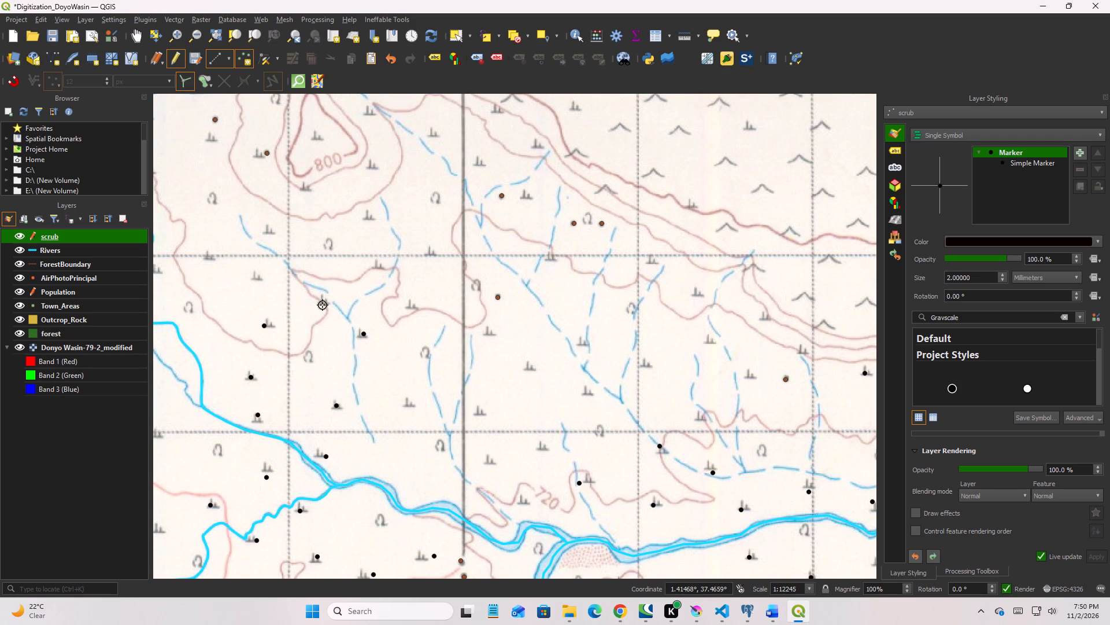
{"action": "left_click", "coordinate": [322, 303]}
{"action": "left_click", "coordinate": [408, 307]}
{"action": "left_click", "coordinate": [410, 402]}
{"action": "left_click", "coordinate": [472, 413]}
{"action": "left_click", "coordinate": [491, 466]}
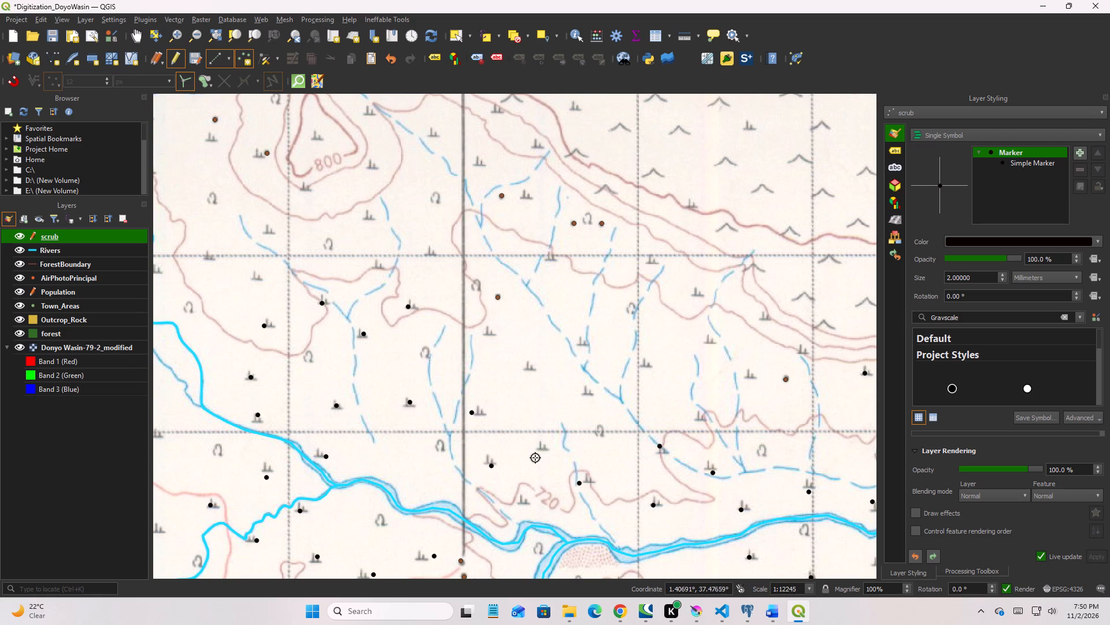
Add six scrub points among the dashed streams just east of the thick vertical gridline, north of the 720 contour label.
{"action": "left_click", "coordinate": [542, 442]}
{"action": "left_click", "coordinate": [593, 395]}
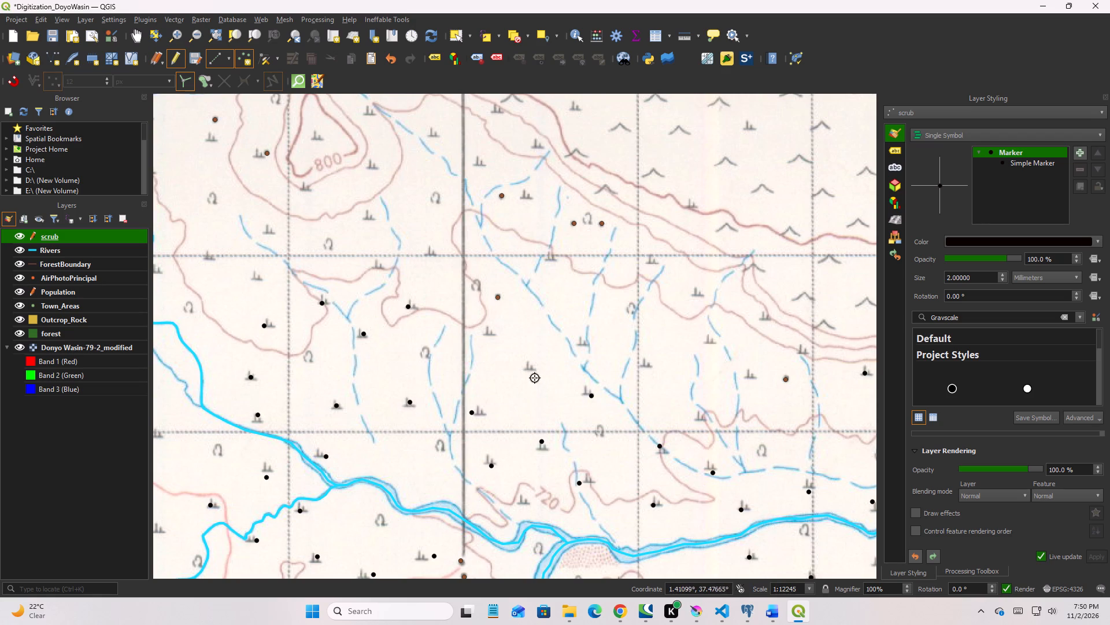
{"action": "left_click", "coordinate": [531, 372]}
{"action": "left_click", "coordinate": [490, 330]}
{"action": "left_click", "coordinate": [579, 342]}
{"action": "left_click", "coordinate": [647, 361]}
Add seven scrub points farther east, around the dashed tributaries and up the contoured slope to the next gridline north.
{"action": "left_click", "coordinate": [711, 341]}
{"action": "left_click", "coordinate": [762, 380]}
{"action": "left_click", "coordinate": [701, 421]}
{"action": "left_click", "coordinate": [809, 347]}
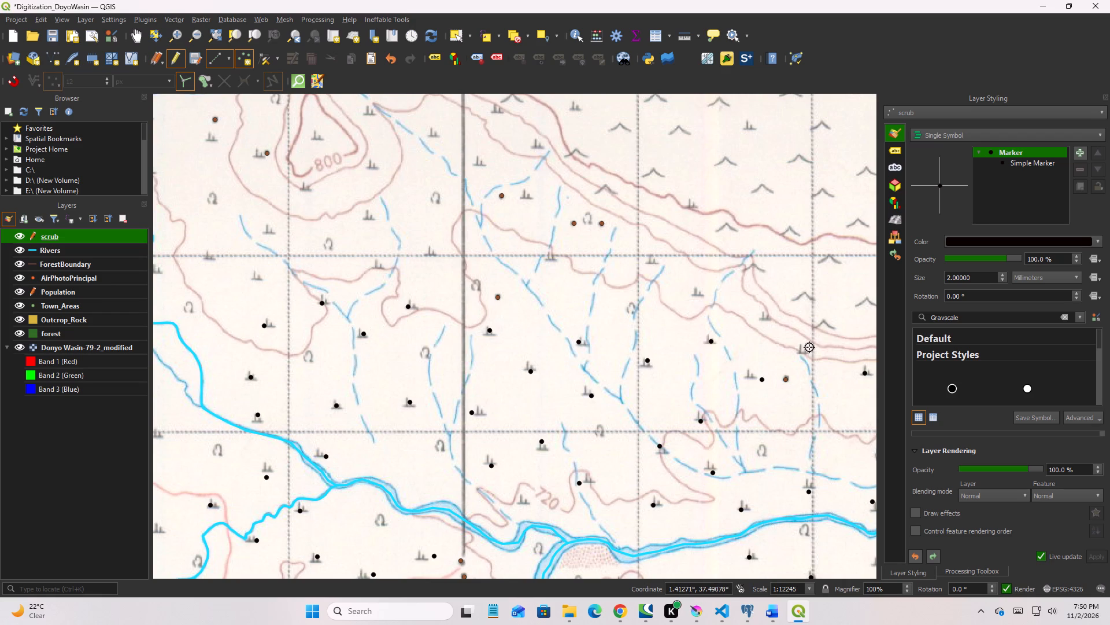
{"action": "left_click", "coordinate": [765, 320]}
{"action": "left_click", "coordinate": [698, 289]}
{"action": "left_click", "coordinate": [653, 257]}
Add four scrub points around the gridline south of the 800 hill, from the eastern dashed streams westward.
{"action": "middle_click_drag", "start_coordinate": [429, 326], "coordinate": [568, 386]}
{"action": "left_click", "coordinate": [664, 256]}
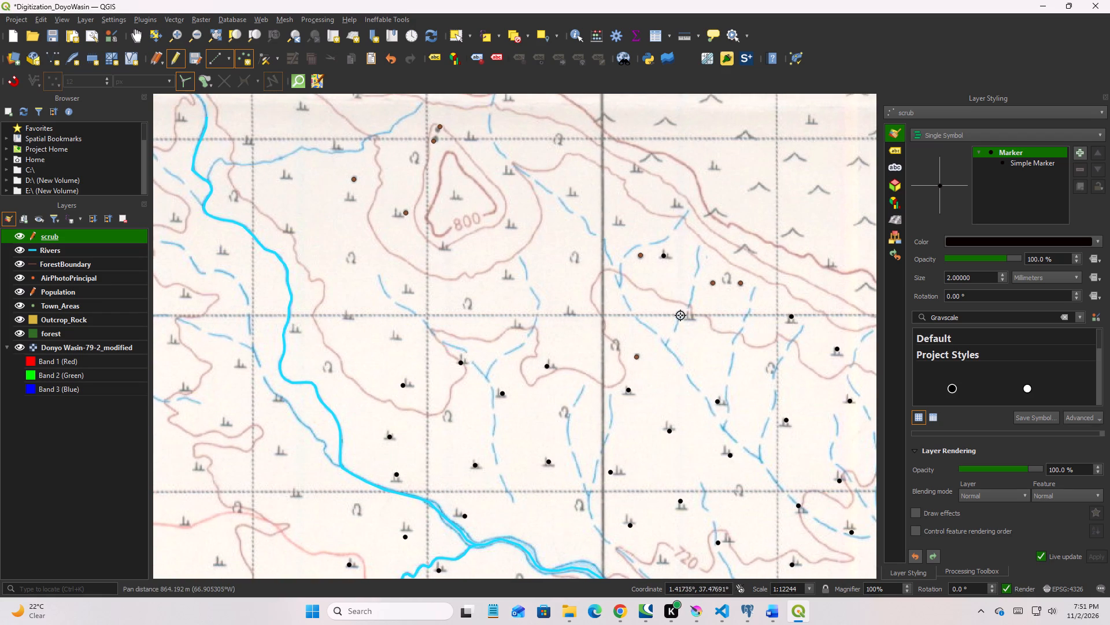
{"action": "left_click", "coordinate": [693, 323]}
{"action": "left_click", "coordinate": [572, 317]}
{"action": "left_click", "coordinate": [523, 328]}
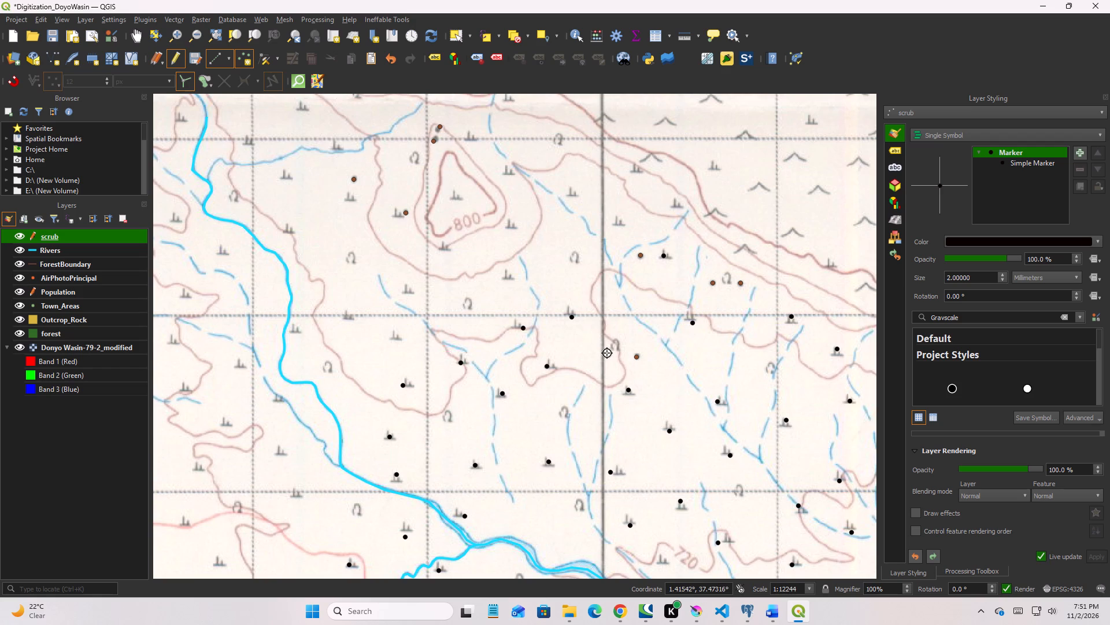
Add nine scrub points around the 800 contour hill, from its eastern flank and summit southwest to the digitized river.
{"action": "left_click", "coordinate": [513, 277]}
{"action": "left_click", "coordinate": [510, 220]}
{"action": "left_click", "coordinate": [512, 170]}
{"action": "left_click", "coordinate": [468, 141]}
{"action": "left_click", "coordinate": [455, 196]}
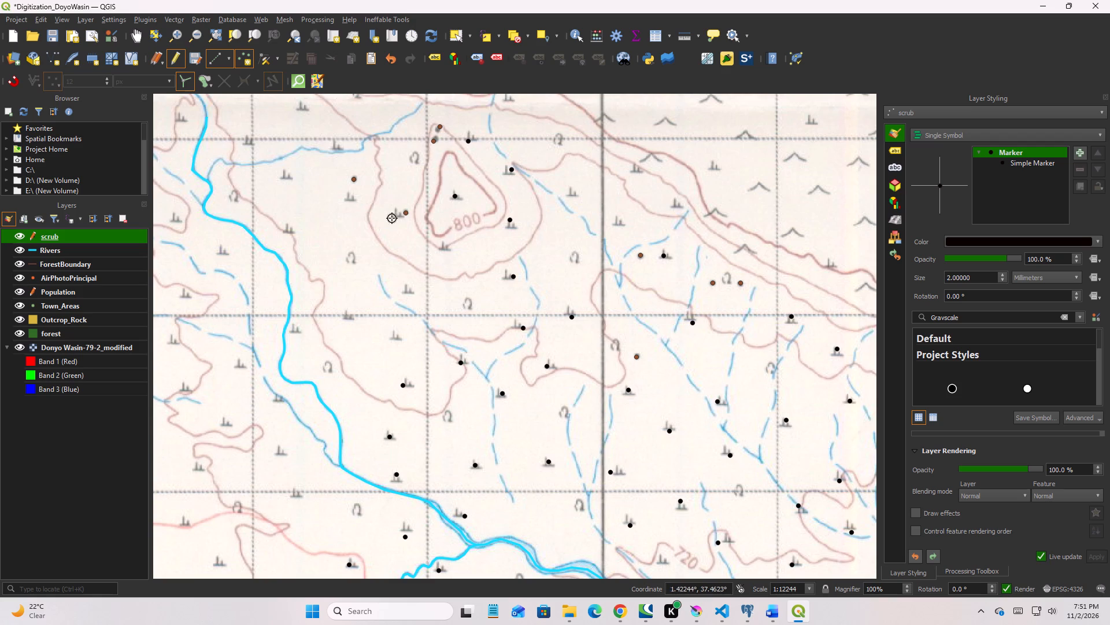
{"action": "left_click", "coordinate": [408, 285]}
{"action": "left_click", "coordinate": [394, 336]}
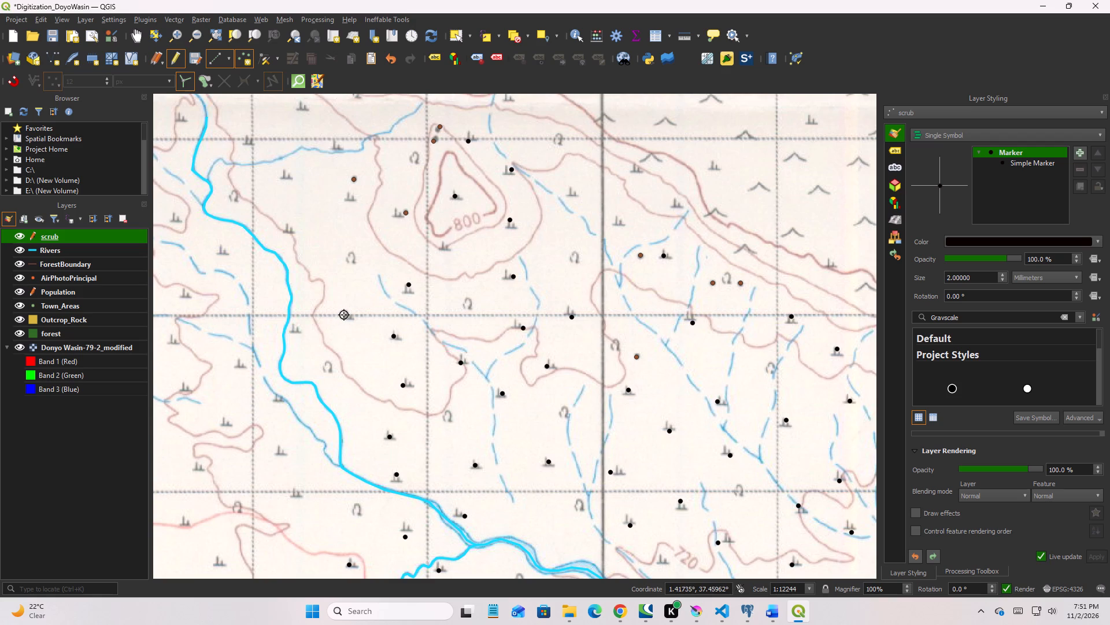
{"action": "left_click", "coordinate": [344, 315]}
{"action": "left_click", "coordinate": [286, 329]}
Add six scrub points east of the 800 hill, across the dashed stream and up the contoured slope.
{"action": "left_click", "coordinate": [620, 222]}
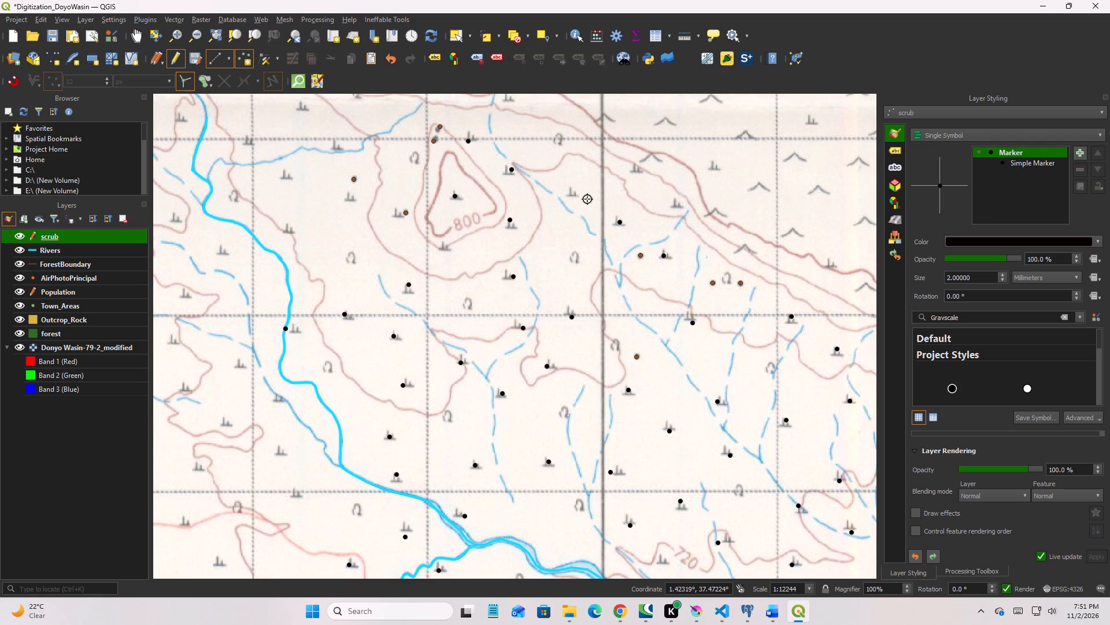
{"action": "left_click", "coordinate": [577, 189]}
{"action": "left_click", "coordinate": [634, 170]}
{"action": "left_click", "coordinate": [671, 207]}
{"action": "left_click", "coordinate": [713, 166]}
{"action": "left_click", "coordinate": [832, 262]}
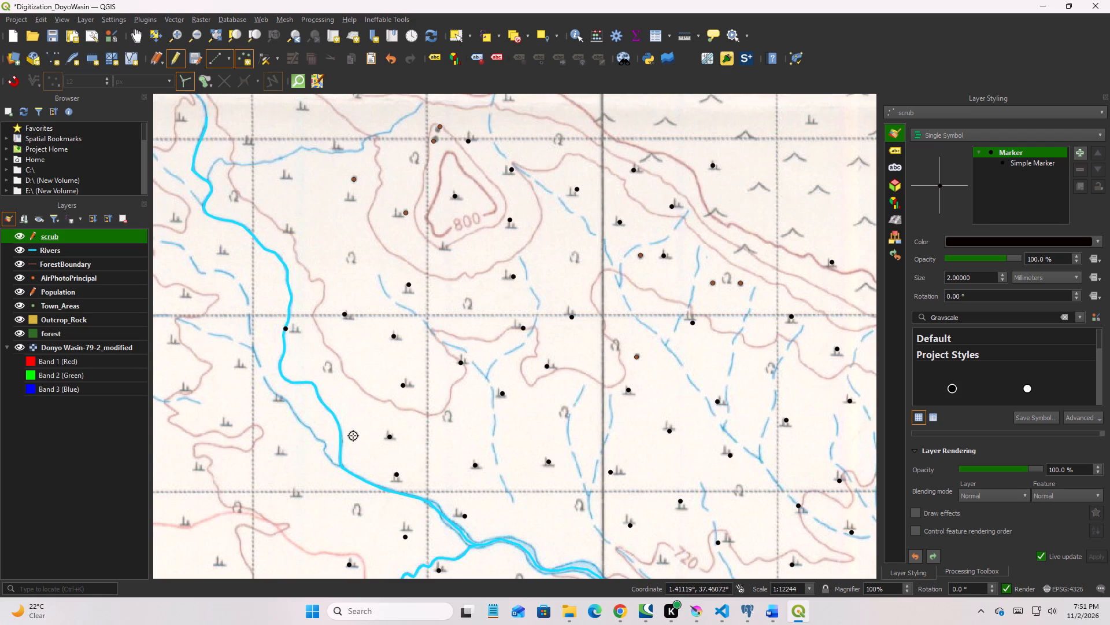
Add eight scrub points west of the main river, around the pink line and the gridline near it.
{"action": "key", "text": "z"}
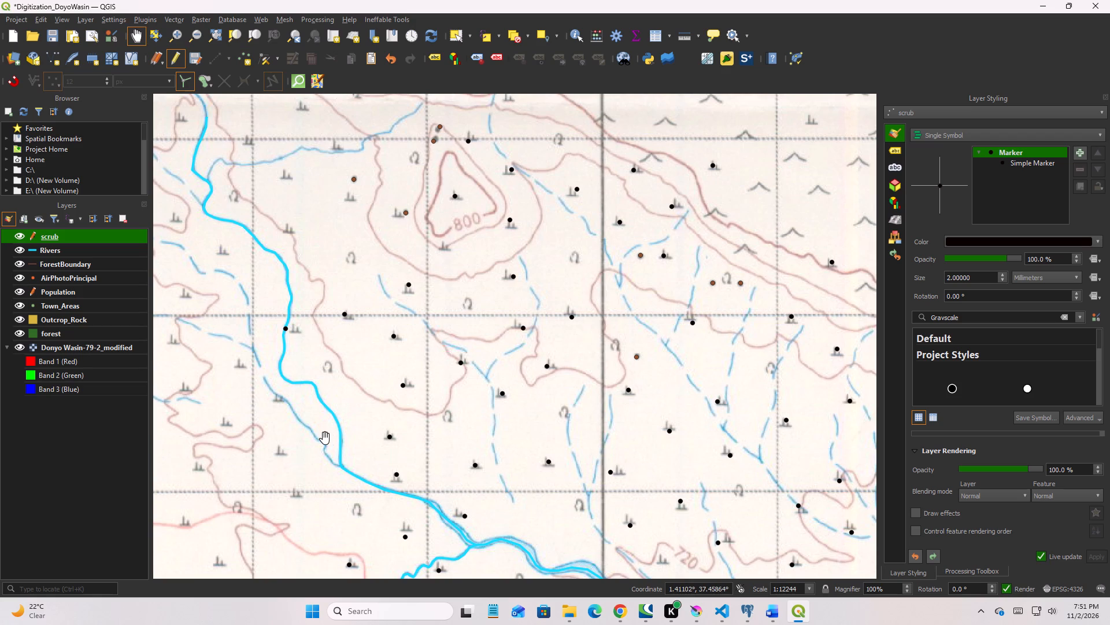
{"action": "left_click_drag", "start_coordinate": [327, 436], "coordinate": [704, 405]}
{"action": "left_click_drag", "start_coordinate": [595, 408], "coordinate": [624, 408]}
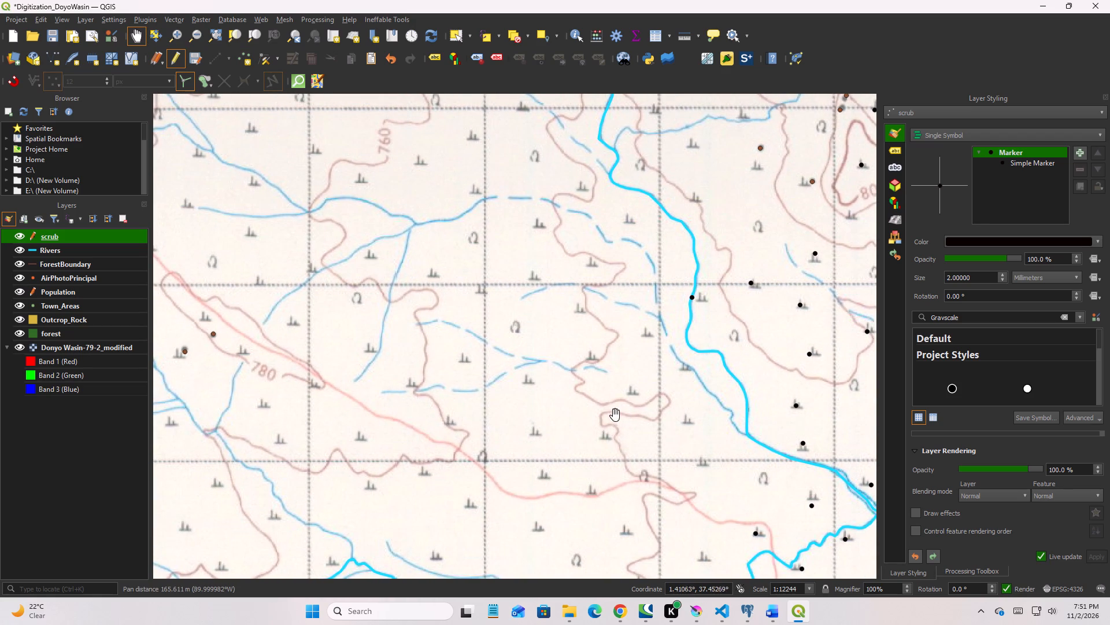
{"action": "key", "text": "x"}
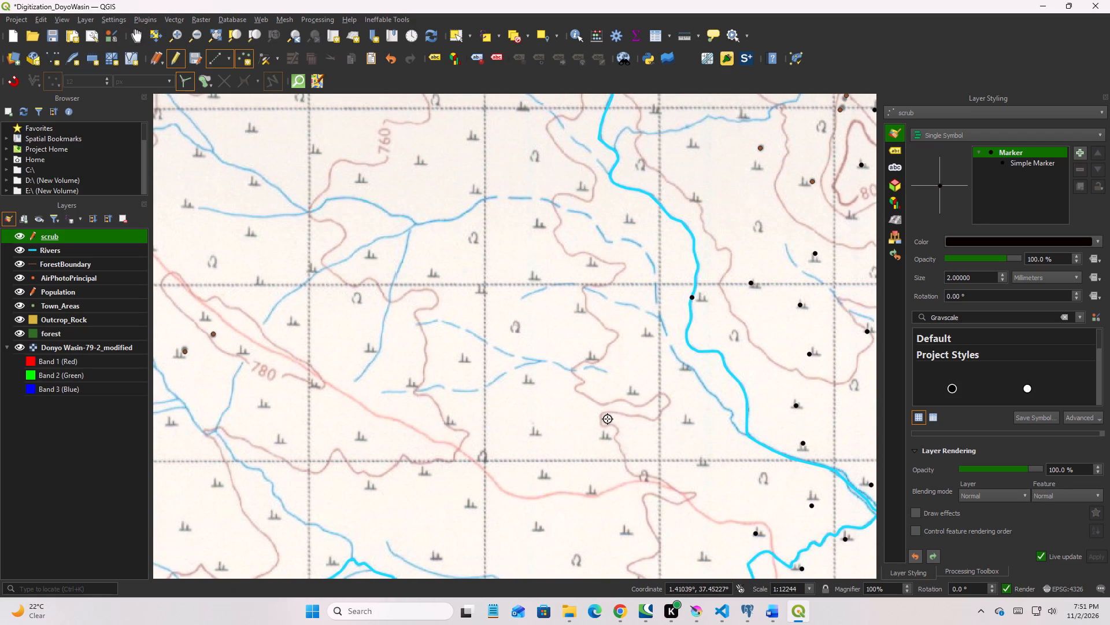
{"action": "left_click", "coordinate": [705, 466]}
{"action": "left_click", "coordinate": [702, 558]}
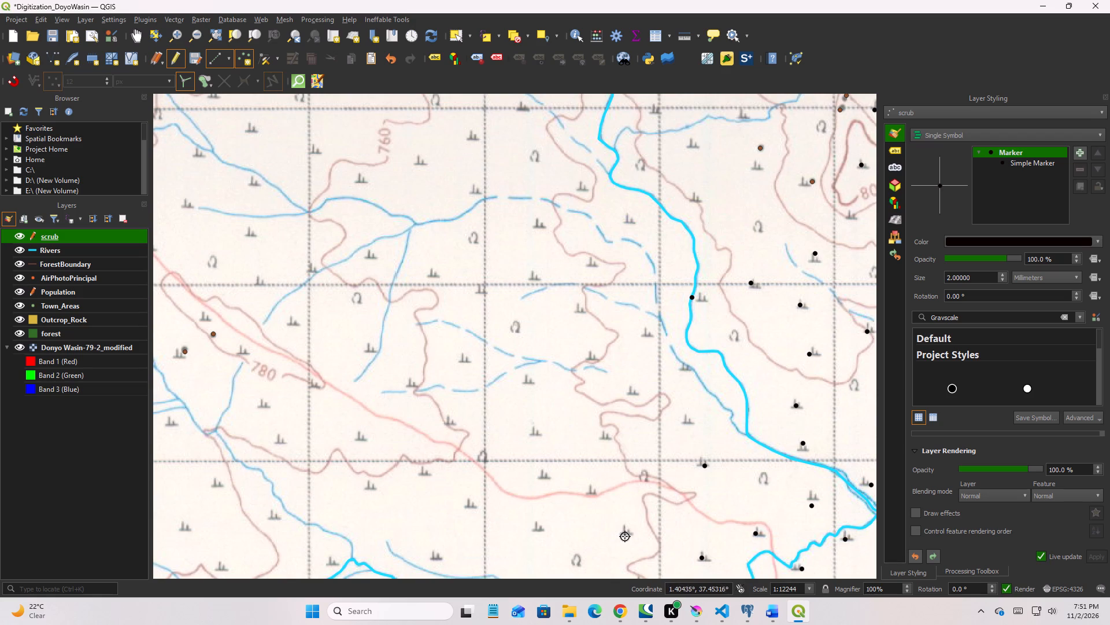
{"action": "left_click", "coordinate": [626, 536]}
{"action": "left_click", "coordinate": [537, 522]}
{"action": "left_click", "coordinate": [591, 487]}
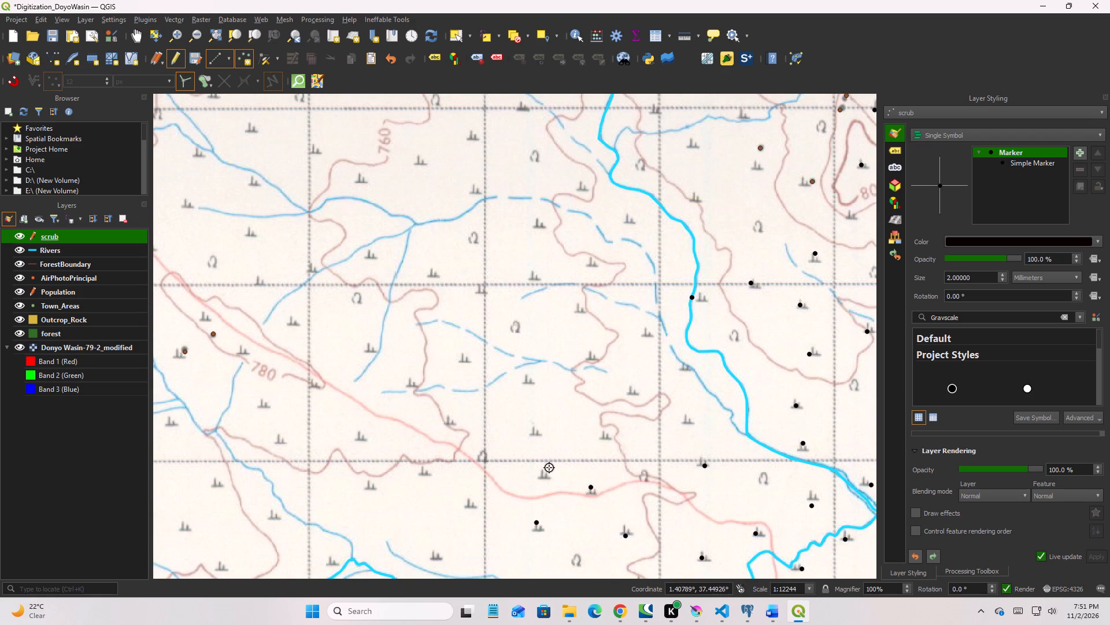
{"action": "left_click", "coordinate": [545, 468]}
{"action": "left_click", "coordinate": [535, 429]}
{"action": "left_click", "coordinate": [610, 437]}
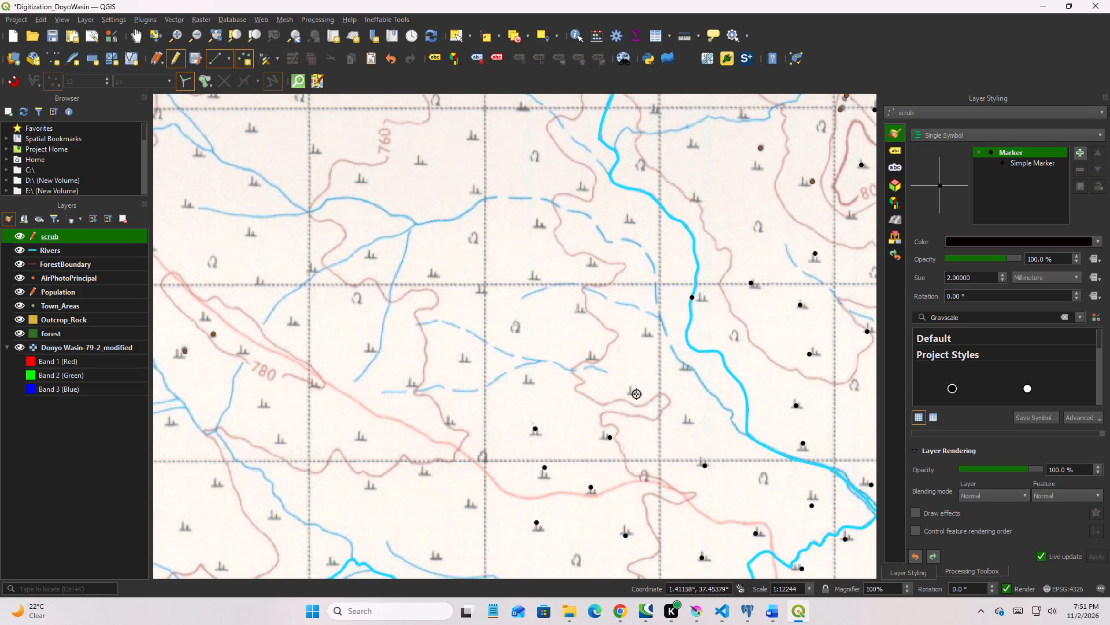
Add eight scrub points around the dashed tributaries west of the main river, south of the next gridline north.
{"action": "left_click", "coordinate": [637, 394]}
{"action": "left_click", "coordinate": [686, 421]}
{"action": "left_click", "coordinate": [688, 370]}
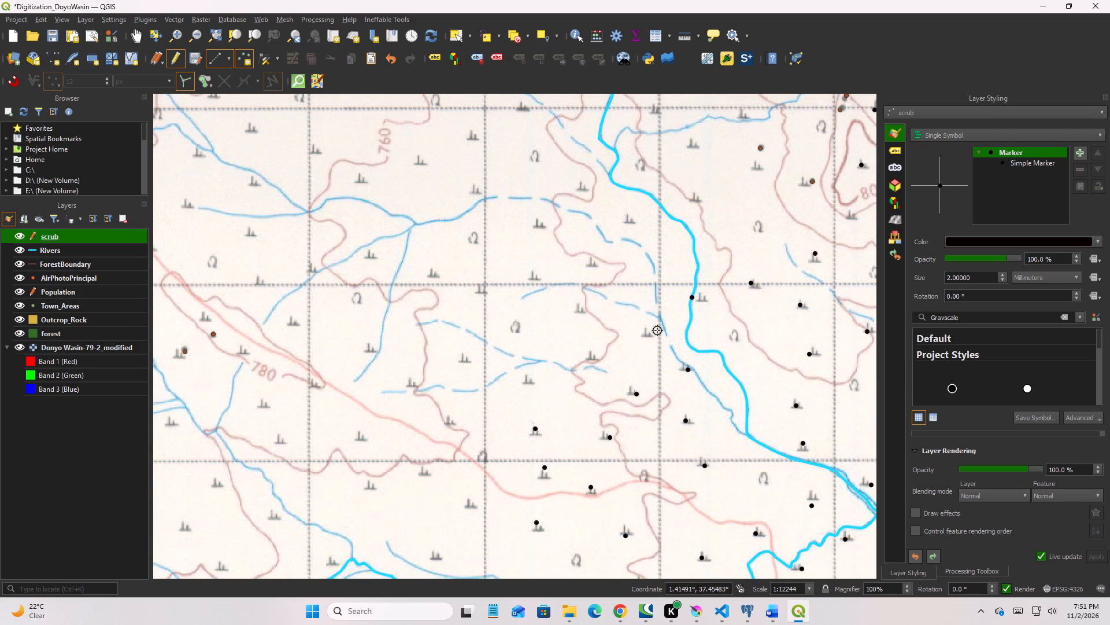
{"action": "left_click", "coordinate": [646, 337]}
{"action": "left_click", "coordinate": [591, 359]}
{"action": "left_click", "coordinate": [522, 381]}
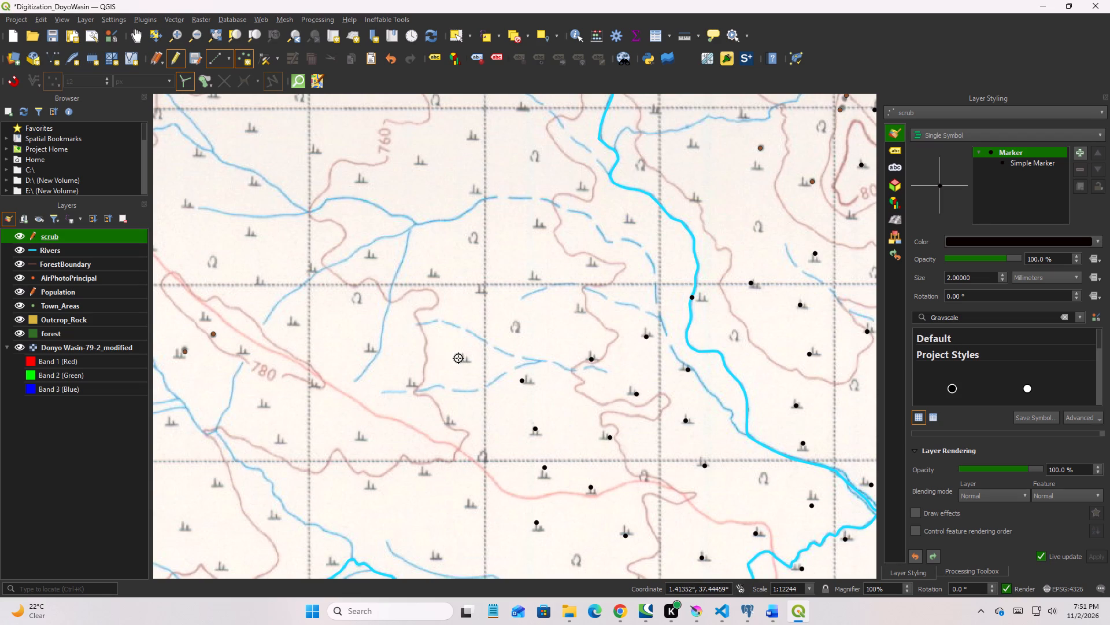
{"action": "left_click", "coordinate": [458, 358]}
{"action": "left_click", "coordinate": [582, 308]}
Add ten scrub points on both sides of the main river, northward from the middle gridline to the uppermost visible one.
{"action": "left_click", "coordinate": [533, 276]}
{"action": "left_click", "coordinate": [595, 261]}
{"action": "left_click", "coordinate": [632, 224]}
{"action": "left_click", "coordinate": [539, 224]}
{"action": "left_click", "coordinate": [579, 189]}
{"action": "left_click", "coordinate": [689, 196]}
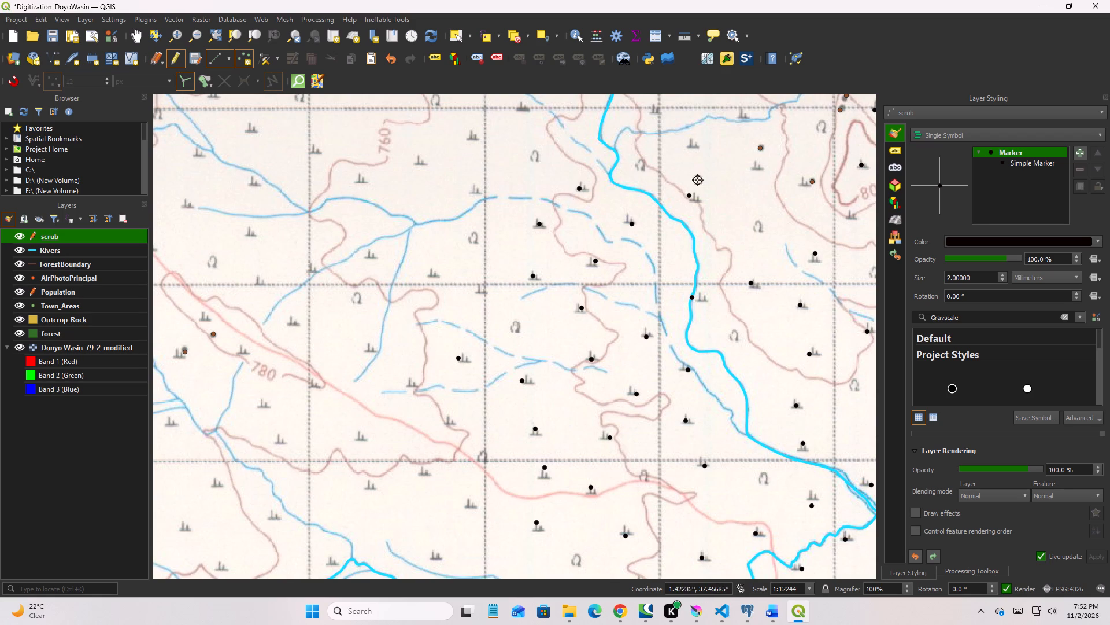
{"action": "left_click", "coordinate": [694, 149]}
{"action": "left_click", "coordinate": [752, 117]}
{"action": "left_click", "coordinate": [654, 100]}
{"action": "left_click", "coordinate": [527, 109]}
Add seven scrub points on both sides of the pink line, in the grid column just west of the already digitized symbols.
{"action": "key", "text": "z"}
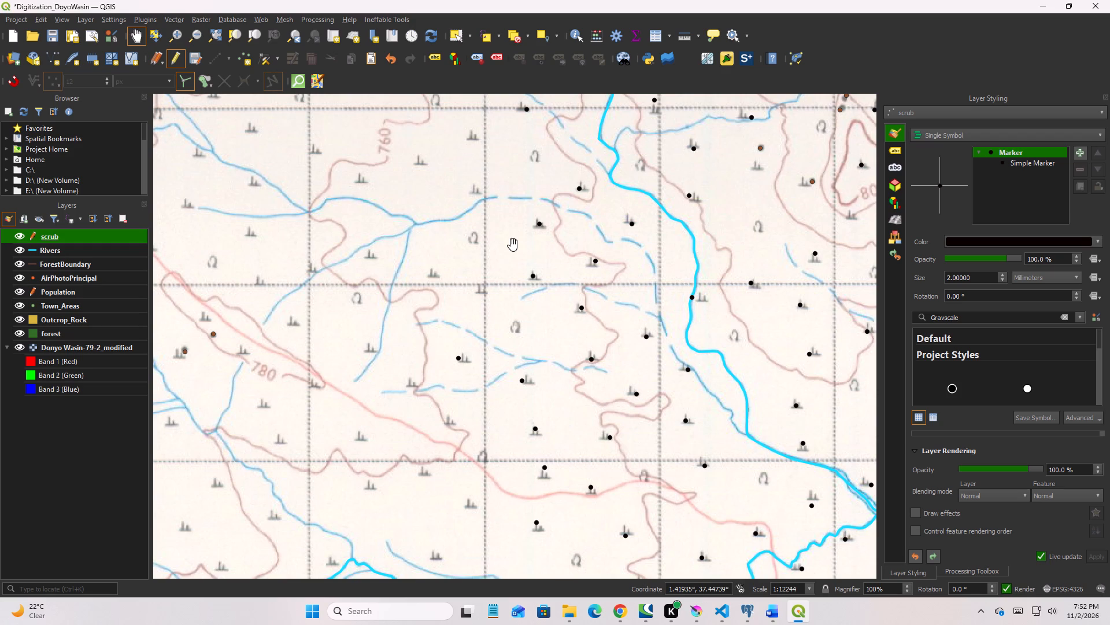
{"action": "key", "text": "z"}
{"action": "key", "text": "x"}
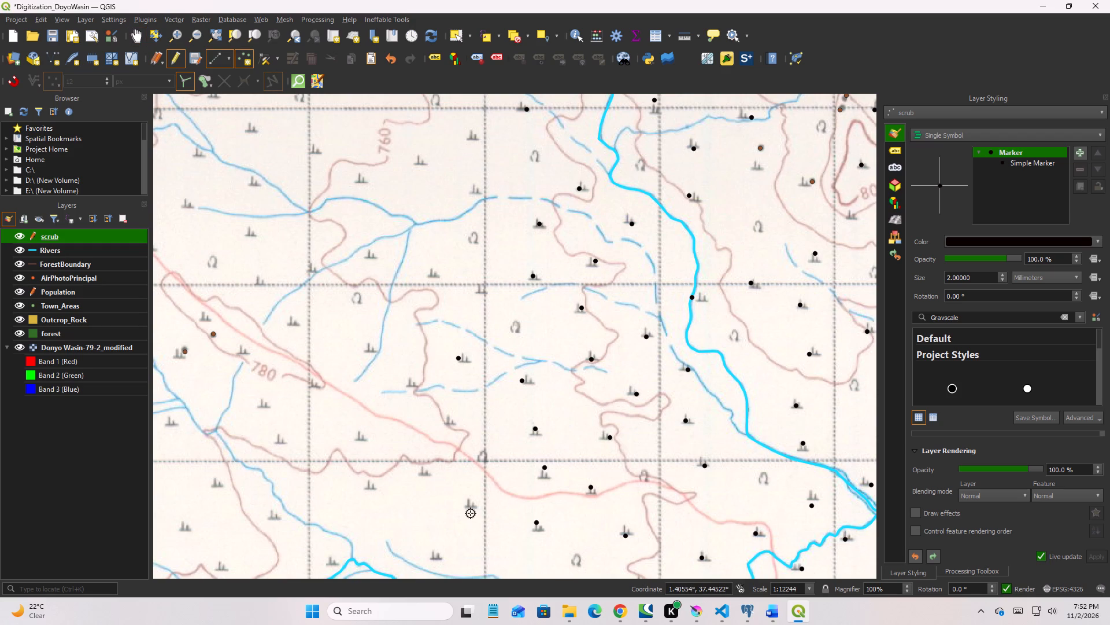
{"action": "left_click", "coordinate": [471, 508]}
{"action": "left_click", "coordinate": [441, 561]}
{"action": "left_click", "coordinate": [371, 489]}
{"action": "left_click", "coordinate": [424, 468]}
{"action": "left_click", "coordinate": [360, 428]}
{"action": "left_click", "coordinate": [375, 344]}
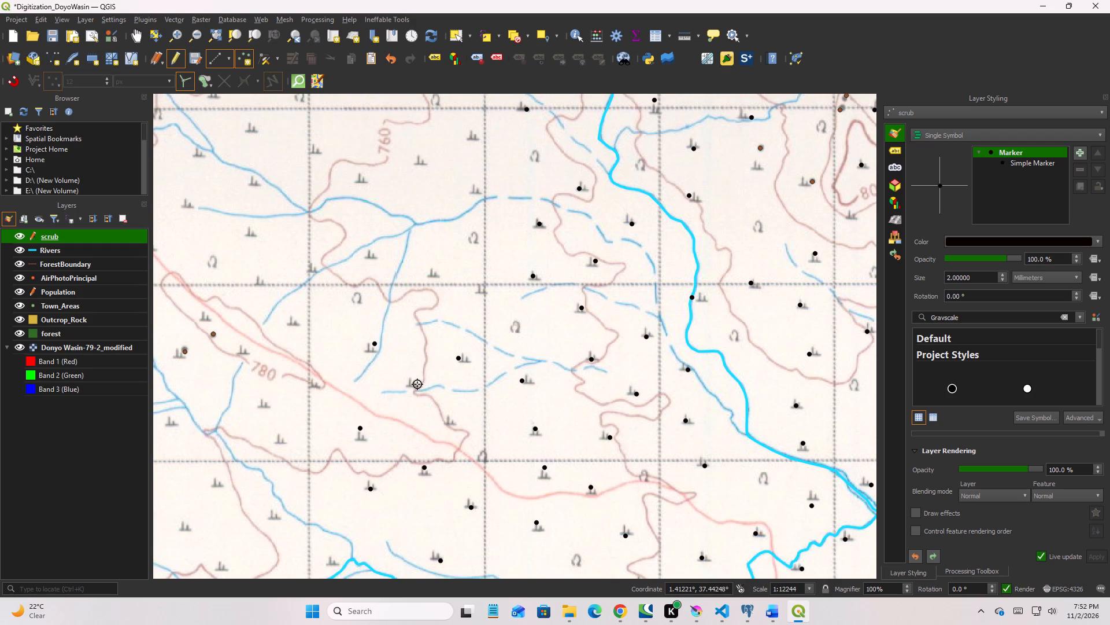
{"action": "left_click", "coordinate": [417, 384]}
Add seven scrub points around the stream junction south and east of the 760 contour label, from the middle gridline northward.
{"action": "left_click", "coordinate": [486, 285]}
{"action": "left_click", "coordinate": [431, 275]}
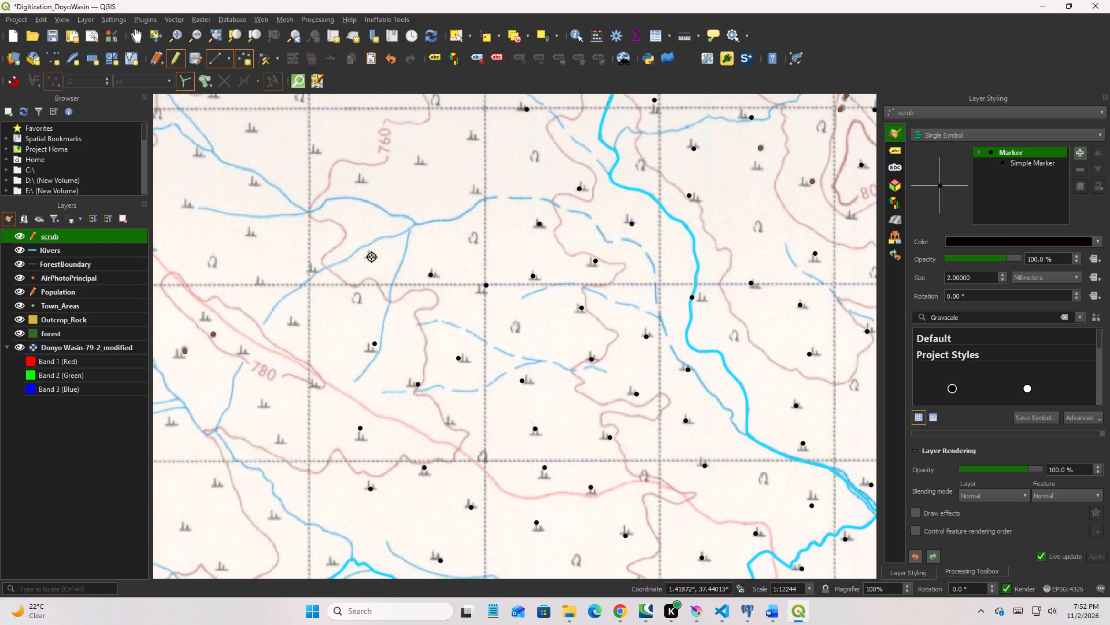
{"action": "left_click", "coordinate": [372, 257]}
{"action": "left_click", "coordinate": [359, 181]}
{"action": "left_click", "coordinate": [426, 160]}
{"action": "left_click", "coordinate": [479, 193]}
{"action": "left_click", "coordinate": [473, 140]}
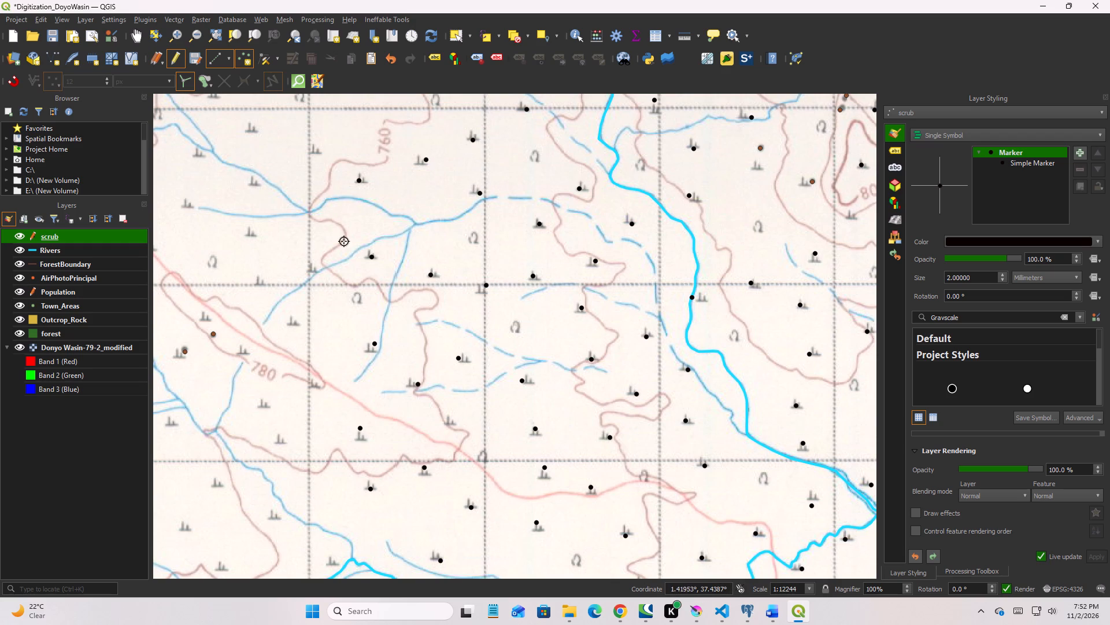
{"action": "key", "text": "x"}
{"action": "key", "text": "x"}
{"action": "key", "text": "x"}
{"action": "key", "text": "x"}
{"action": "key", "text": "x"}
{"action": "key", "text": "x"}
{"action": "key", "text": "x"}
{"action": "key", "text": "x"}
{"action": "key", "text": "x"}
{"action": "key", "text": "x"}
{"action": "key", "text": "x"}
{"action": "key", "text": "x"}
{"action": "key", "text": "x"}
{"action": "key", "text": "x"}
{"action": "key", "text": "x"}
Add seven scrub points southwest of the 780 contour label, around the stream and looping contour down to the main river.
{"action": "key", "text": "z"}
{"action": "left_click_drag", "start_coordinate": [276, 264], "coordinate": [347, 220]}
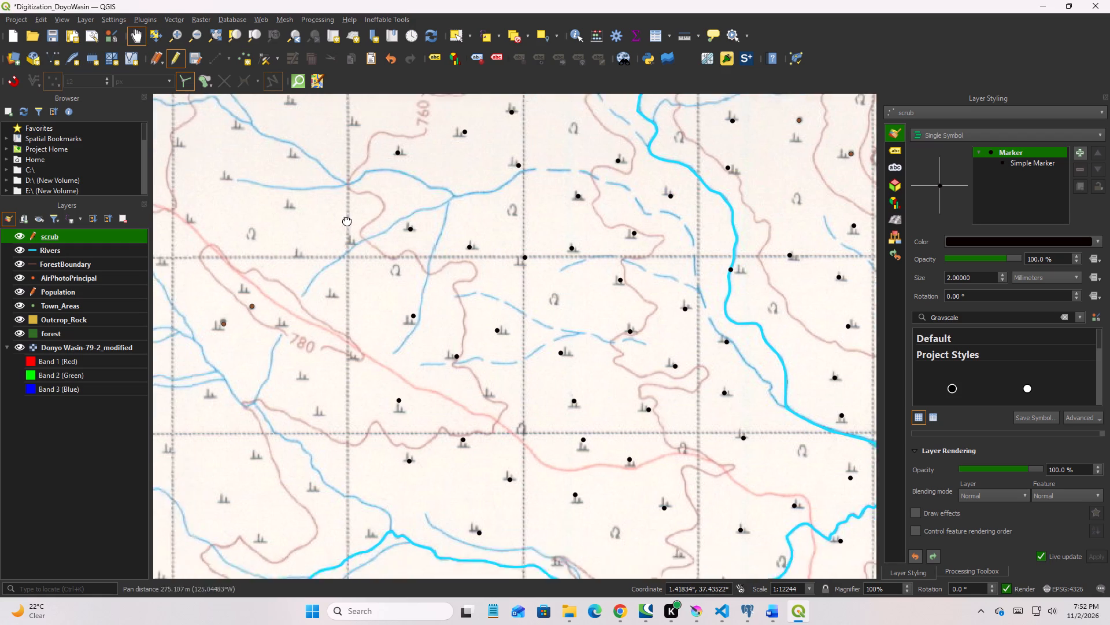
{"action": "left_click_drag", "start_coordinate": [347, 220], "coordinate": [357, 212]}
{"action": "left_click_drag", "start_coordinate": [324, 245], "coordinate": [383, 227]}
{"action": "left_click_drag", "start_coordinate": [380, 245], "coordinate": [443, 252]}
{"action": "left_click_drag", "start_coordinate": [427, 284], "coordinate": [467, 214]}
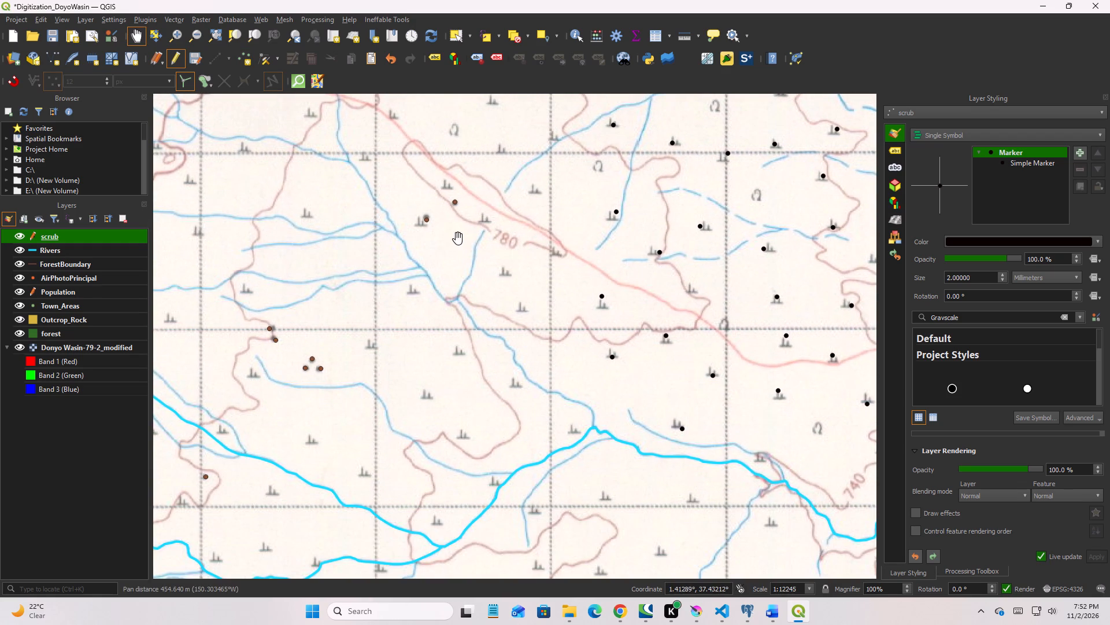
{"action": "key", "text": "x"}
{"action": "key", "text": "x"}
{"action": "key", "text": "x"}
{"action": "left_click_drag", "start_coordinate": [478, 345], "coordinate": [465, 254]}
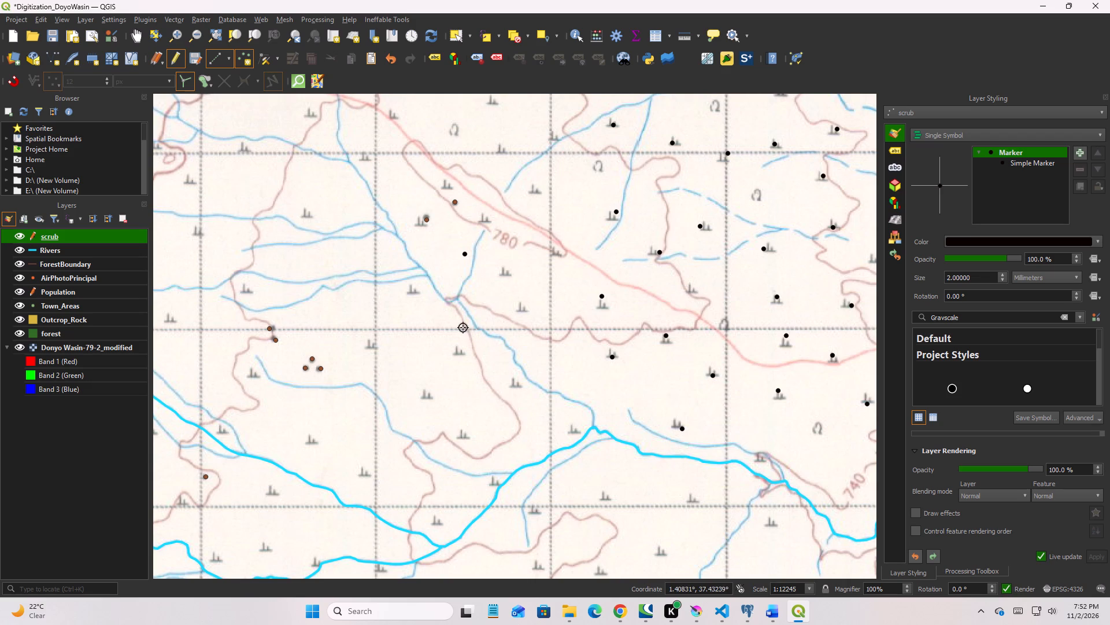
{"action": "key", "text": "ctrl+z"}
{"action": "left_click", "coordinate": [415, 293]}
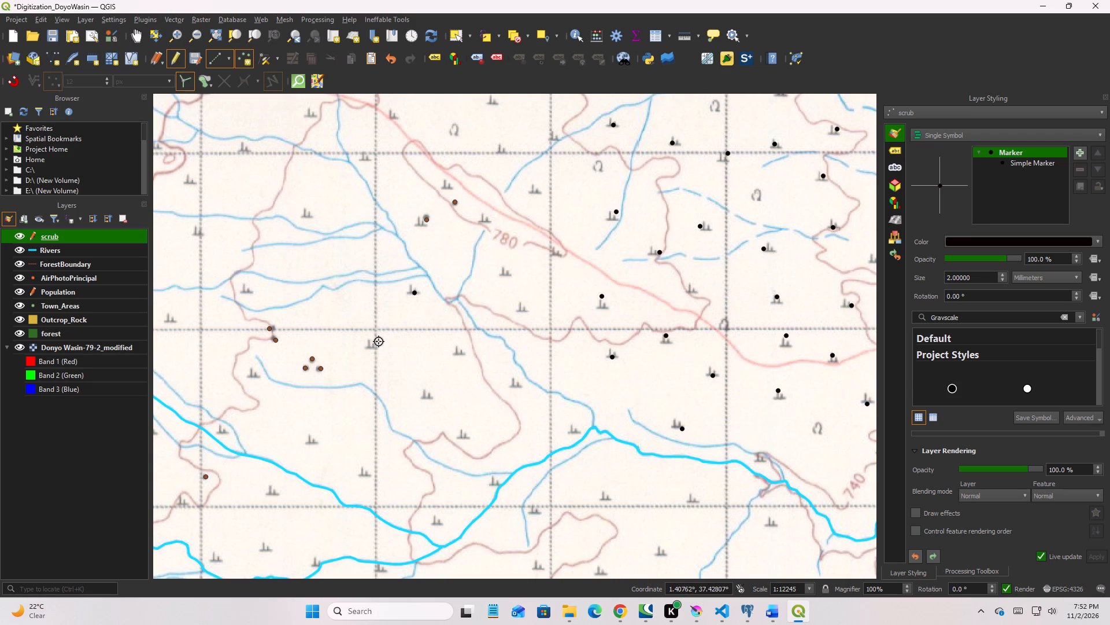
{"action": "left_click", "coordinate": [376, 343]}
{"action": "left_click", "coordinate": [423, 392]}
{"action": "left_click", "coordinate": [456, 349]}
{"action": "left_click", "coordinate": [516, 385]}
{"action": "left_click", "coordinate": [466, 435]}
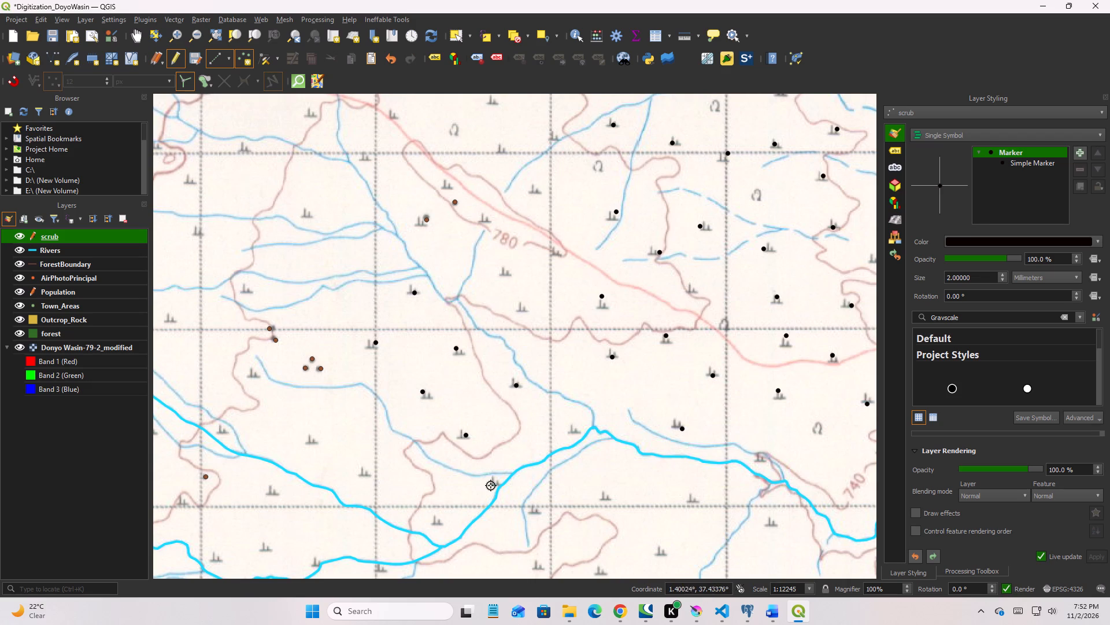
{"action": "left_click", "coordinate": [491, 486]}
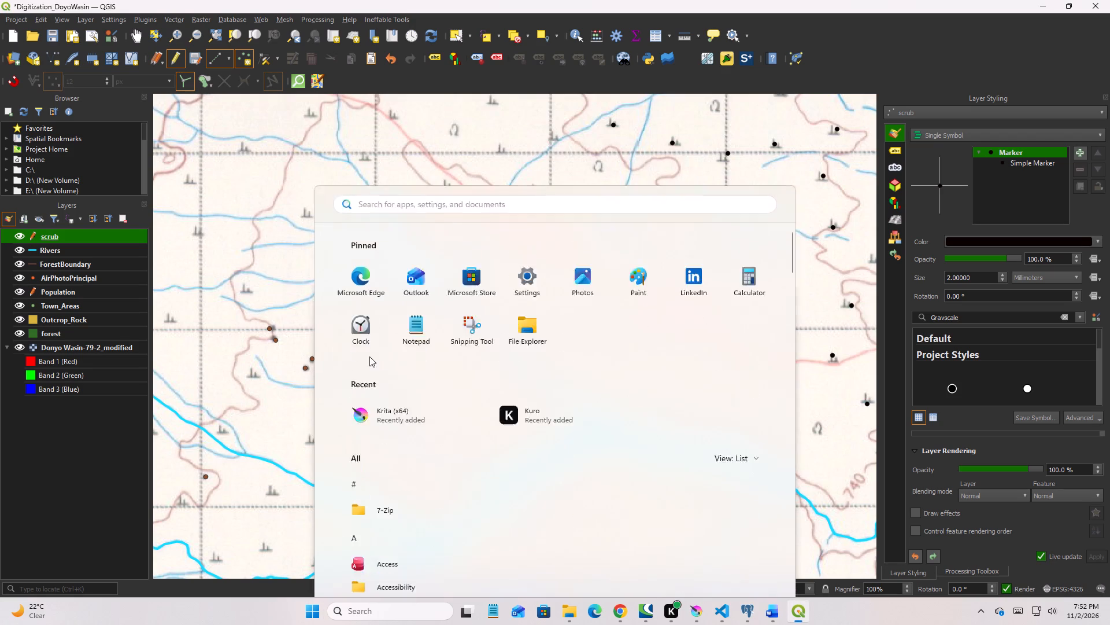
Add ten scrub points from the river confluence southeastward, south of the main river to the dashed streams above the pink line.
{"action": "key", "text": "z"}
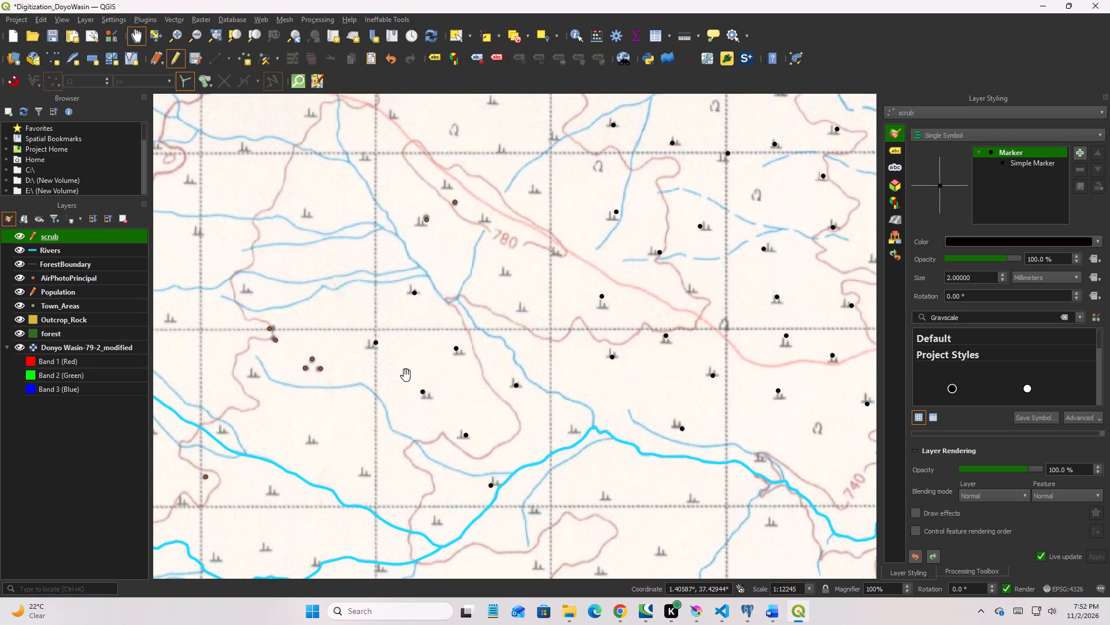
{"action": "left_click_drag", "start_coordinate": [424, 376], "coordinate": [390, 330]}
{"action": "left_click_drag", "start_coordinate": [414, 345], "coordinate": [369, 329]}
{"action": "left_click_drag", "start_coordinate": [404, 345], "coordinate": [331, 315]}
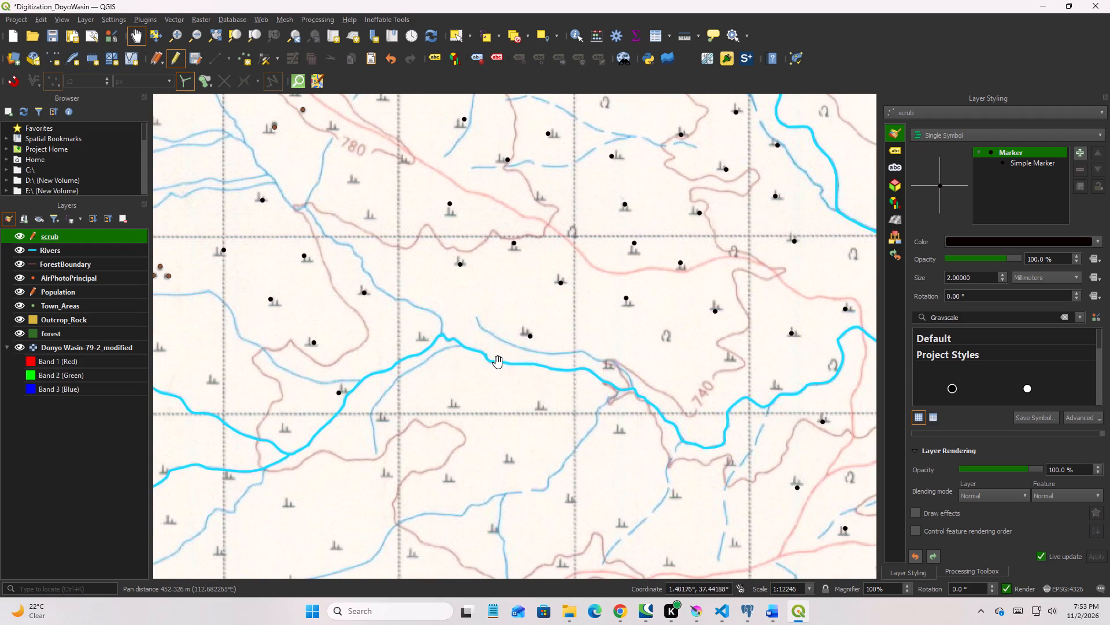
{"action": "key", "text": "x"}
{"action": "left_click", "coordinate": [425, 337]}
{"action": "left_click", "coordinate": [454, 406]}
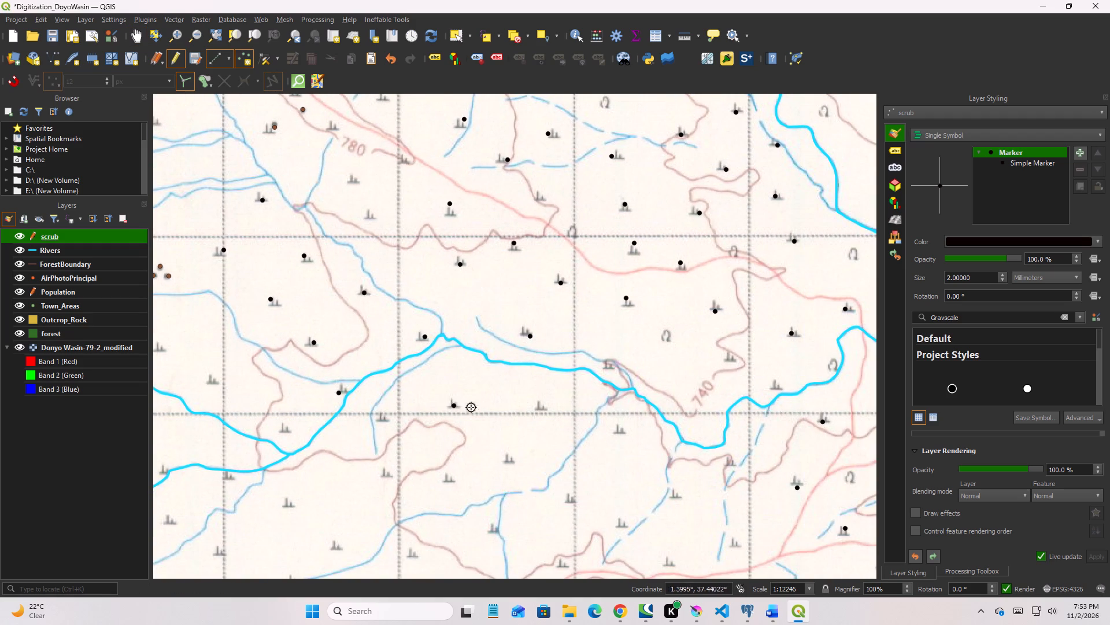
{"action": "left_click", "coordinate": [540, 403]}
{"action": "left_click", "coordinate": [507, 457]}
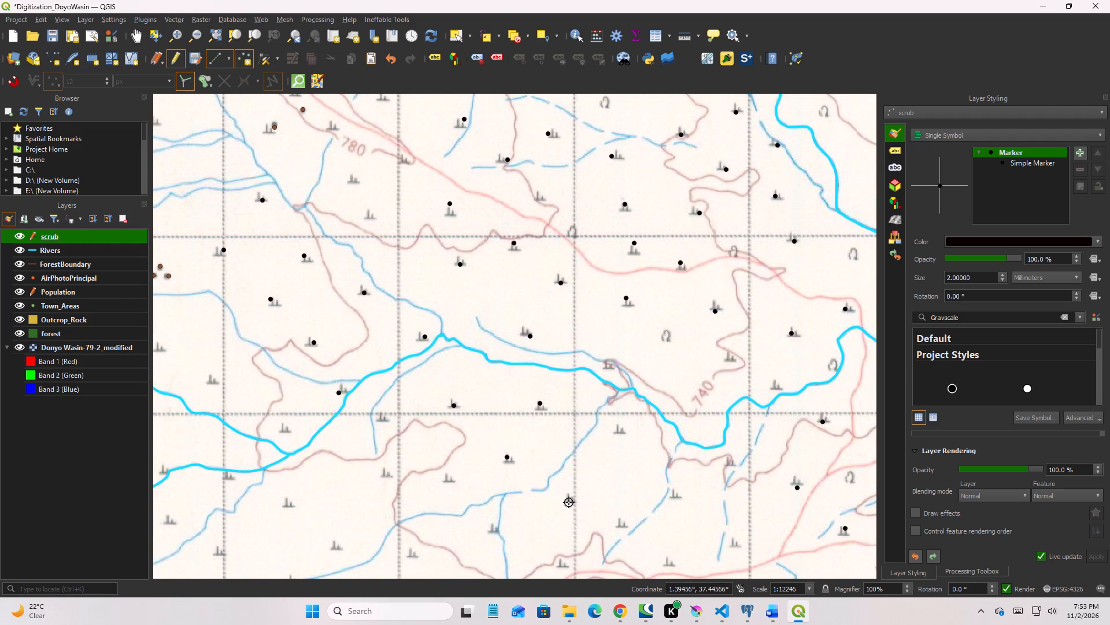
{"action": "left_click", "coordinate": [569, 502]}
{"action": "left_click", "coordinate": [617, 431]}
{"action": "left_click", "coordinate": [624, 521]}
{"action": "left_click", "coordinate": [679, 494]}
{"action": "left_click", "coordinate": [665, 557]}
{"action": "left_click", "coordinate": [732, 544]}
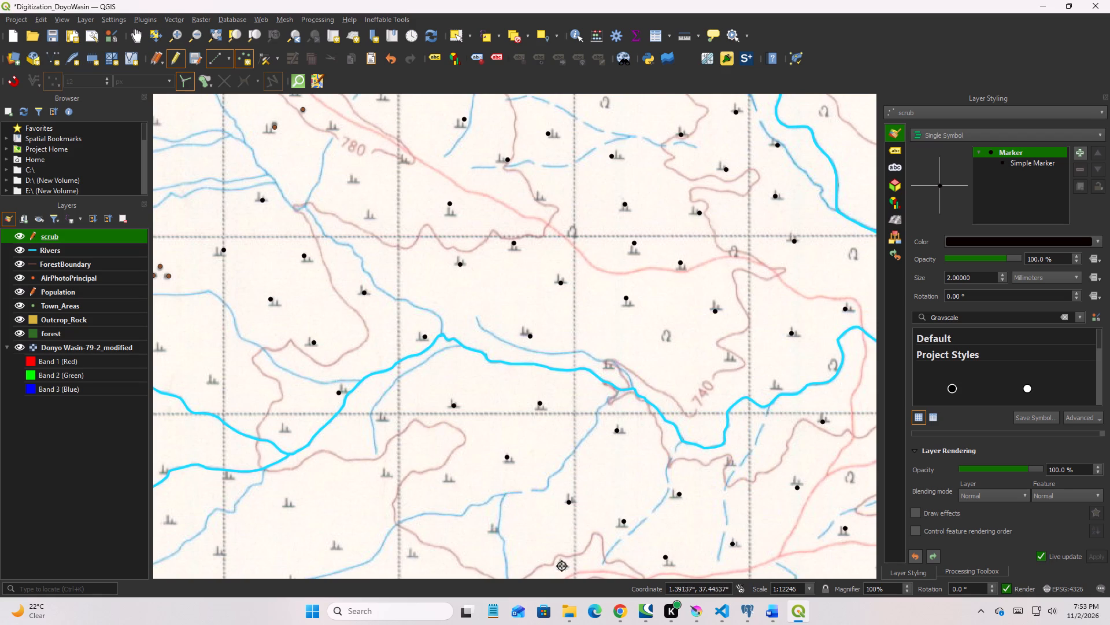
Add five scrub points back westward along the tributary south of the main river, around the contour it crosses.
{"action": "left_click", "coordinate": [565, 569]}
{"action": "left_click", "coordinate": [497, 531]}
{"action": "left_click", "coordinate": [454, 480]}
{"action": "left_click", "coordinate": [394, 477]}
{"action": "left_click", "coordinate": [413, 552]}
Add two scrub points northwest of the tributary's lower end, north of the pink line.
{"action": "key", "text": "z"}
{"action": "left_click_drag", "start_coordinate": [386, 458], "coordinate": [480, 235]}
{"action": "key", "text": "x"}
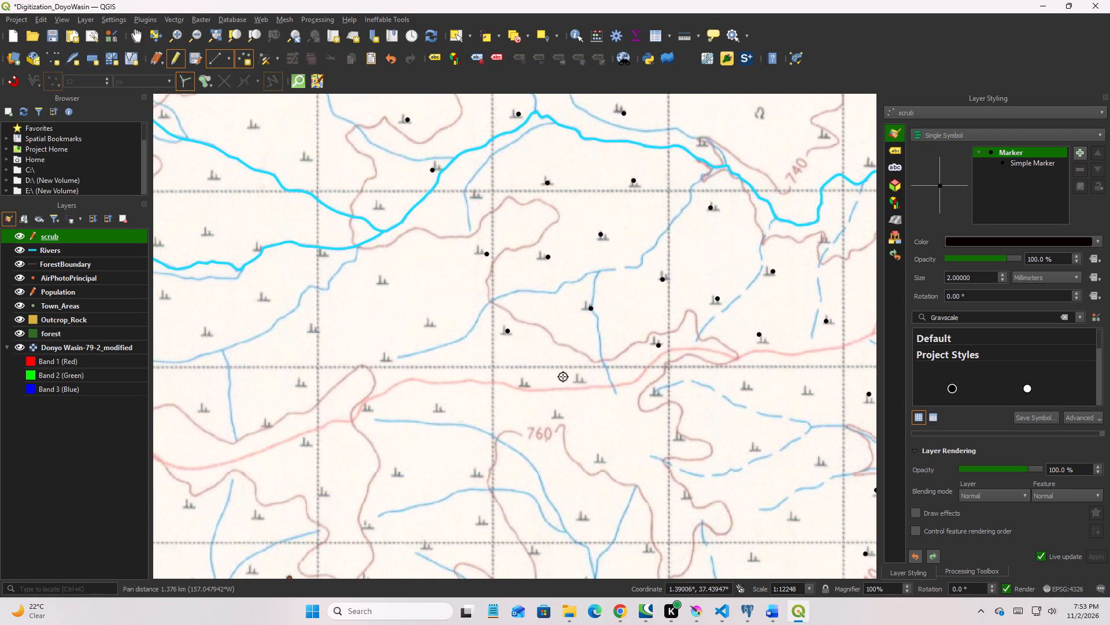
{"action": "left_click_drag", "start_coordinate": [578, 372], "coordinate": [403, 286]}
{"action": "left_click_drag", "start_coordinate": [457, 338], "coordinate": [463, 351]}
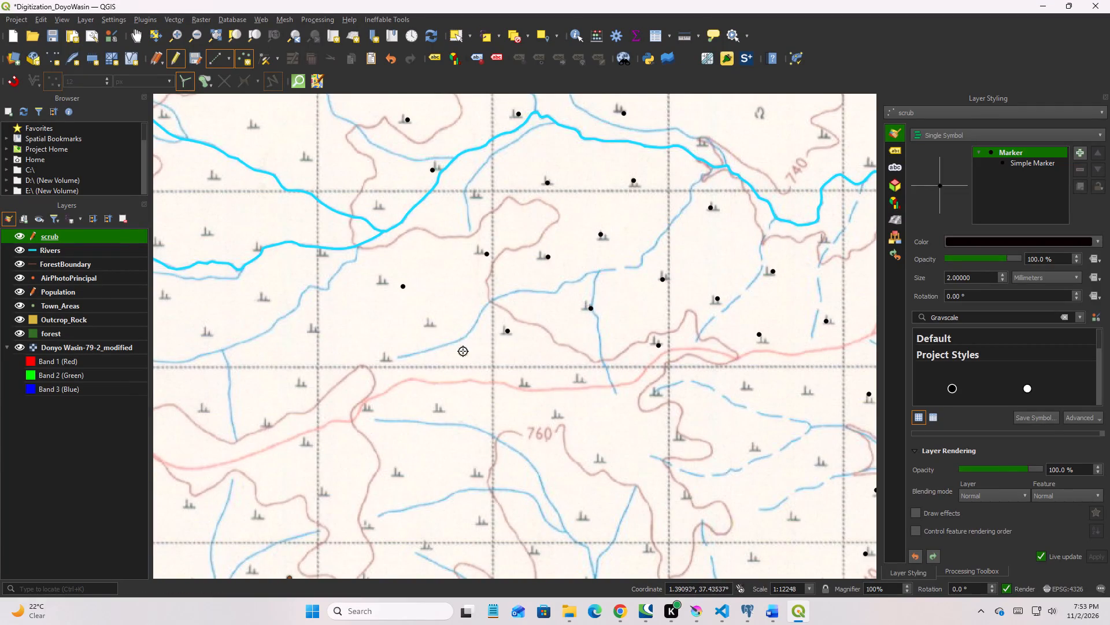
{"action": "left_click_drag", "start_coordinate": [463, 351], "coordinate": [425, 324]}
Add six scrub points along the pink line and around the 760 contour label south of it.
{"action": "key", "text": "z"}
{"action": "left_click_drag", "start_coordinate": [528, 385], "coordinate": [446, 280]}
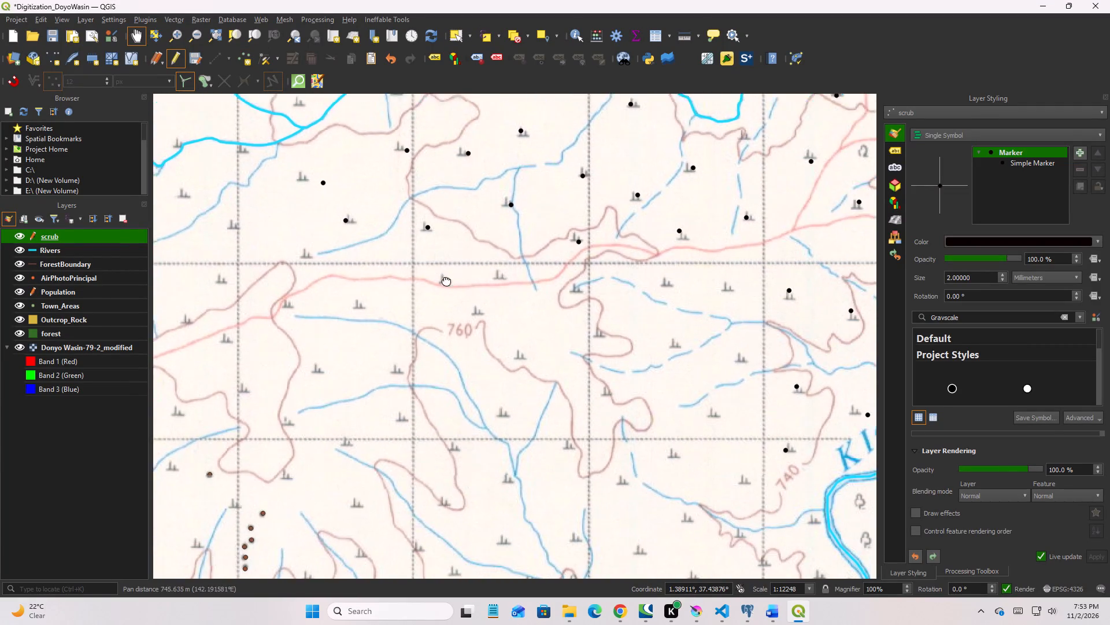
{"action": "left_click_drag", "start_coordinate": [446, 280], "coordinate": [442, 277]}
{"action": "left_click_drag", "start_coordinate": [494, 311], "coordinate": [452, 277]}
{"action": "key", "text": "x"}
{"action": "left_click", "coordinate": [399, 251]}
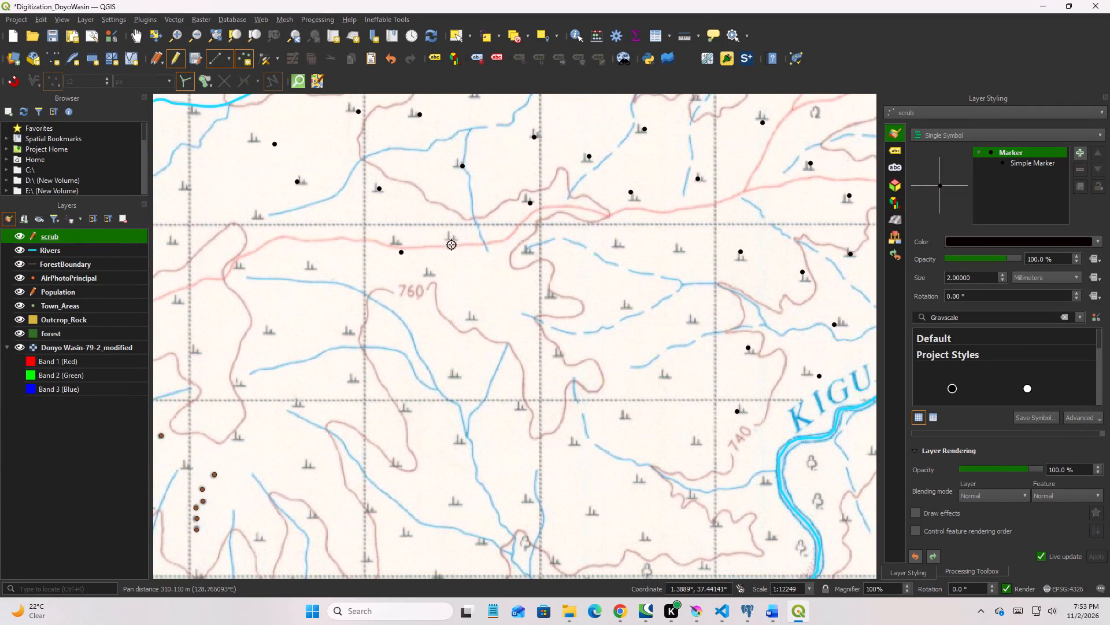
{"action": "left_click", "coordinate": [452, 241]}
{"action": "left_click", "coordinate": [428, 273]}
{"action": "left_click", "coordinate": [469, 316]}
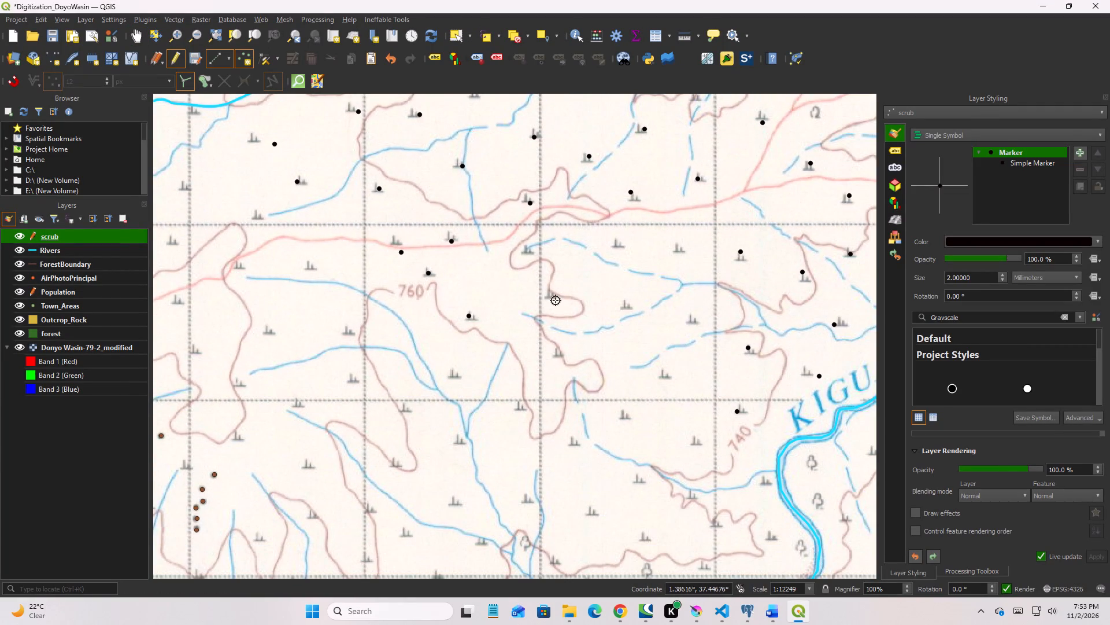
{"action": "left_click", "coordinate": [554, 292]}
{"action": "left_click", "coordinate": [525, 252]}
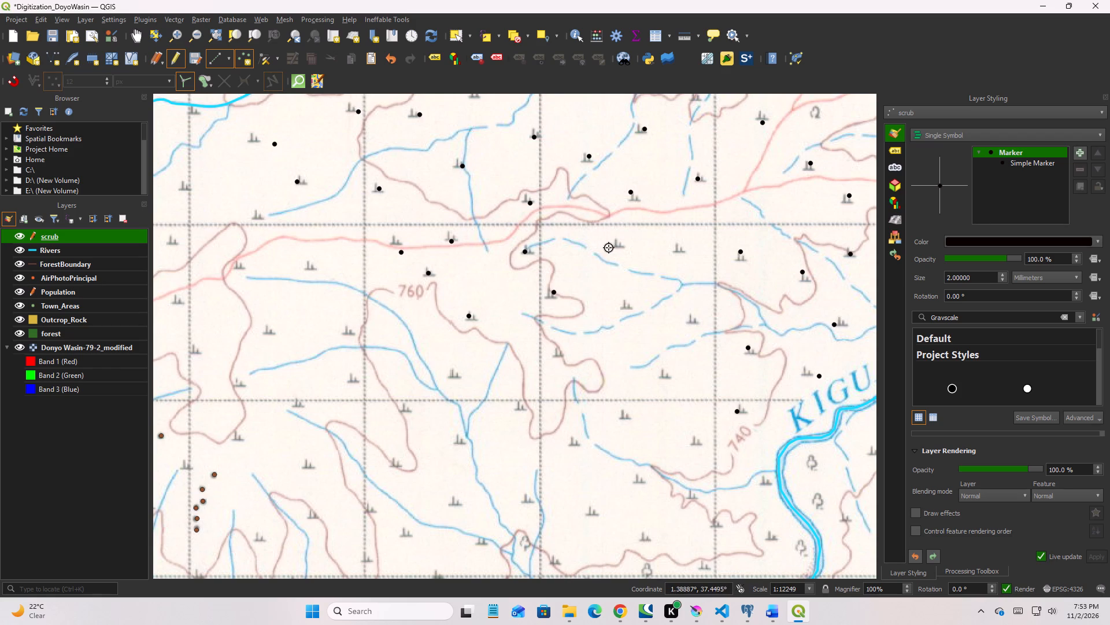
Add five scrub points around the dashed streams south of the pink line, down to the next gridline.
{"action": "left_click", "coordinate": [615, 244]}
{"action": "left_click", "coordinate": [680, 251]}
{"action": "left_click", "coordinate": [623, 307]}
{"action": "left_click", "coordinate": [700, 321]}
{"action": "left_click", "coordinate": [659, 372]}
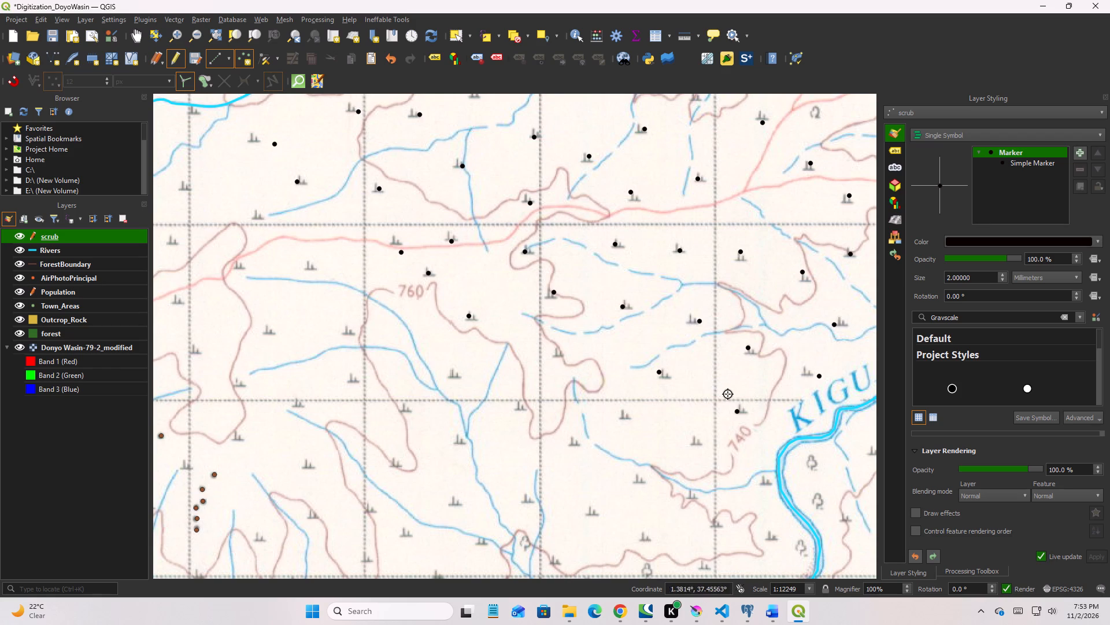
Add six scrub points west and southwest of the 740 contour label, around the dashed stream below the gridline.
{"action": "left_click", "coordinate": [703, 441]}
{"action": "left_click", "coordinate": [628, 418]}
{"action": "key", "text": "x"}
{"action": "left_click", "coordinate": [578, 447]}
{"action": "left_click", "coordinate": [642, 483]}
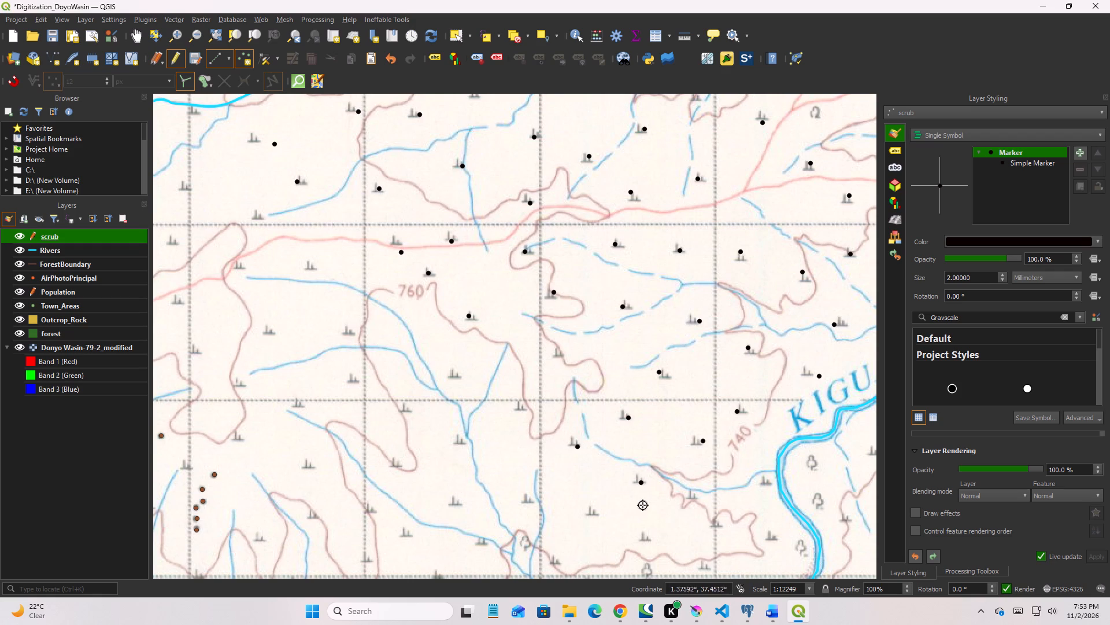
{"action": "left_click", "coordinate": [645, 536]}
{"action": "left_click", "coordinate": [593, 513]}
Add three scrub points around the tributary junction just north of the main river.
{"action": "key", "text": "z"}
{"action": "left_click_drag", "start_coordinate": [533, 489], "coordinate": [574, 356]}
{"action": "left_click_drag", "start_coordinate": [548, 383], "coordinate": [579, 314]}
{"action": "key", "text": "x"}
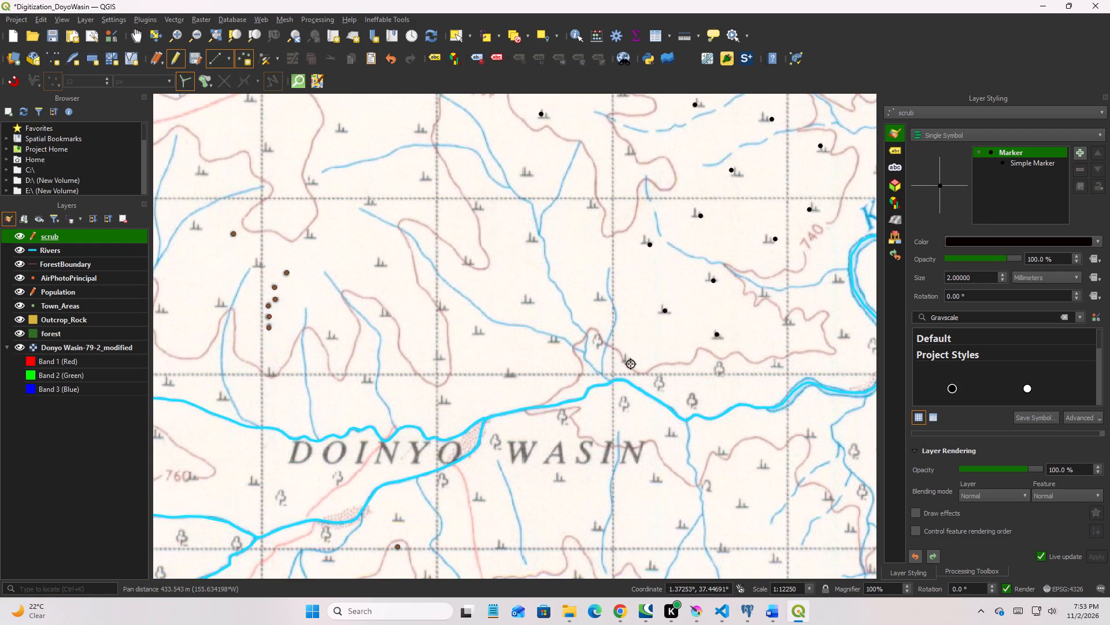
{"action": "left_click", "coordinate": [631, 364]}
{"action": "left_click", "coordinate": [599, 299]}
{"action": "left_click", "coordinate": [551, 338]}
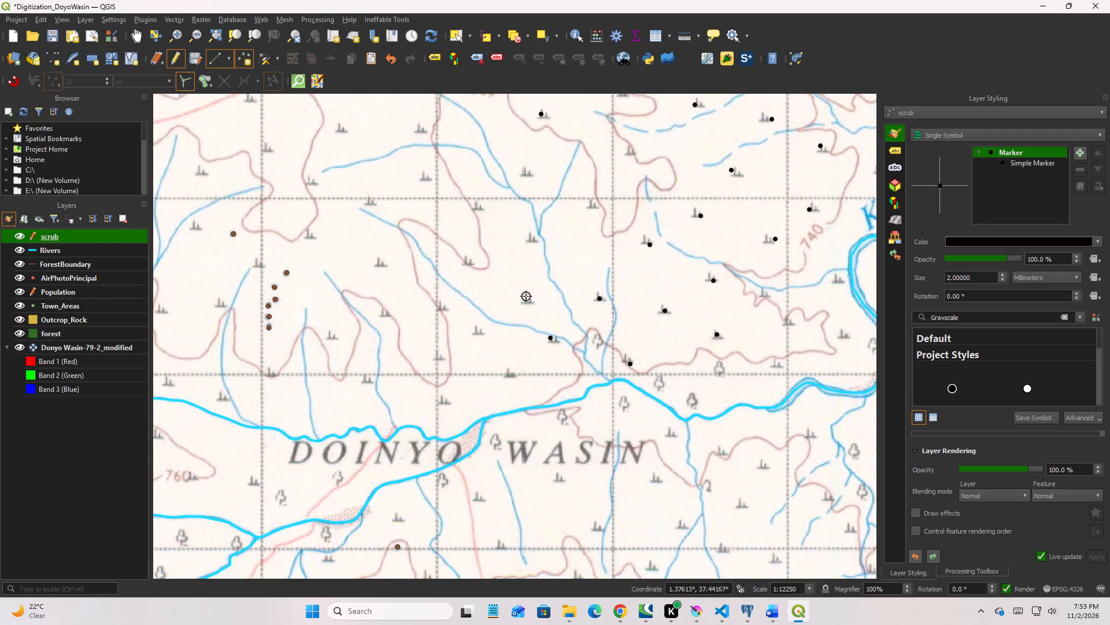
Add six scrub points northward on both sides of the central tributary, up past the next gridline.
{"action": "left_click", "coordinate": [526, 301]}
{"action": "left_click", "coordinate": [530, 241]}
{"action": "left_click", "coordinate": [591, 208]}
{"action": "left_click", "coordinate": [632, 151]}
{"action": "left_click", "coordinate": [523, 174]}
{"action": "left_click", "coordinate": [476, 208]}
Add ten scrub points among the contour spurs and streams north of the DOINYO WASIN label and the main river.
{"action": "left_click", "coordinate": [470, 263]}
{"action": "left_click", "coordinate": [478, 329]}
{"action": "left_click", "coordinate": [516, 379]}
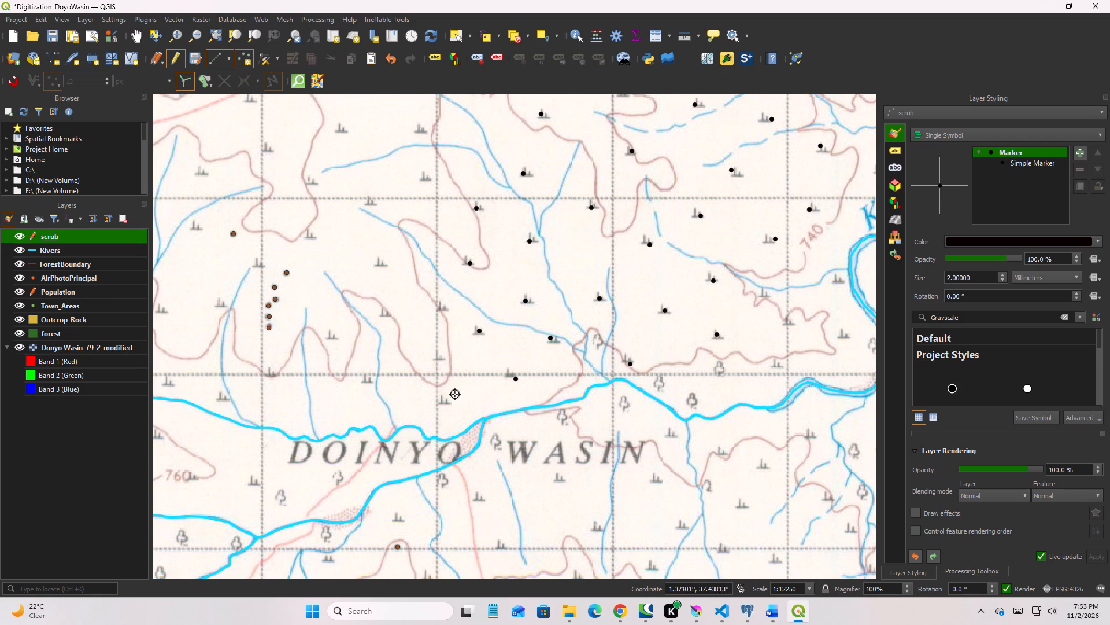
{"action": "left_click", "coordinate": [442, 399]}
{"action": "left_click", "coordinate": [439, 359]}
{"action": "left_click", "coordinate": [448, 306]}
{"action": "left_click", "coordinate": [393, 312]}
{"action": "left_click", "coordinate": [368, 381]}
{"action": "left_click", "coordinate": [329, 338]}
{"action": "left_click", "coordinate": [390, 262]}
Add five scrub points around the gridline north of those spurs, on both sides of the curved stream.
{"action": "left_click", "coordinate": [307, 226]}
{"action": "left_click", "coordinate": [309, 179]}
{"action": "left_click", "coordinate": [377, 206]}
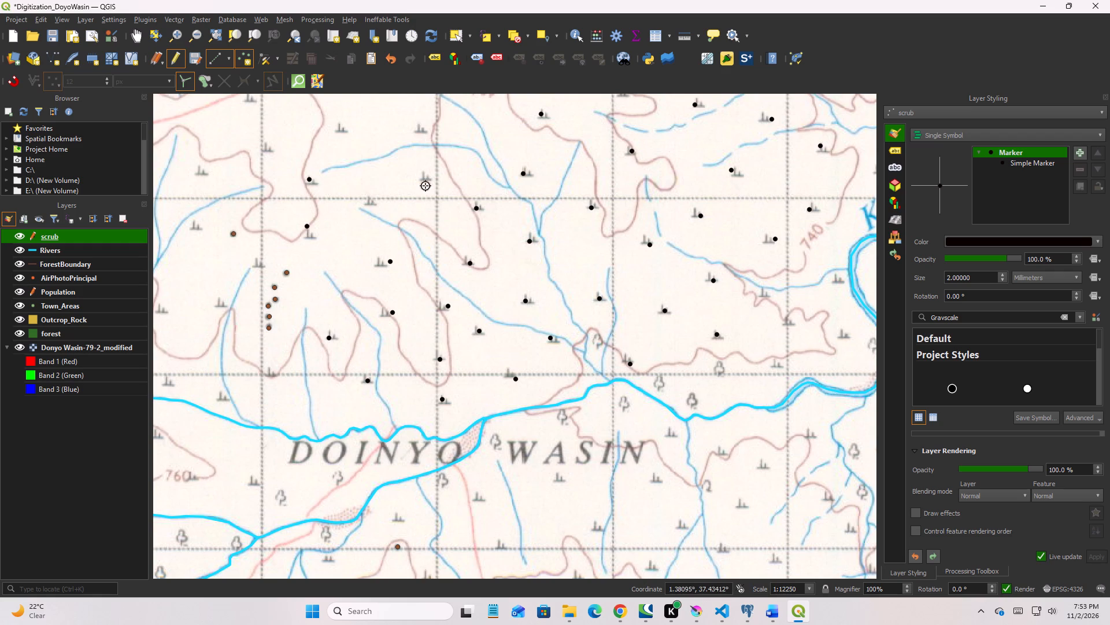
{"action": "left_click", "coordinate": [427, 179]}
{"action": "left_click", "coordinate": [421, 125]}
Add seven scrub points west of the 760 contour label, along both sides of the pink line.
{"action": "type", "text": "xz"}
{"action": "left_click_drag", "start_coordinate": [373, 179], "coordinate": [526, 274]}
{"action": "left_click_drag", "start_coordinate": [451, 214], "coordinate": [505, 233]}
{"action": "key", "text": "x"}
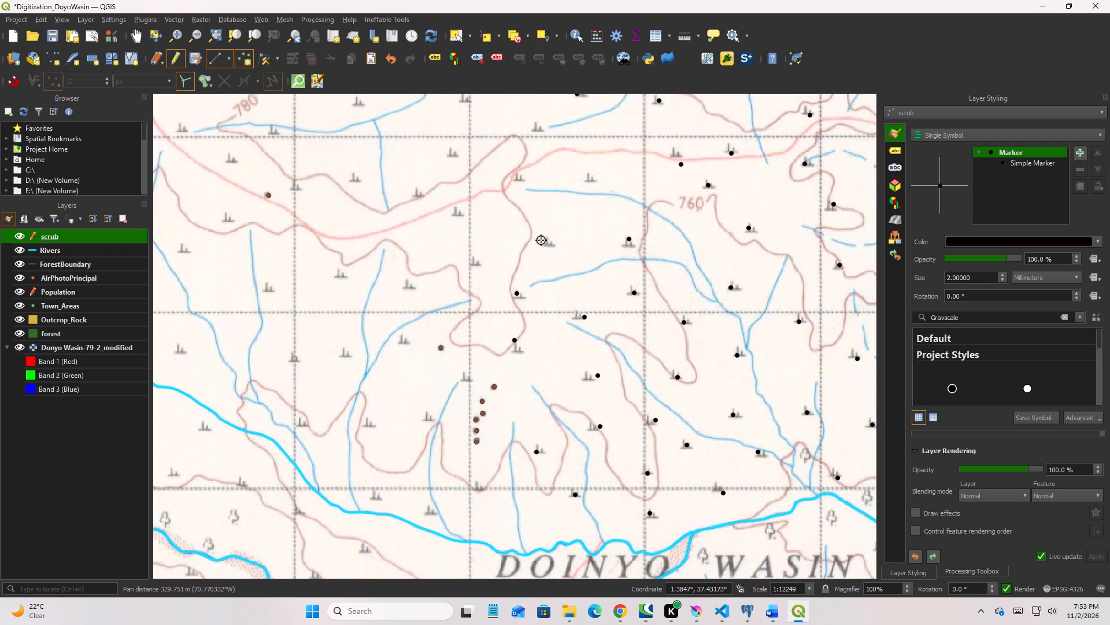
{"action": "left_click", "coordinate": [541, 240]}
{"action": "left_click", "coordinate": [590, 182]}
{"action": "left_click", "coordinate": [510, 183]}
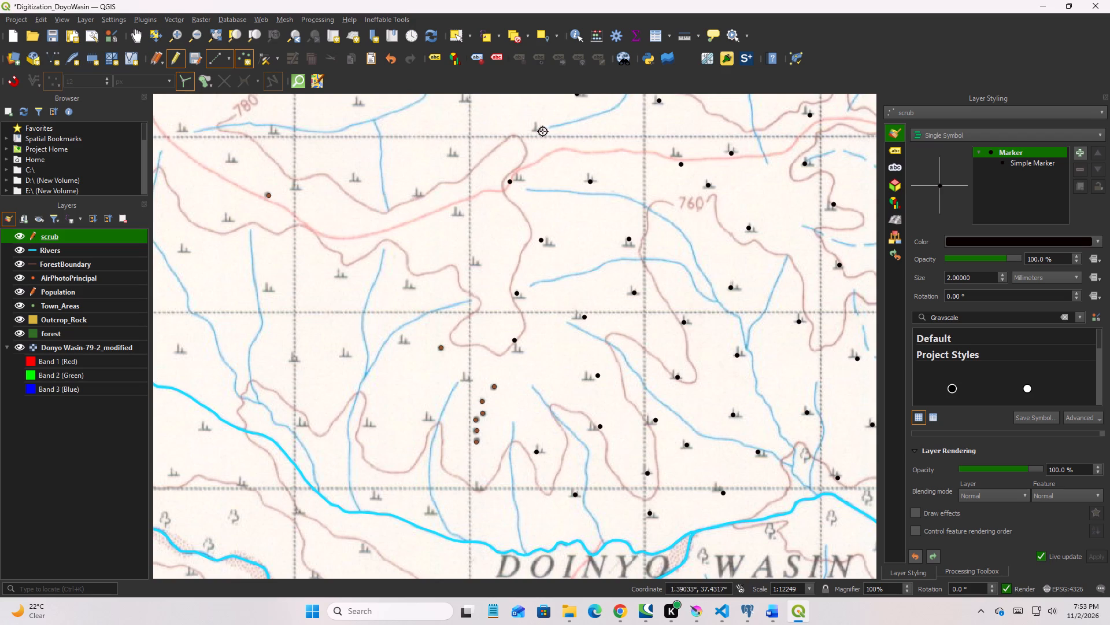
{"action": "left_click", "coordinate": [543, 131]}
{"action": "left_click", "coordinate": [450, 161]}
{"action": "left_click", "coordinate": [432, 185]}
{"action": "left_click", "coordinate": [459, 209]}
Add nine scrub points southward from below the pink line, between the western streams and just across the main river.
{"action": "left_click", "coordinate": [473, 269]}
{"action": "left_click", "coordinate": [408, 290]}
{"action": "left_click", "coordinate": [405, 338]}
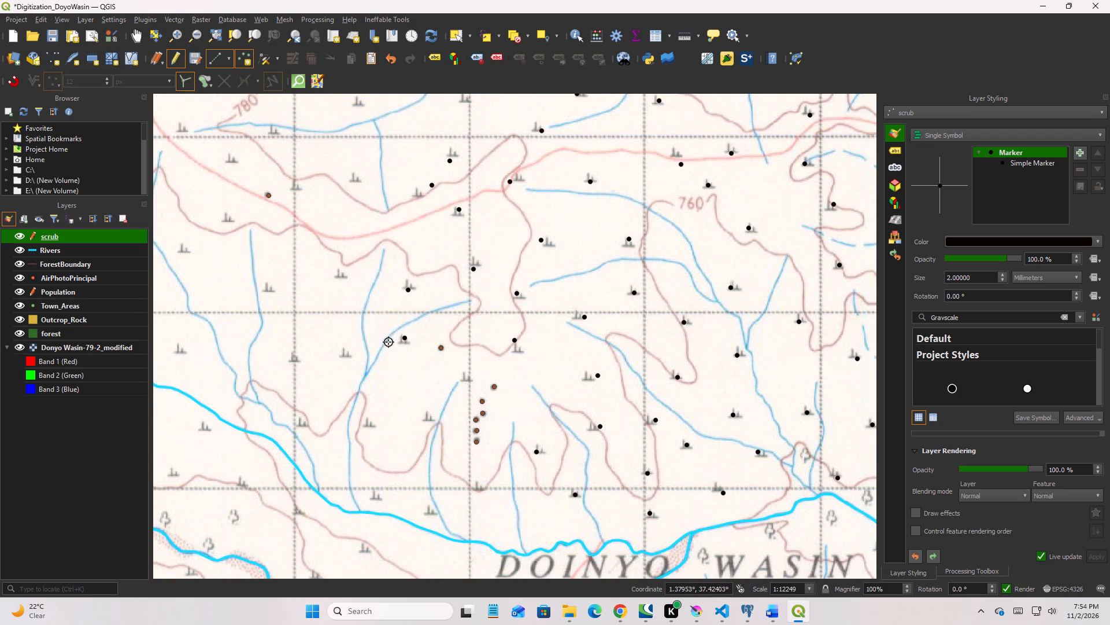
{"action": "left_click", "coordinate": [345, 355]}
{"action": "left_click", "coordinate": [365, 427]}
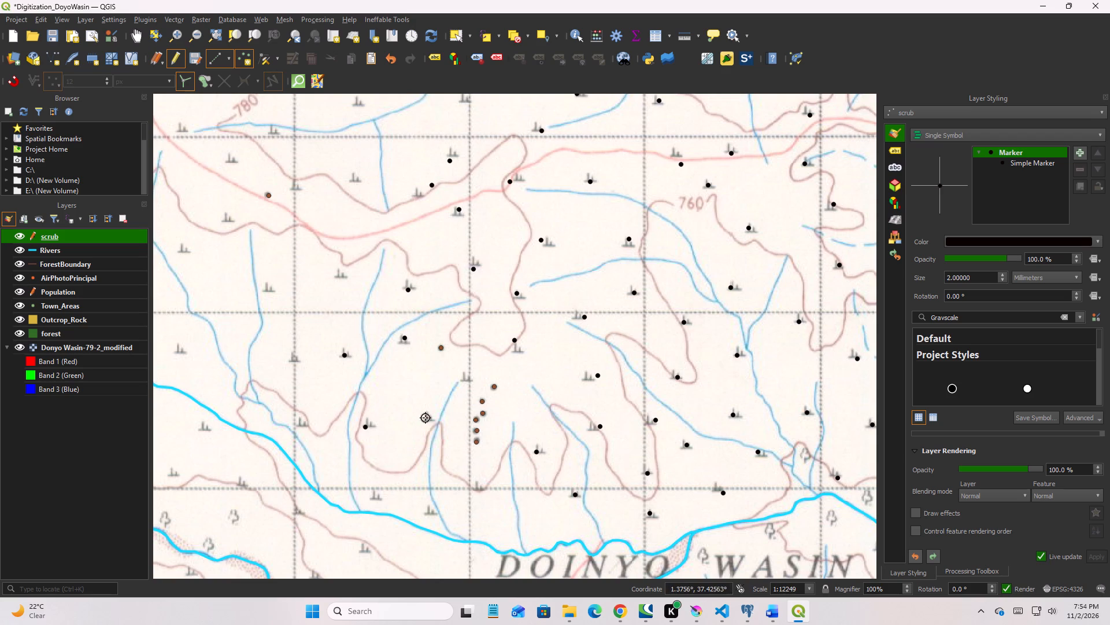
{"action": "left_click", "coordinate": [427, 418]}
{"action": "left_click", "coordinate": [372, 499]}
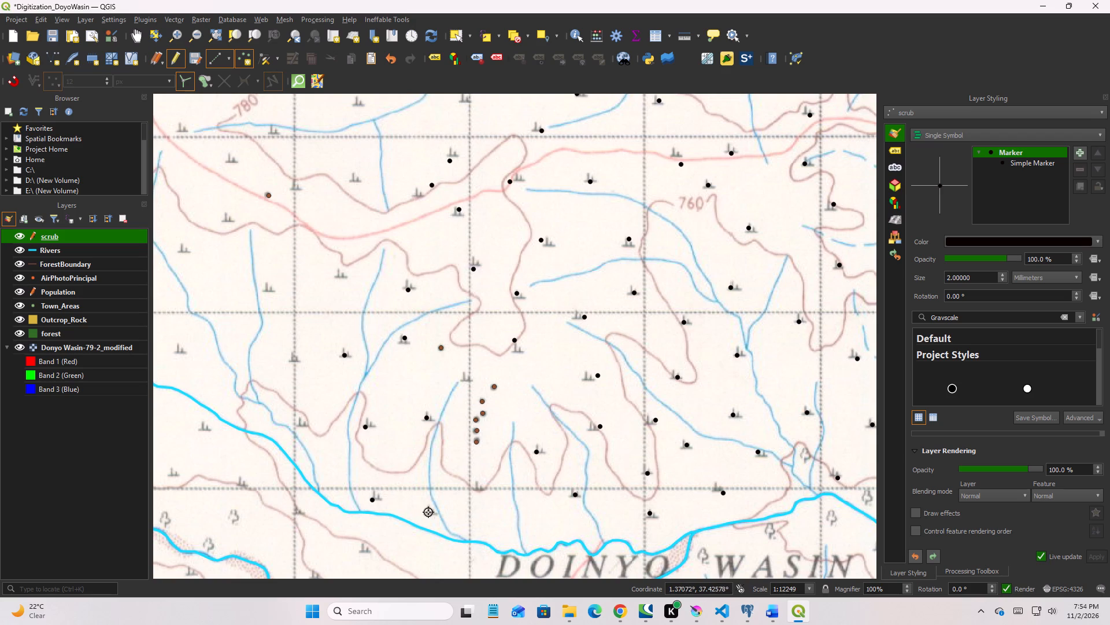
{"action": "left_click", "coordinate": [428, 511]}
{"action": "left_click", "coordinate": [357, 547]}
Add six scrub points southwest of the DOINYO WASIN label, from between the two river branches to the contour south of them.
{"action": "key", "text": "z"}
{"action": "key", "text": "z"}
{"action": "key", "text": "z"}
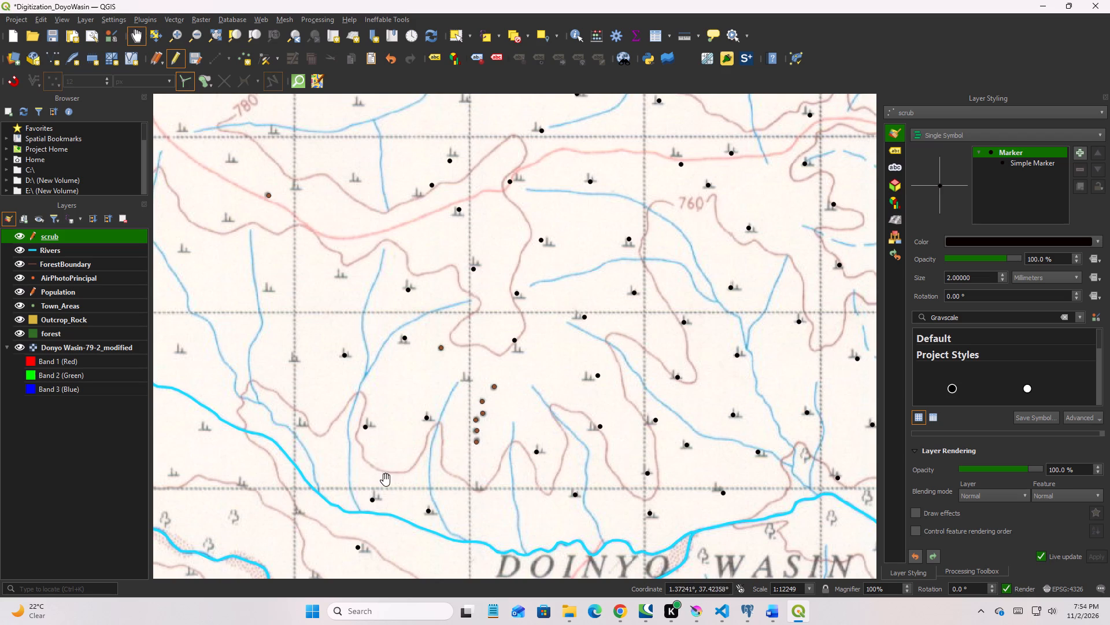
{"action": "left_click_drag", "start_coordinate": [435, 470], "coordinate": [382, 267]}
{"action": "left_click_drag", "start_coordinate": [409, 343], "coordinate": [411, 301]}
{"action": "key", "text": "x"}
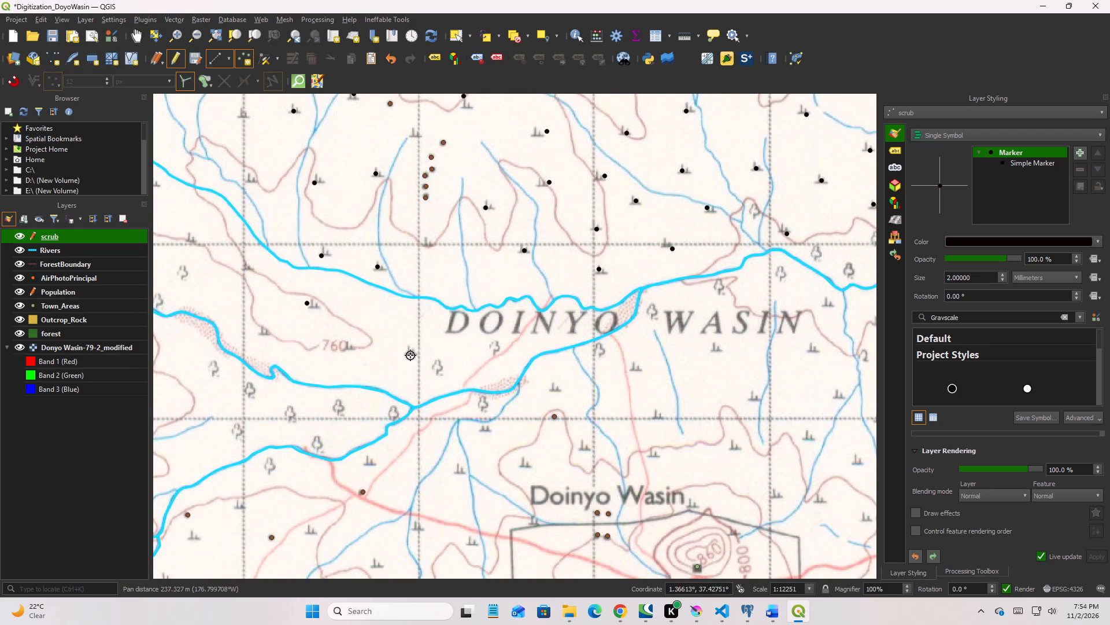
{"action": "left_click", "coordinate": [409, 352]}
{"action": "left_click", "coordinate": [550, 388]}
{"action": "left_click", "coordinate": [484, 429]}
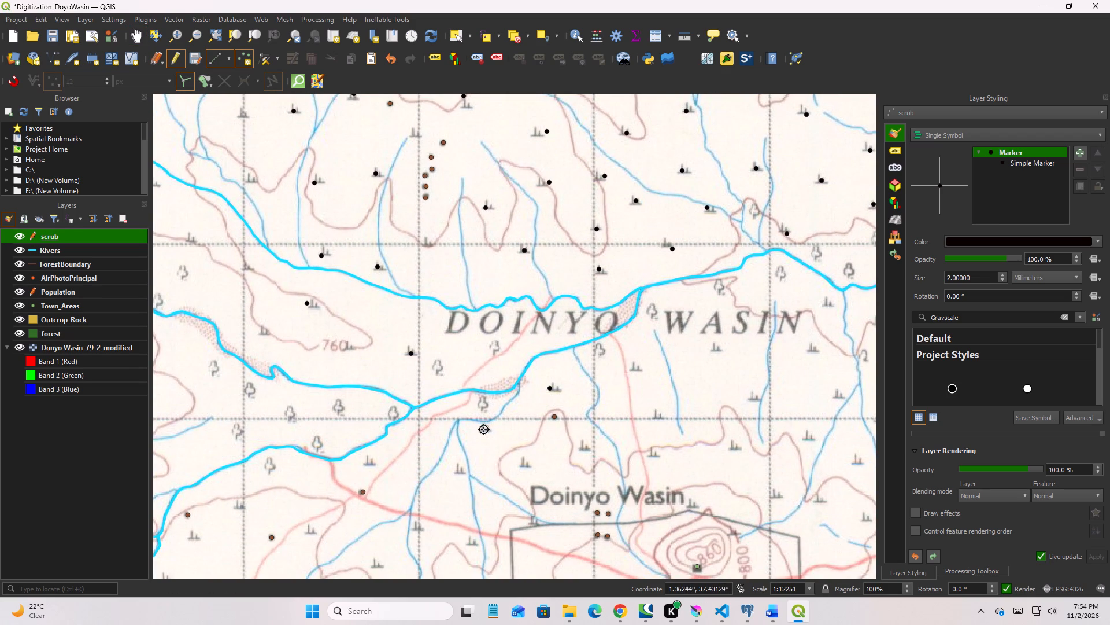
{"action": "left_click", "coordinate": [454, 469]}
{"action": "left_click", "coordinate": [519, 465]}
{"action": "left_click", "coordinate": [588, 451]}
Add five scrub points eastward north of the Doinyo Wasin hill, along the contour and streams.
{"action": "left_click", "coordinate": [650, 410]}
{"action": "left_click", "coordinate": [642, 462]}
{"action": "left_click", "coordinate": [730, 446]}
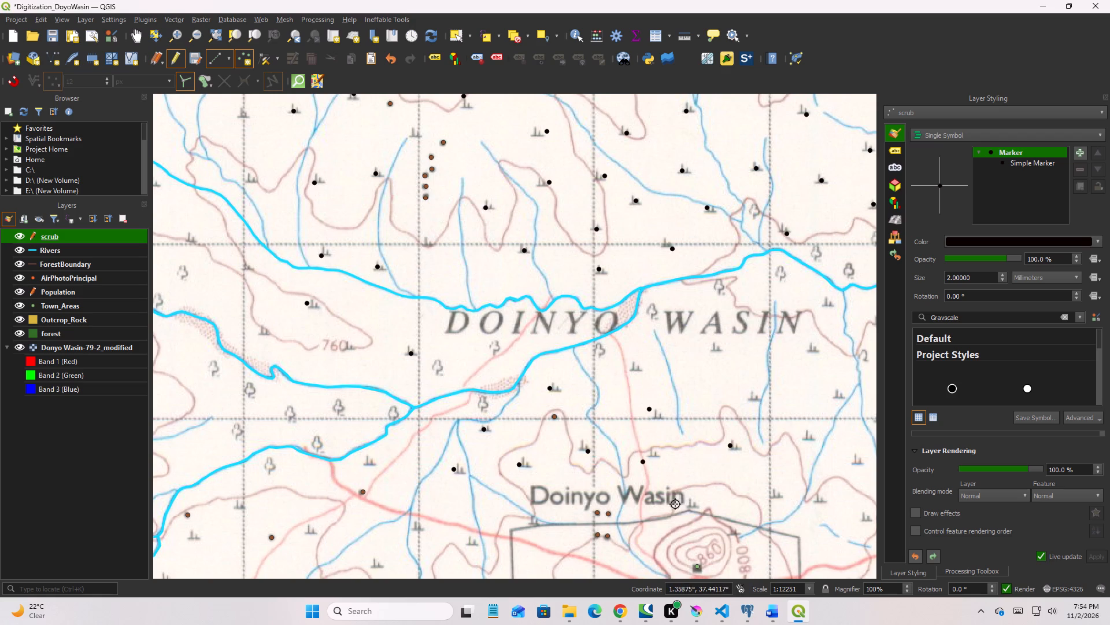
{"action": "left_click", "coordinate": [680, 510]}
{"action": "left_click", "coordinate": [784, 498]}
Add eight scrub points east of the Doinyo Wasin Mica Mineral Works boundary, north and south of the pink road.
{"action": "key", "text": "z"}
{"action": "key", "text": "z"}
{"action": "key", "text": "z"}
{"action": "key", "text": "z"}
{"action": "key", "text": "z"}
{"action": "key", "text": "z"}
{"action": "key", "text": "z"}
{"action": "key", "text": "z"}
{"action": "key", "text": "z"}
{"action": "key", "text": "z"}
{"action": "key", "text": "z"}
{"action": "key", "text": "z"}
{"action": "key", "text": "z"}
{"action": "key", "text": "z"}
{"action": "key", "text": "z"}
{"action": "key", "text": "z"}
{"action": "key", "text": "z"}
{"action": "key", "text": "z"}
{"action": "key", "text": "z"}
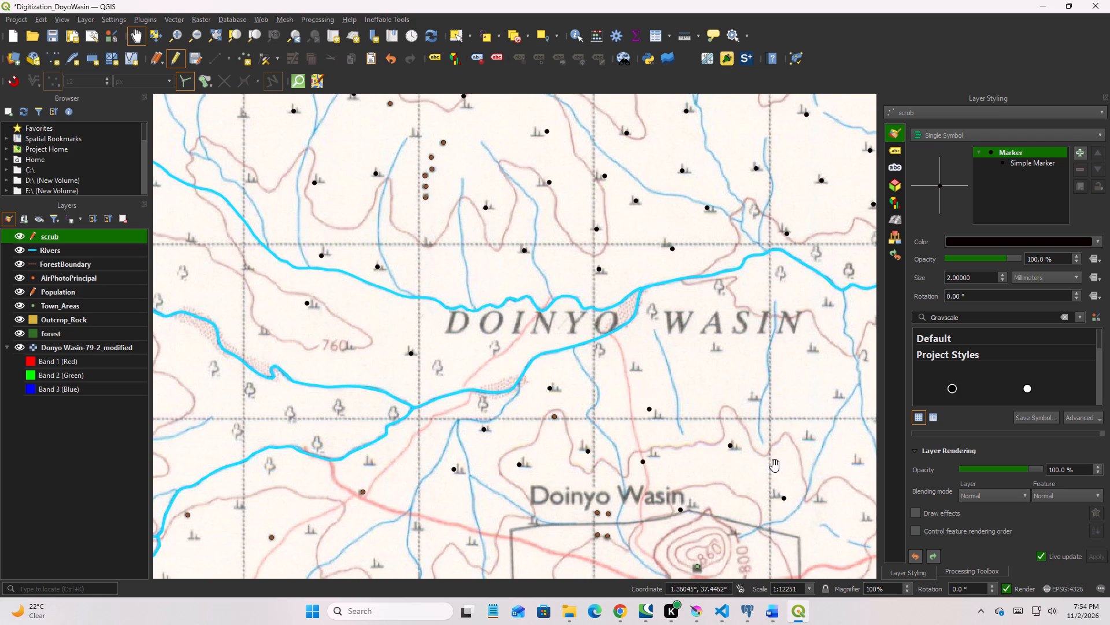
{"action": "left_click_drag", "start_coordinate": [777, 444], "coordinate": [458, 325]}
{"action": "key", "text": "x"}
{"action": "left_click", "coordinate": [501, 379]}
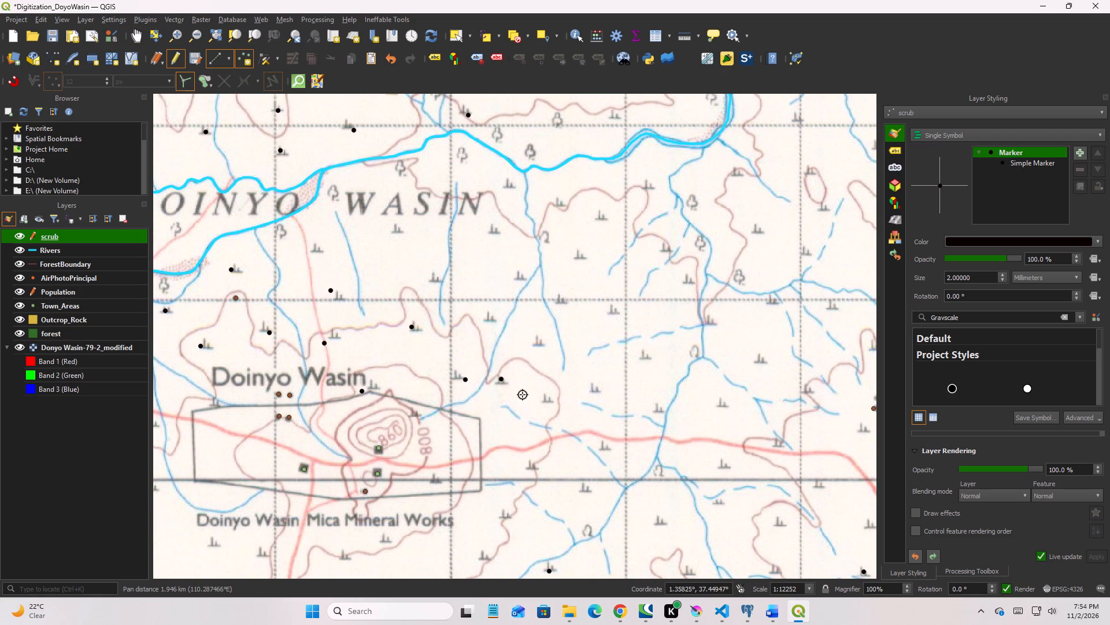
{"action": "left_click", "coordinate": [547, 399]}
{"action": "left_click", "coordinate": [535, 462]}
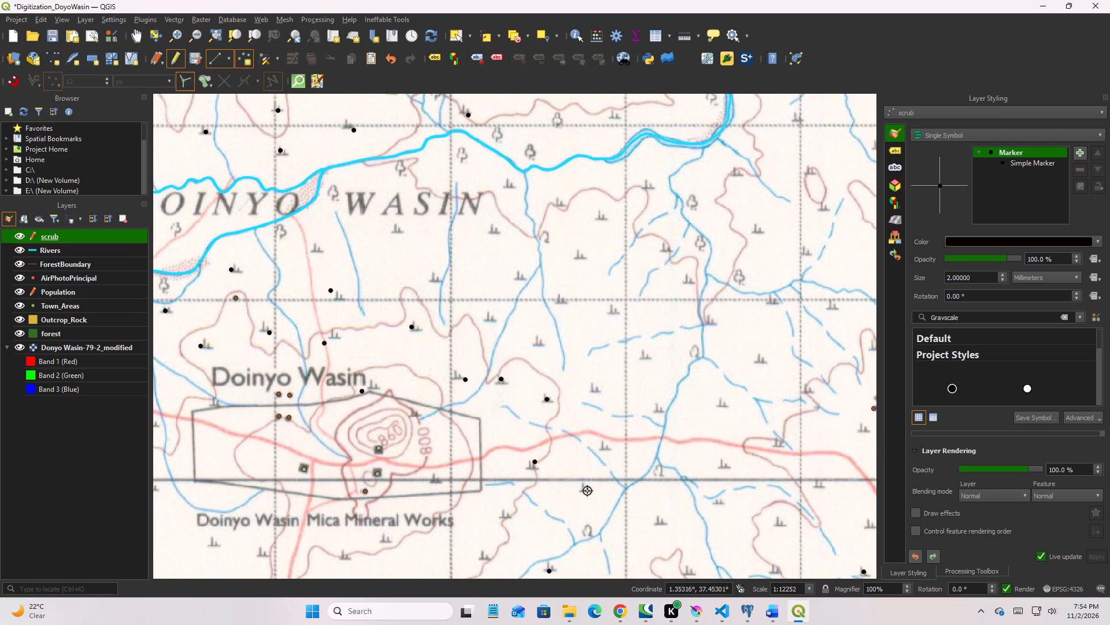
{"action": "left_click", "coordinate": [587, 490]}
{"action": "left_click", "coordinate": [505, 518]}
{"action": "left_click", "coordinate": [487, 554]}
{"action": "left_click", "coordinate": [606, 455]}
{"action": "left_click", "coordinate": [656, 518]}
Add three scrub points east of the stream fork south of the pink road, in and around the contour loops.
{"action": "key", "text": "z"}
{"action": "left_click_drag", "start_coordinate": [657, 517], "coordinate": [569, 396]}
{"action": "left_click_drag", "start_coordinate": [575, 431], "coordinate": [513, 366]}
{"action": "key", "text": "x"}
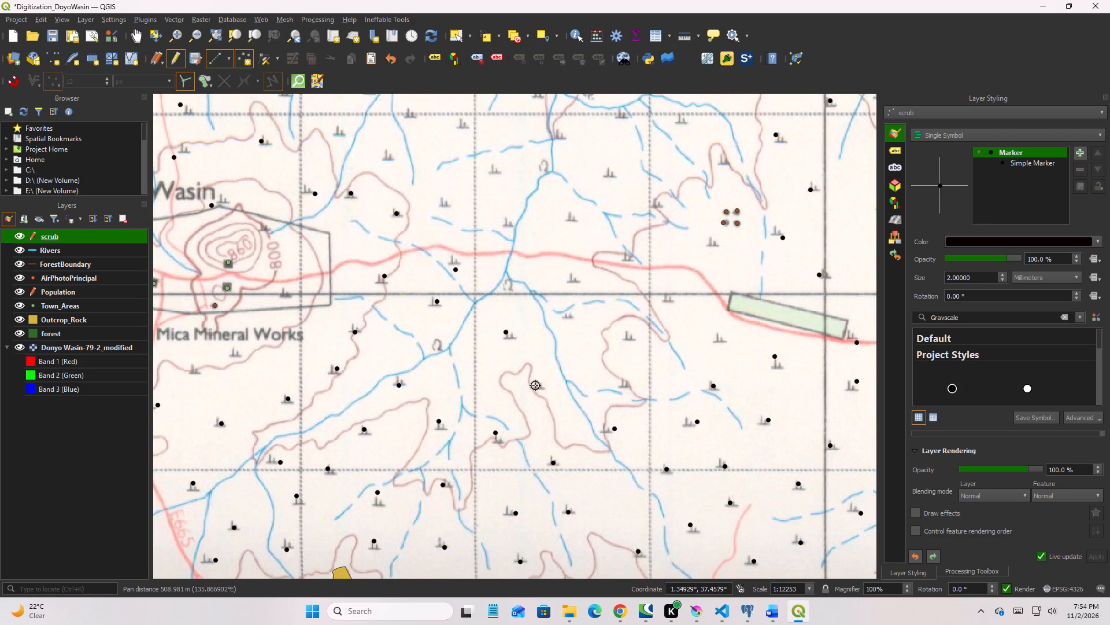
{"action": "left_click", "coordinate": [536, 387]}
{"action": "left_click", "coordinate": [627, 385]}
{"action": "left_click", "coordinate": [630, 336]}
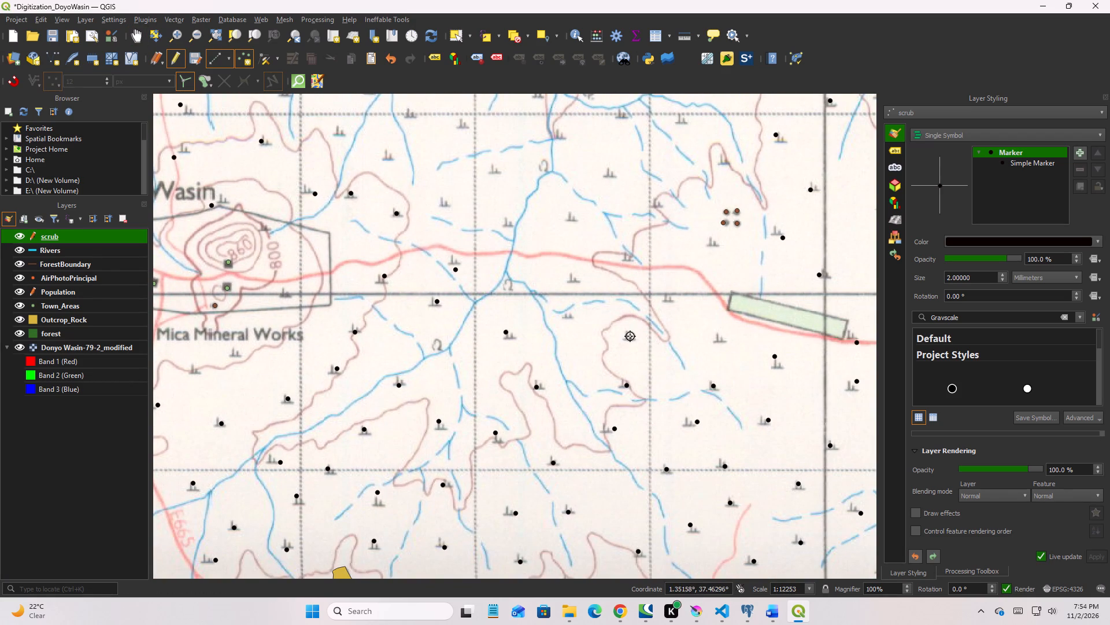
Add six scrub points northward across the pink road, on both sides of the stream and its dashed tributaries.
{"action": "key", "text": "z"}
{"action": "left_click_drag", "start_coordinate": [565, 317], "coordinate": [597, 382]}
{"action": "key", "text": "x"}
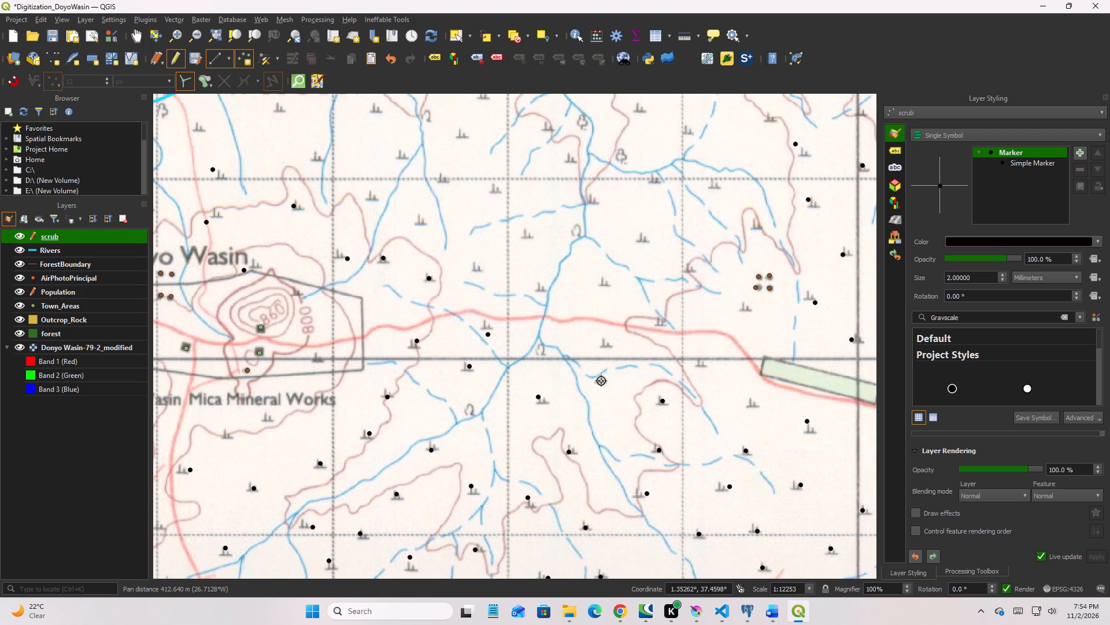
{"action": "left_click", "coordinate": [601, 380]}
{"action": "left_click", "coordinate": [598, 351]}
{"action": "left_click", "coordinate": [607, 280]}
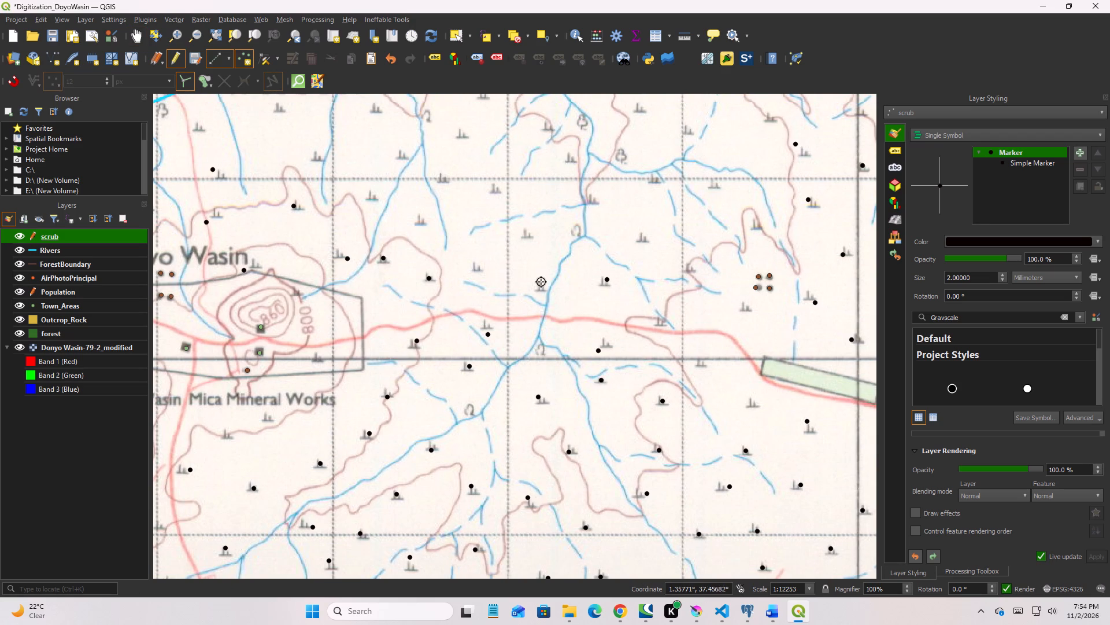
{"action": "left_click", "coordinate": [541, 282]}
{"action": "left_click", "coordinate": [478, 266]}
{"action": "left_click", "coordinate": [519, 239]}
Add scrub points westward around the gridline northeast of the Doinyo Wasin hill, across the two streams.
{"action": "left_click", "coordinate": [493, 191]}
{"action": "left_click", "coordinate": [434, 179]}
{"action": "left_click", "coordinate": [412, 223]}
{"action": "left_click", "coordinate": [377, 196]}
{"action": "left_click", "coordinate": [407, 159]}
{"action": "left_click", "coordinate": [317, 160]}
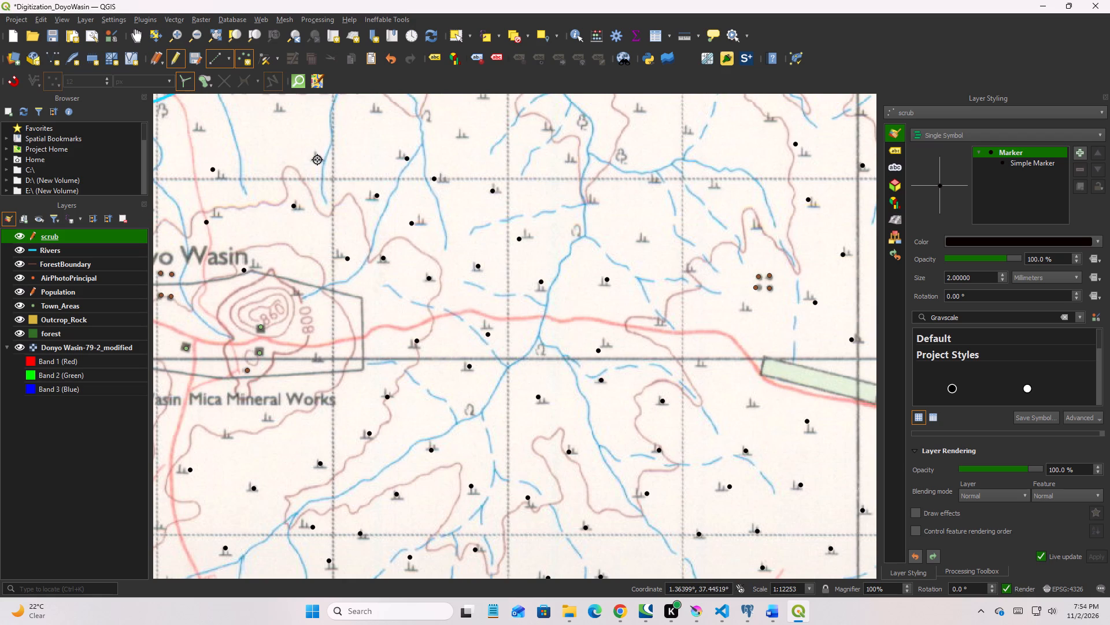
{"action": "key", "text": "z"}
{"action": "key", "text": "x"}
{"action": "left_click", "coordinate": [279, 112]}
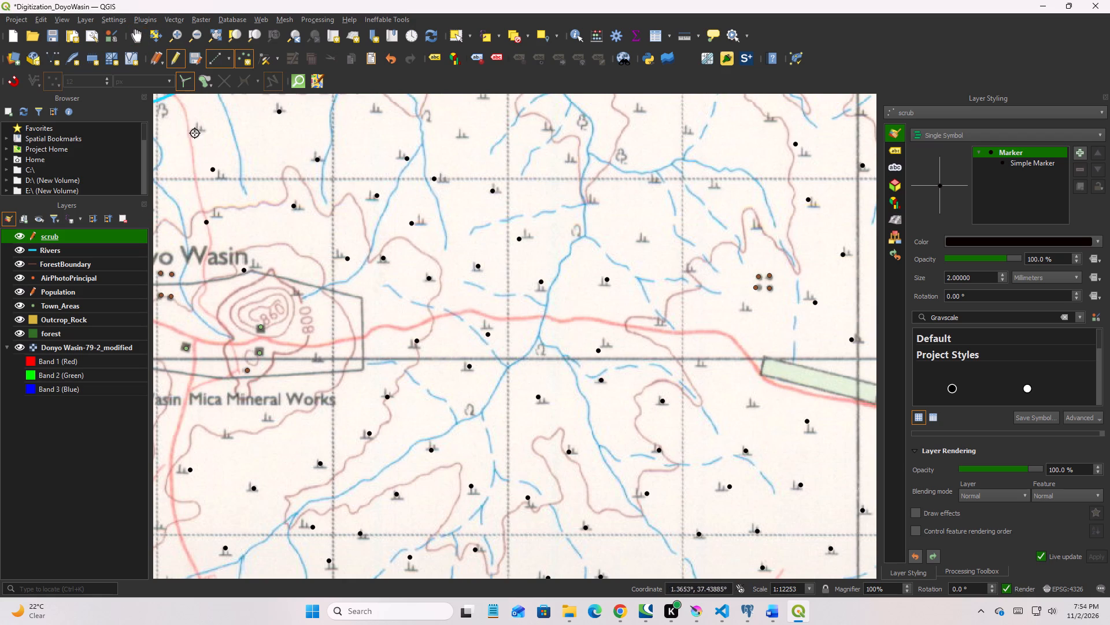
Add three scrub points north of the Doinyo Wasin hill, spread from the pink track eastward across the two streams.
{"action": "left_click", "coordinate": [195, 128]}
{"action": "left_click", "coordinate": [379, 106]}
{"action": "left_click", "coordinate": [462, 132]}
{"action": "key", "text": "x"}
{"action": "key", "text": "z"}
{"action": "key", "text": "x"}
Add eight scrub points northeast of the Doinyo Wasin hill, around the main stream fork and its eastern tributary.
{"action": "left_click", "coordinate": [569, 160]}
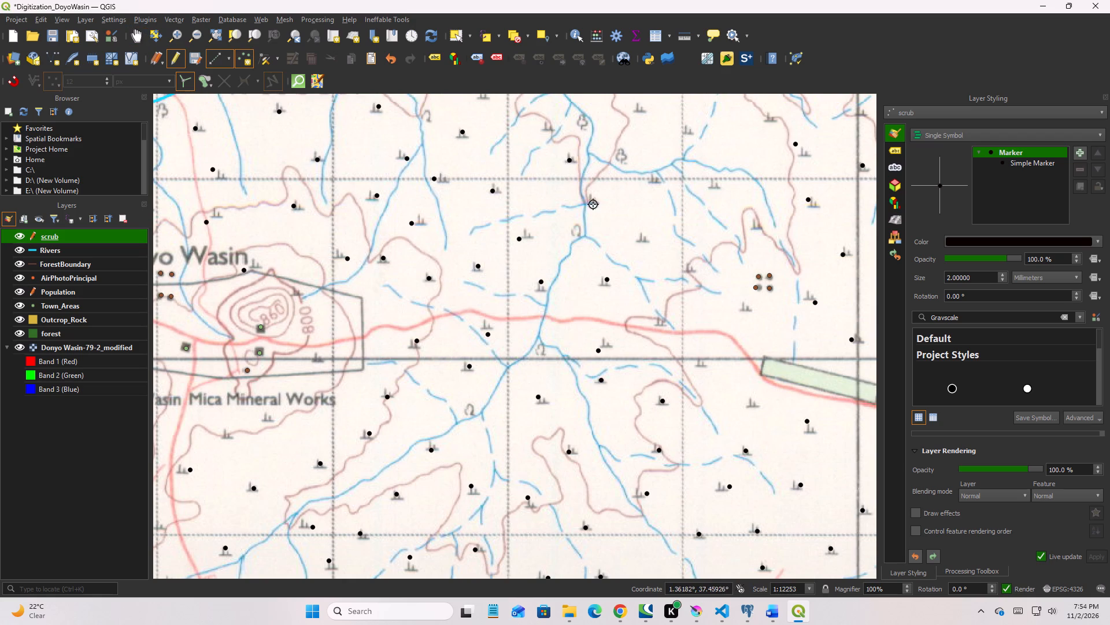
{"action": "left_click", "coordinate": [593, 205]}
{"action": "left_click", "coordinate": [648, 244]}
{"action": "left_click", "coordinate": [652, 180]}
{"action": "left_click", "coordinate": [716, 187]}
{"action": "left_click", "coordinate": [687, 135]}
{"action": "left_click", "coordinate": [648, 105]}
{"action": "left_click", "coordinate": [772, 120]}
Add eight scrub points east of the WASIN lettering, on both sides of the large river and the streams joining it.
{"action": "key", "text": "z"}
{"action": "key", "text": "x"}
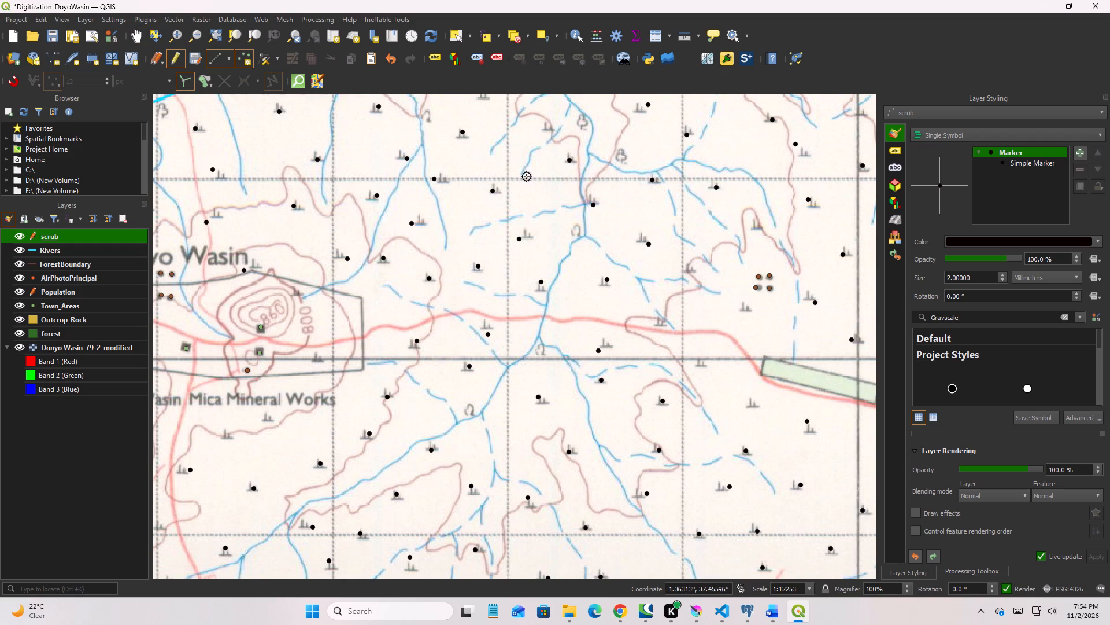
{"action": "key", "text": "z"}
{"action": "left_click_drag", "start_coordinate": [513, 167], "coordinate": [575, 300]}
{"action": "left_click", "coordinate": [563, 269]}
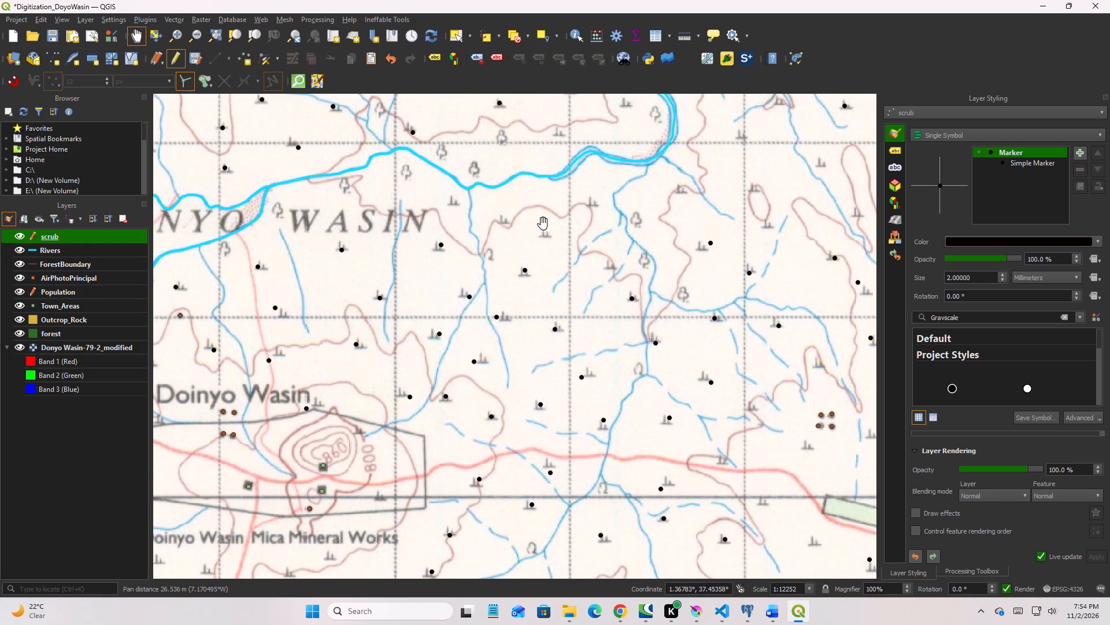
{"action": "key", "text": "x"}
{"action": "left_click", "coordinate": [546, 235]}
{"action": "left_click", "coordinate": [498, 216]}
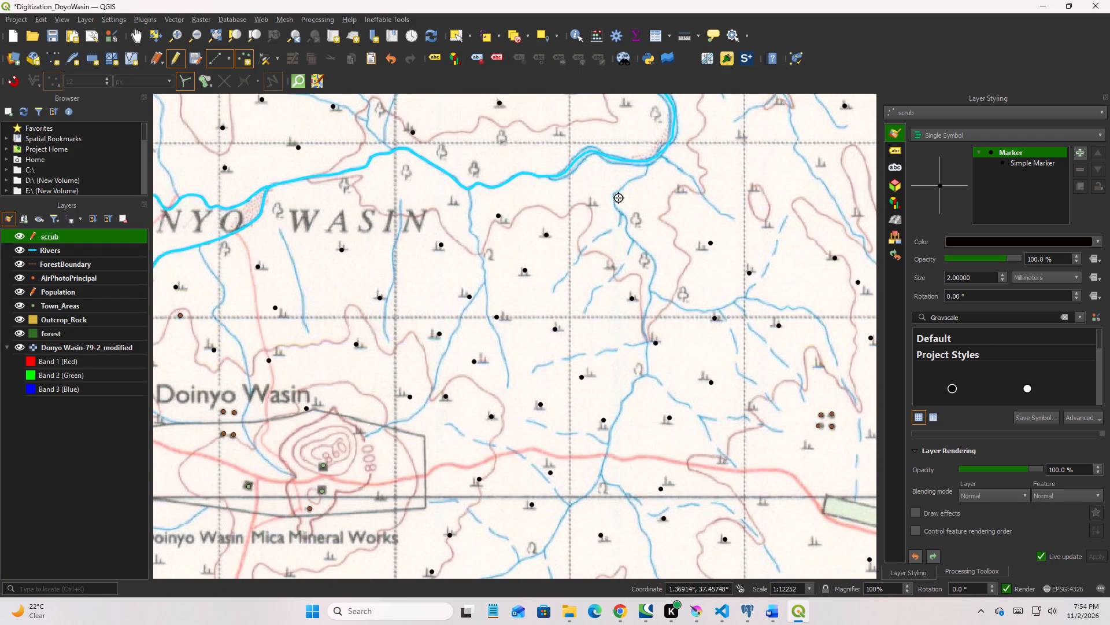
{"action": "left_click", "coordinate": [597, 203]}
{"action": "left_click", "coordinate": [453, 204]}
{"action": "left_click", "coordinate": [556, 135]}
{"action": "left_click", "coordinate": [684, 197]}
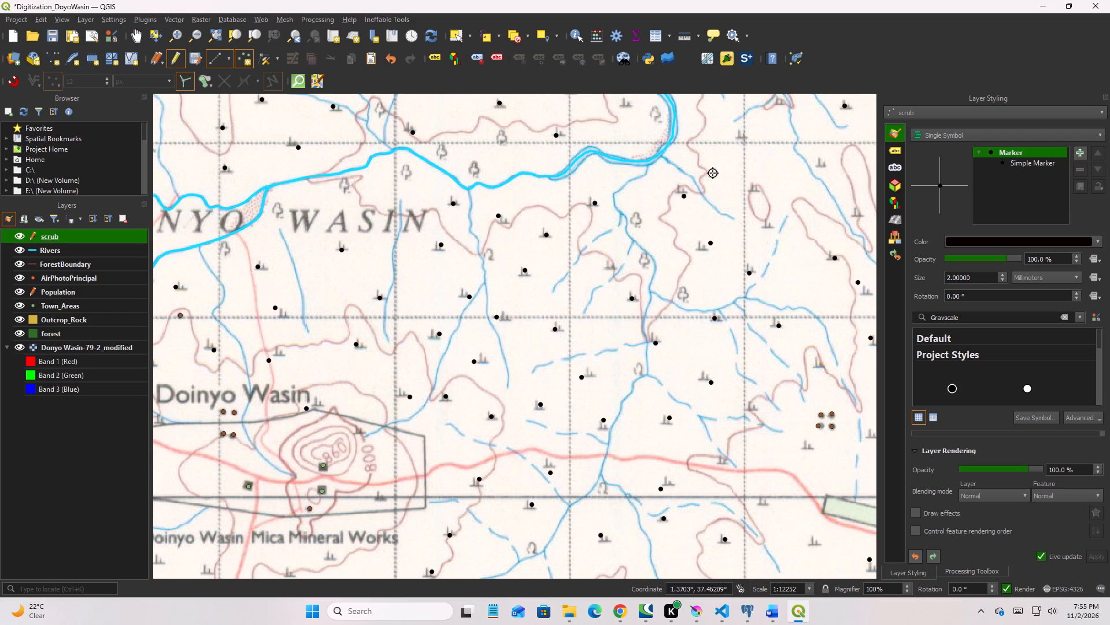
{"action": "left_click", "coordinate": [740, 139]}
{"action": "left_click", "coordinate": [633, 108]}
Add five scrub points west of Doinyo Wasin, from below the river confluence to both sides of the pink road.
{"action": "key", "text": "z"}
{"action": "left_click_drag", "start_coordinate": [257, 244], "coordinate": [444, 279]}
{"action": "left_click_drag", "start_coordinate": [331, 263], "coordinate": [397, 302]}
{"action": "left_click_drag", "start_coordinate": [364, 300], "coordinate": [356, 259]}
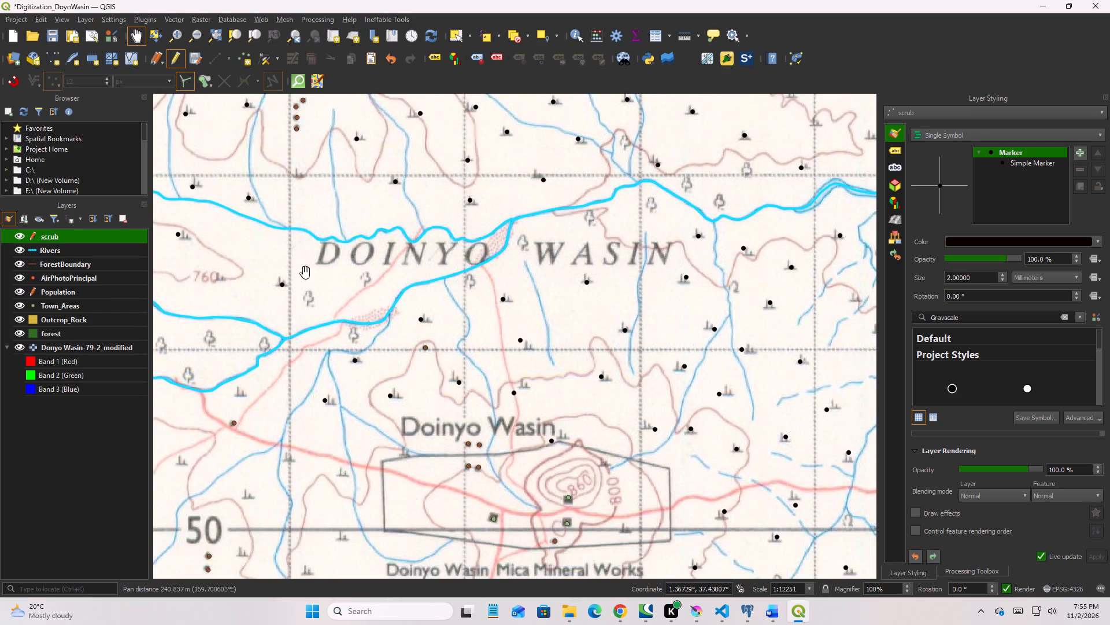
{"action": "left_click_drag", "start_coordinate": [287, 278], "coordinate": [382, 271]}
{"action": "left_click_drag", "start_coordinate": [278, 277], "coordinate": [395, 282]}
{"action": "key", "text": "x"}
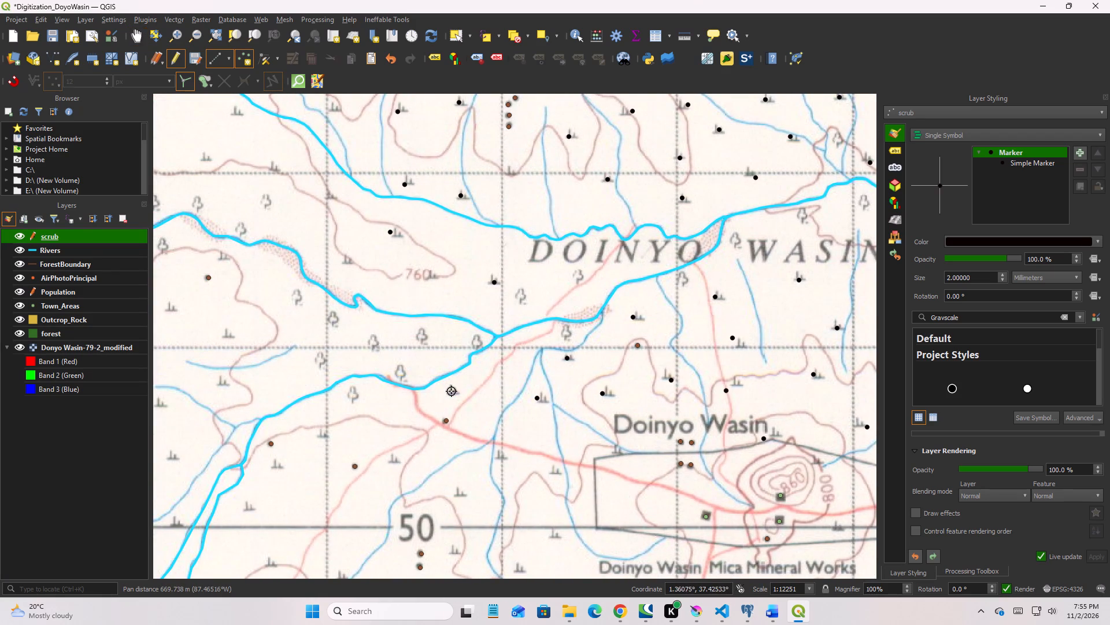
{"action": "left_click", "coordinate": [452, 391]}
{"action": "left_click", "coordinate": [401, 464]}
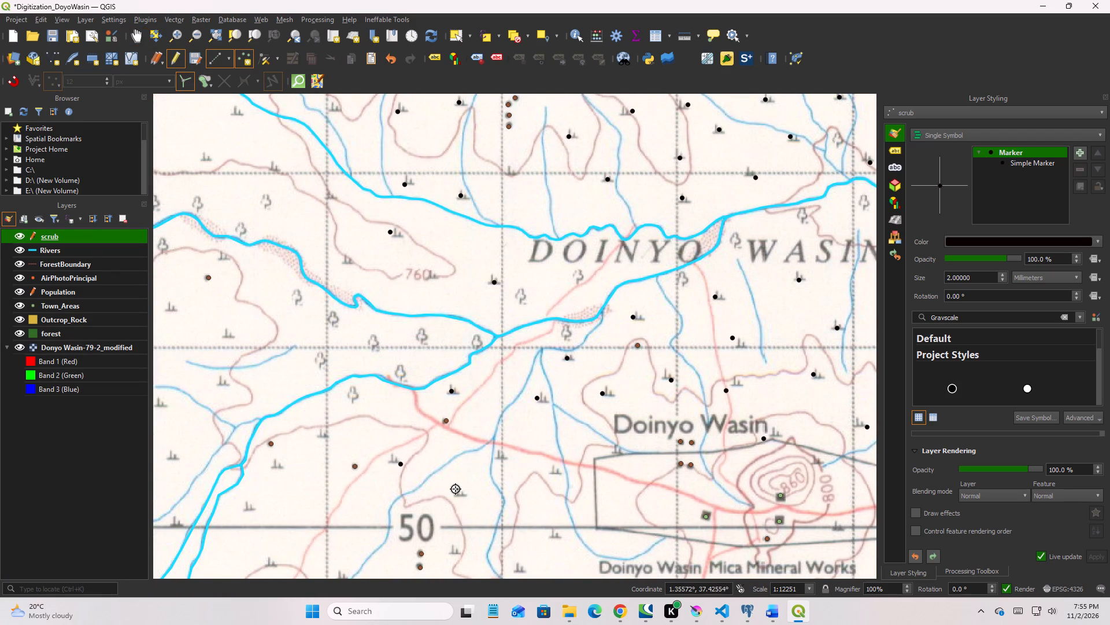
{"action": "left_click", "coordinate": [457, 489]}
{"action": "left_click", "coordinate": [504, 456]}
{"action": "left_click", "coordinate": [551, 468]}
Add eight scrub points south and west of the Doinyo Wasin Mica Mineral Works, around the streams below the 50 gridline.
{"action": "key", "text": "z"}
{"action": "left_click_drag", "start_coordinate": [554, 470], "coordinate": [523, 335]}
{"action": "left_click_drag", "start_coordinate": [512, 385], "coordinate": [489, 310]}
{"action": "key", "text": "x"}
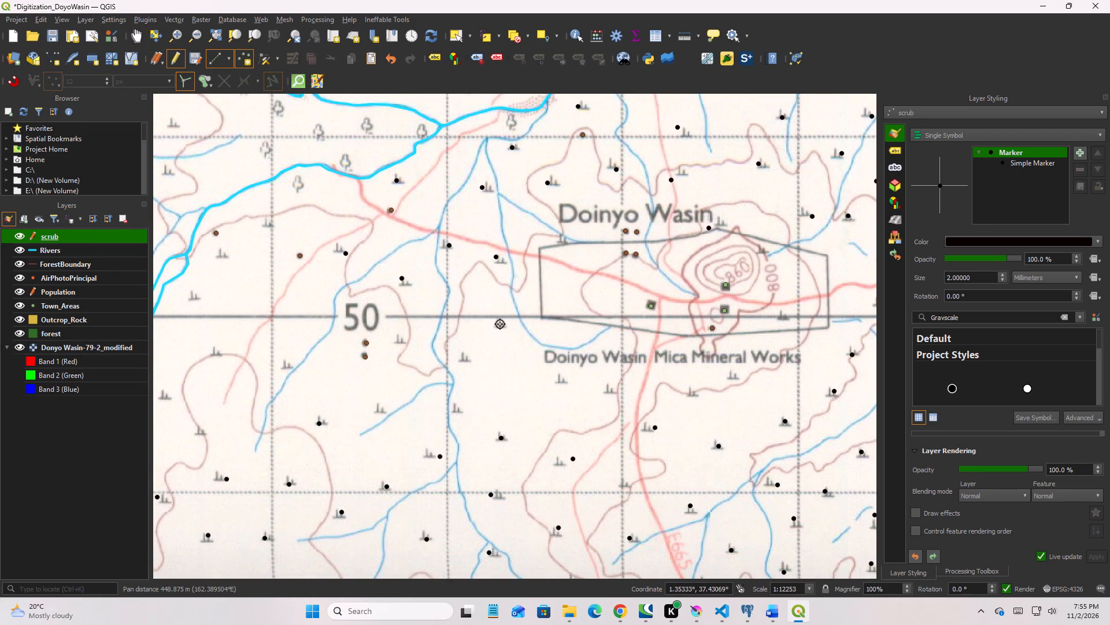
{"action": "left_click", "coordinate": [500, 324]}
{"action": "left_click", "coordinate": [556, 378]}
{"action": "left_click", "coordinate": [610, 392]}
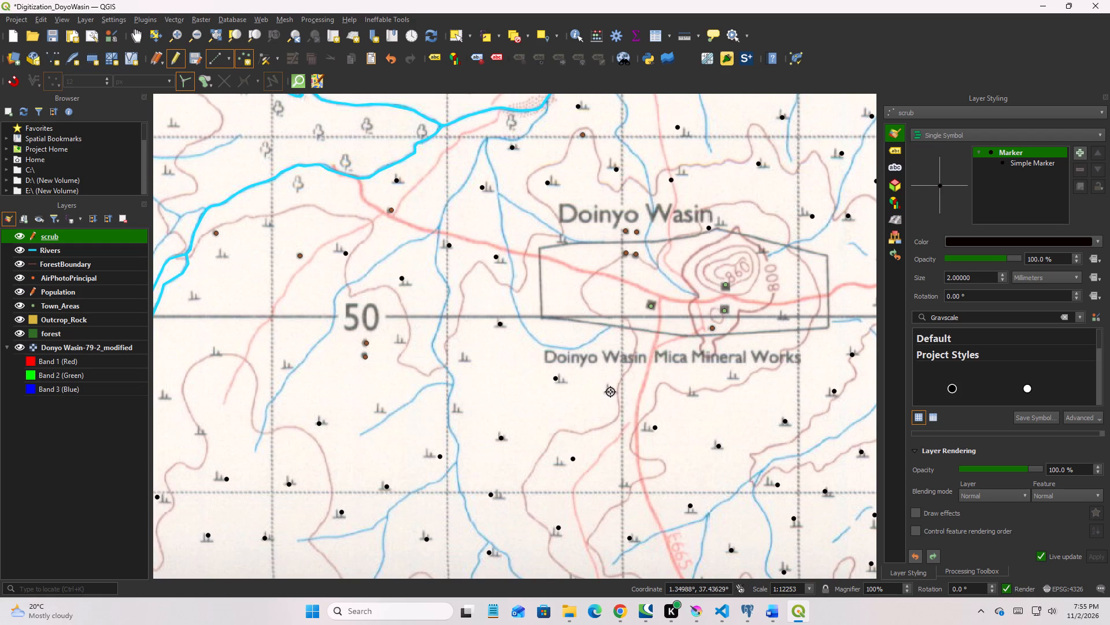
{"action": "left_click", "coordinate": [456, 405]}
{"action": "left_click", "coordinate": [460, 359]}
{"action": "left_click", "coordinate": [402, 344]}
{"action": "left_click", "coordinate": [376, 405]}
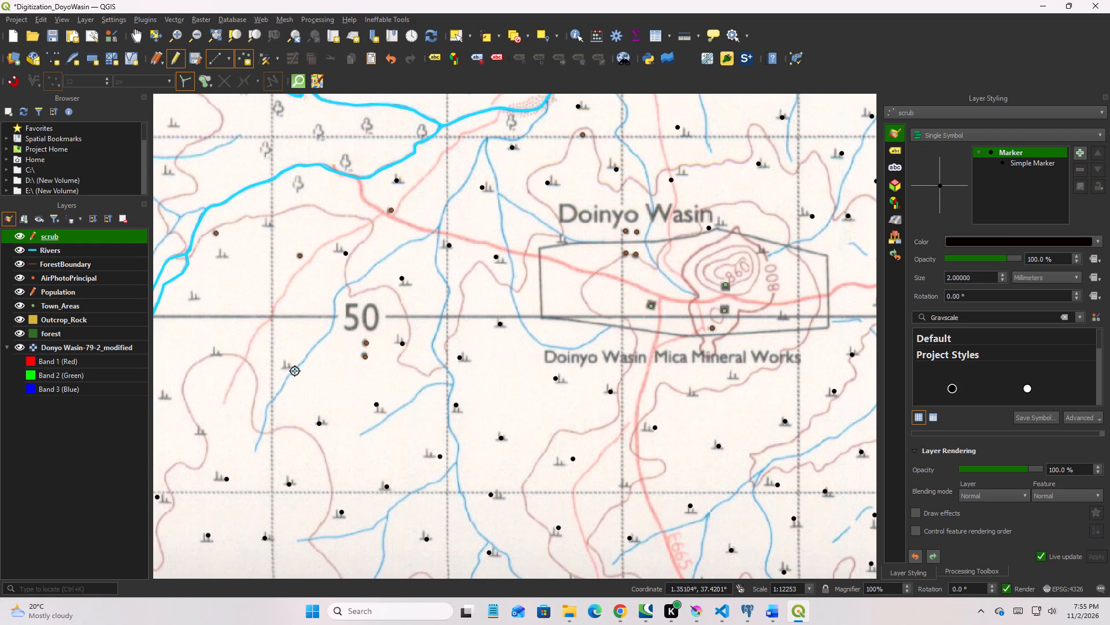
{"action": "left_click", "coordinate": [286, 362]}
Examine the map sheet for areas still lacking scrub points, especially along the rivers west of Doinyo Wasin.
{"action": "key", "text": "x"}
{"action": "key", "text": "z"}
{"action": "left_click", "coordinate": [219, 354]}
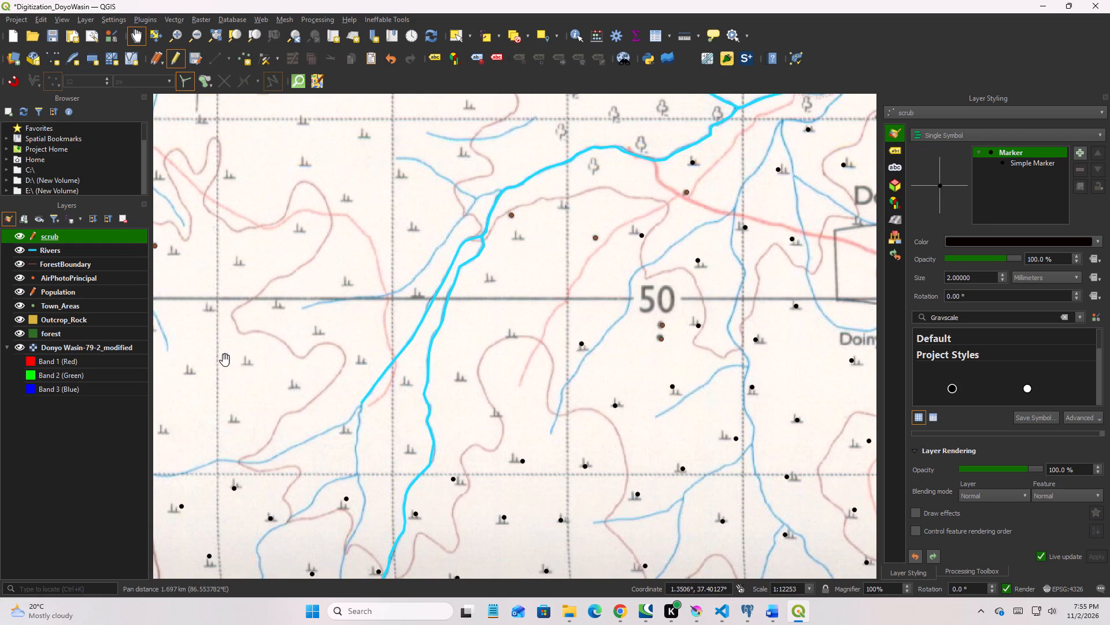
{"action": "left_click_drag", "start_coordinate": [225, 360], "coordinate": [321, 345]}
{"action": "scroll", "coordinate": [321, 334], "scroll_direction": "down", "scroll_amount": 1}
{"action": "scroll", "coordinate": [321, 334], "scroll_direction": "up", "scroll_amount": 1}
{"action": "scroll", "coordinate": [320, 326], "scroll_direction": "down", "scroll_amount": 3}
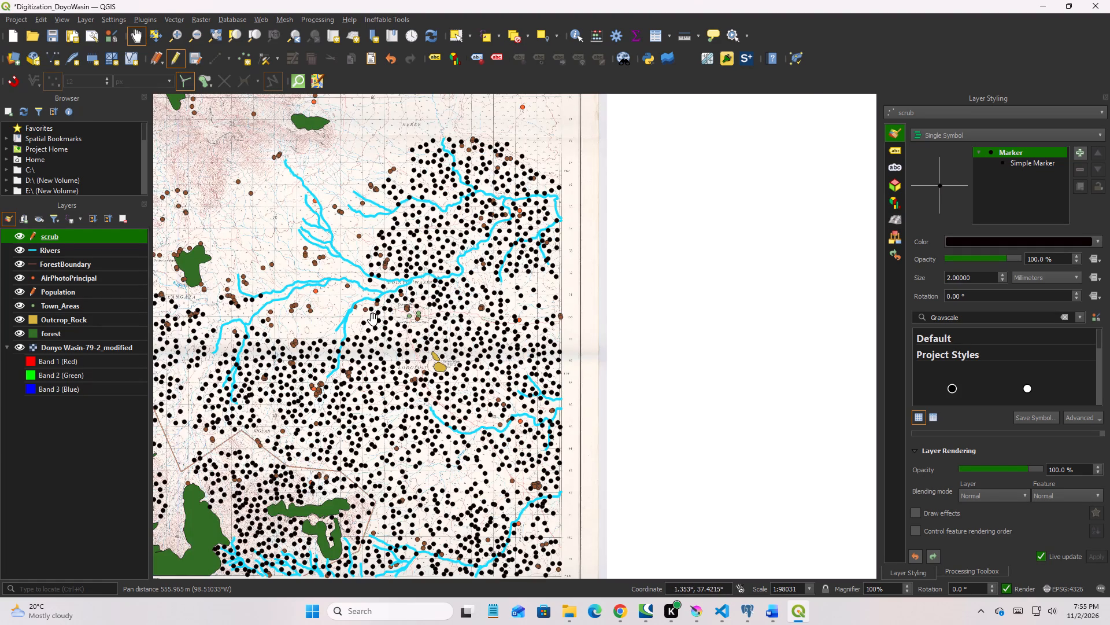
{"action": "scroll", "coordinate": [375, 323], "scroll_direction": "down", "scroll_amount": 2}
{"action": "scroll", "coordinate": [377, 337], "scroll_direction": "up", "scroll_amount": 1}
{"action": "scroll", "coordinate": [287, 316], "scroll_direction": "up", "scroll_amount": 2}
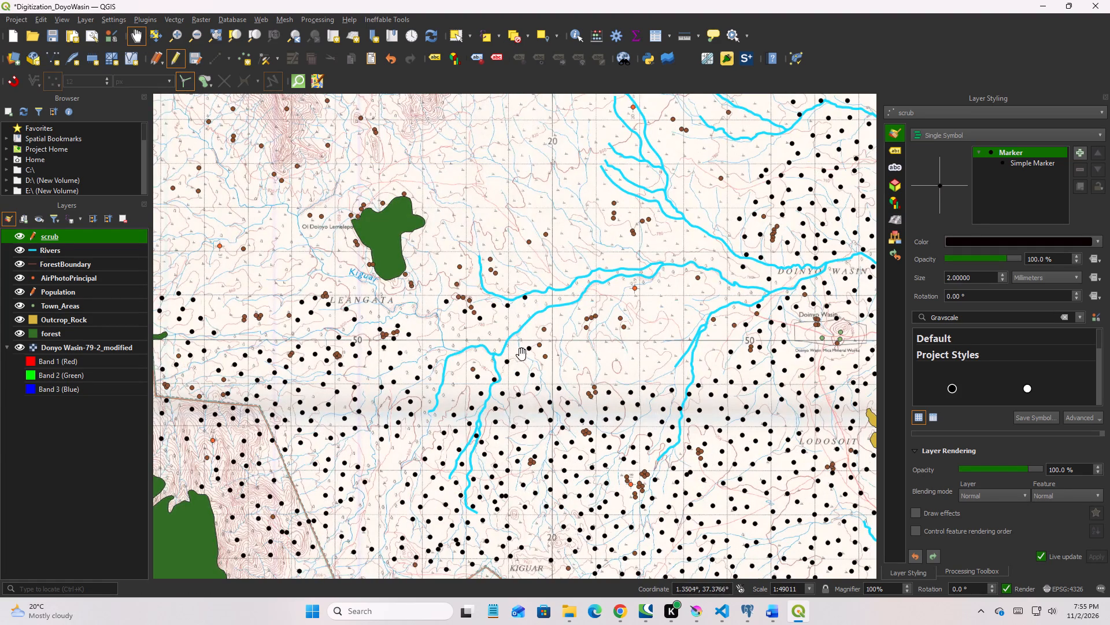
{"action": "scroll", "coordinate": [520, 352], "scroll_direction": "down", "scroll_amount": 1}
{"action": "middle_click_drag", "start_coordinate": [540, 381], "coordinate": [482, 272]}
{"action": "middle_click_drag", "start_coordinate": [479, 288], "coordinate": [461, 257]}
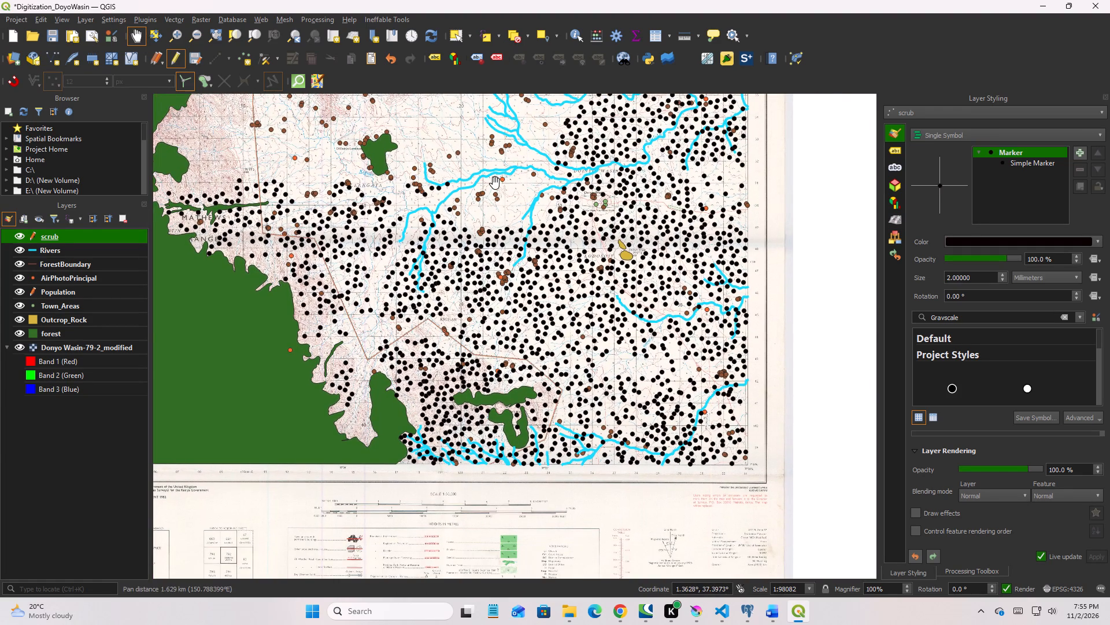
{"action": "scroll", "coordinate": [495, 183], "scroll_direction": "up", "scroll_amount": 1}
{"action": "scroll", "coordinate": [499, 202], "scroll_direction": "down", "scroll_amount": 2}
{"action": "middle_click_drag", "start_coordinate": [494, 212], "coordinate": [541, 271]}
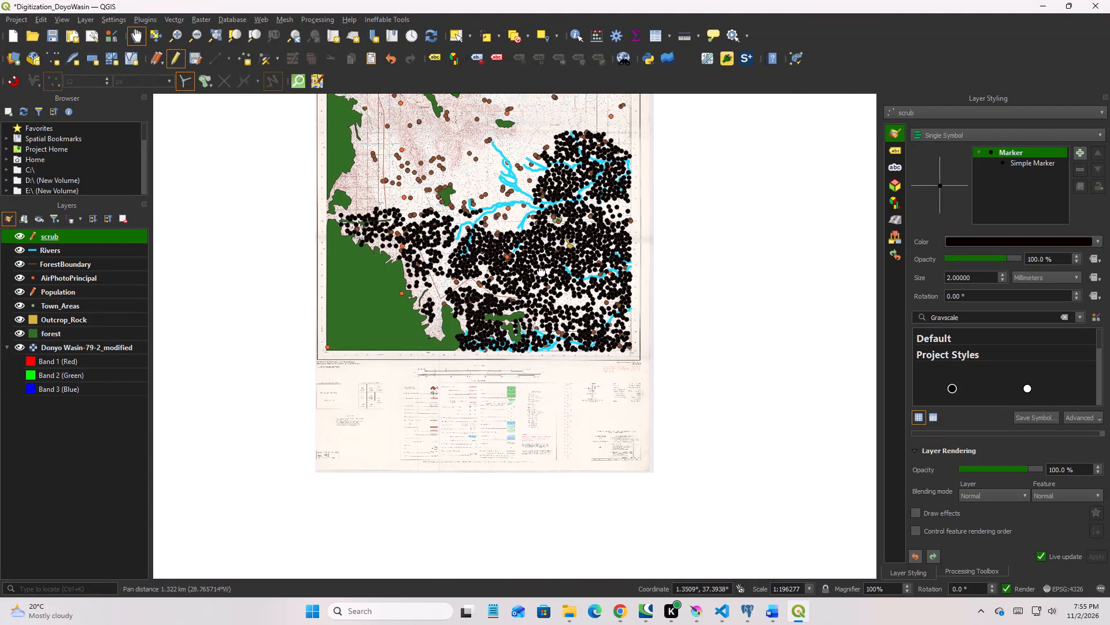
{"action": "middle_click_drag", "start_coordinate": [541, 271], "coordinate": [598, 339]}
{"action": "scroll", "coordinate": [619, 332], "scroll_direction": "up", "scroll_amount": 3}
{"action": "middle_click_drag", "start_coordinate": [620, 363], "coordinate": [482, 267]}
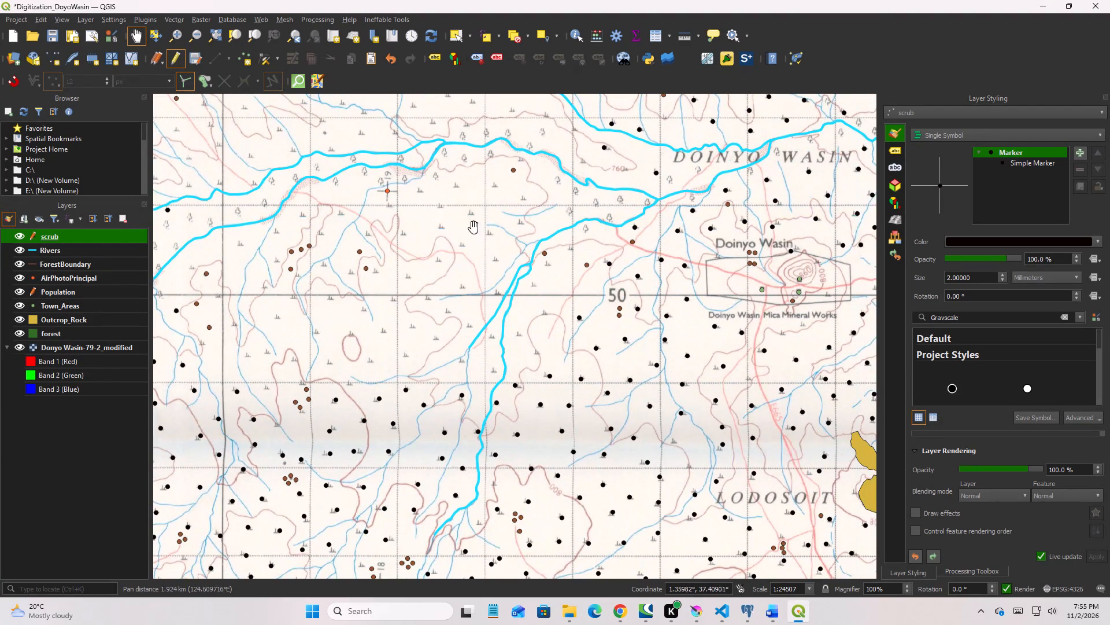
{"action": "middle_click_drag", "start_coordinate": [468, 215], "coordinate": [472, 282]}
{"action": "middle_click_drag", "start_coordinate": [407, 214], "coordinate": [471, 356]}
{"action": "scroll", "coordinate": [463, 337], "scroll_direction": "down", "scroll_amount": 1}
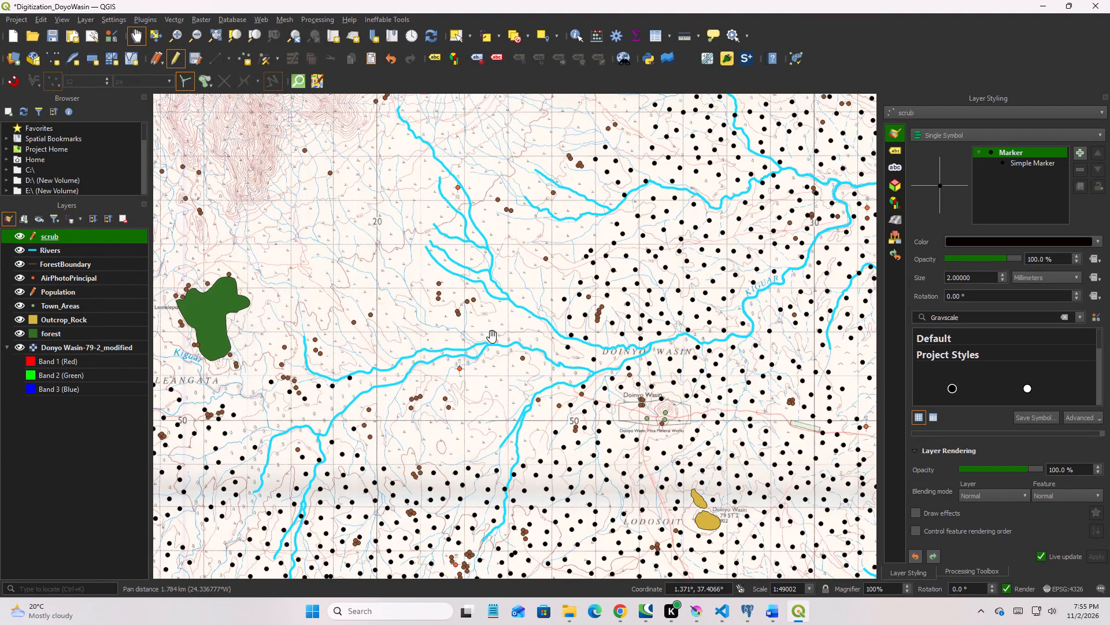
{"action": "scroll", "coordinate": [493, 336], "scroll_direction": "down", "scroll_amount": 1}
{"action": "scroll", "coordinate": [493, 335], "scroll_direction": "up", "scroll_amount": 1}
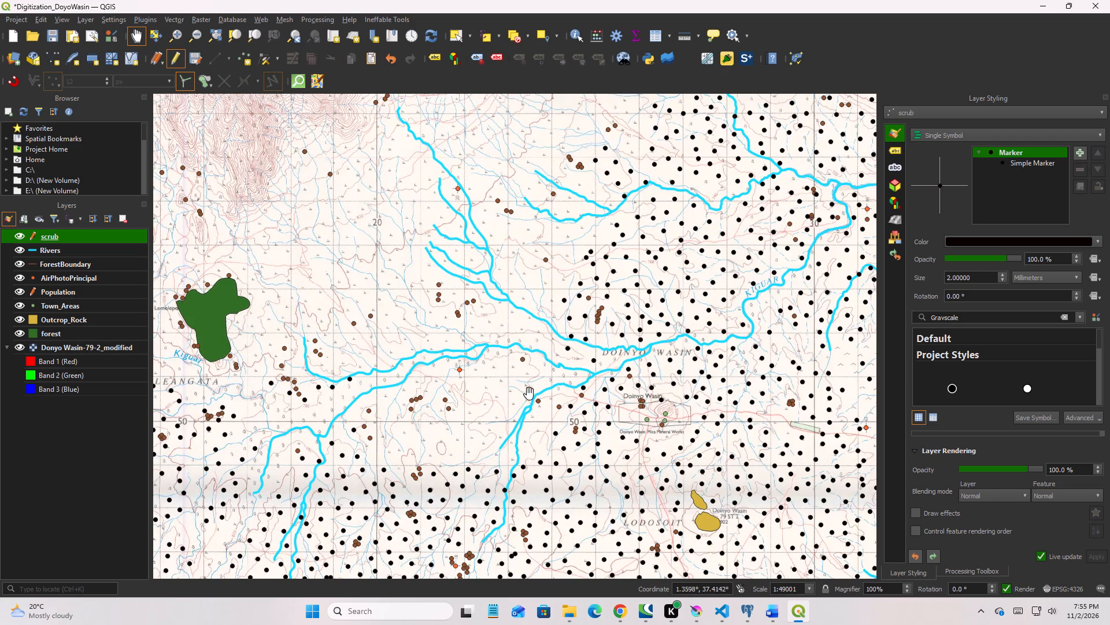
{"action": "scroll", "coordinate": [529, 394], "scroll_direction": "up", "scroll_amount": 1}
{"action": "middle_click_drag", "start_coordinate": [469, 411], "coordinate": [480, 347]}
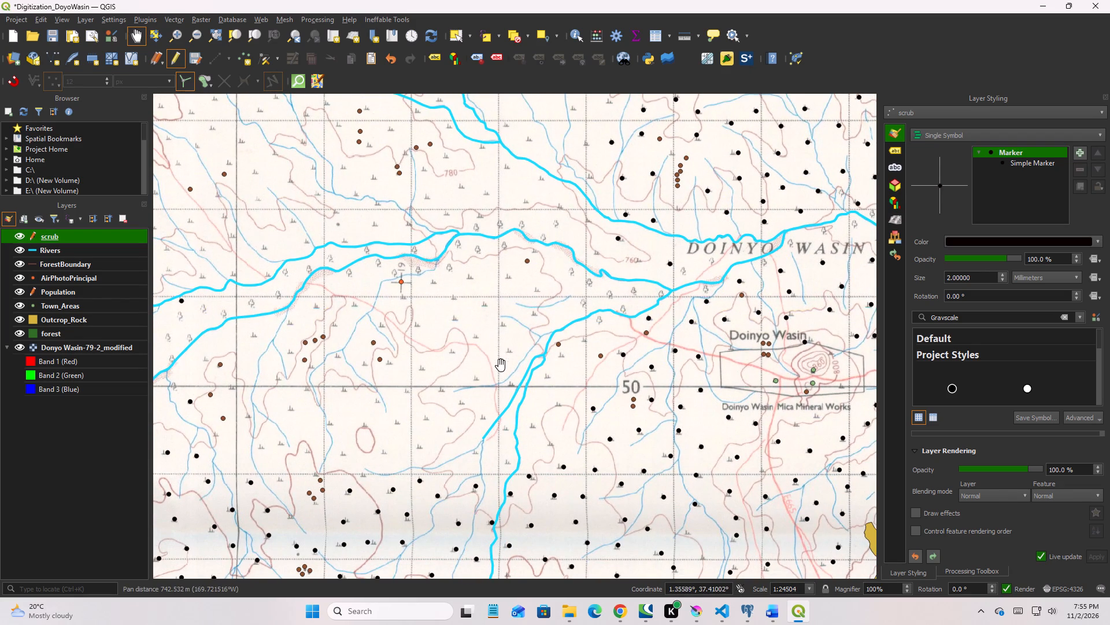
Add scrub points along the east side of the southward river branch, from south of the 50 gridline up to it.
{"action": "key", "text": "x"}
{"action": "left_click", "coordinate": [515, 461]}
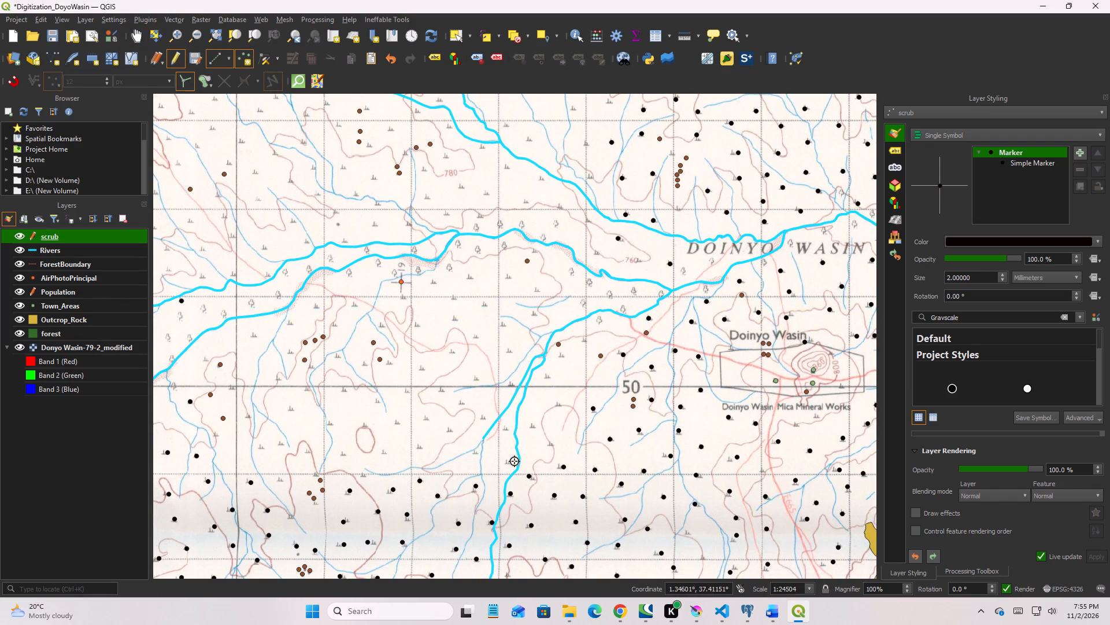
{"action": "left_click", "coordinate": [552, 446]}
{"action": "left_click", "coordinate": [534, 422]}
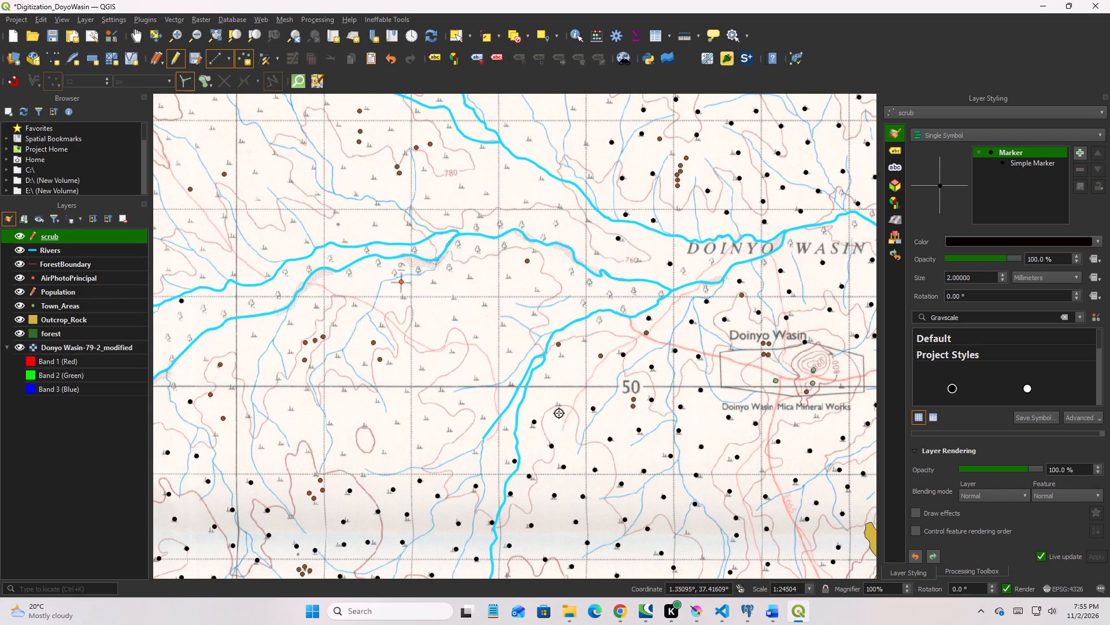
{"action": "left_click", "coordinate": [559, 413]}
{"action": "left_click", "coordinate": [547, 380]}
Add six scrub points around the upper bend of the southward river branch, north of the 50 gridline and on it.
{"action": "left_click", "coordinate": [510, 385]}
{"action": "left_click", "coordinate": [510, 355]}
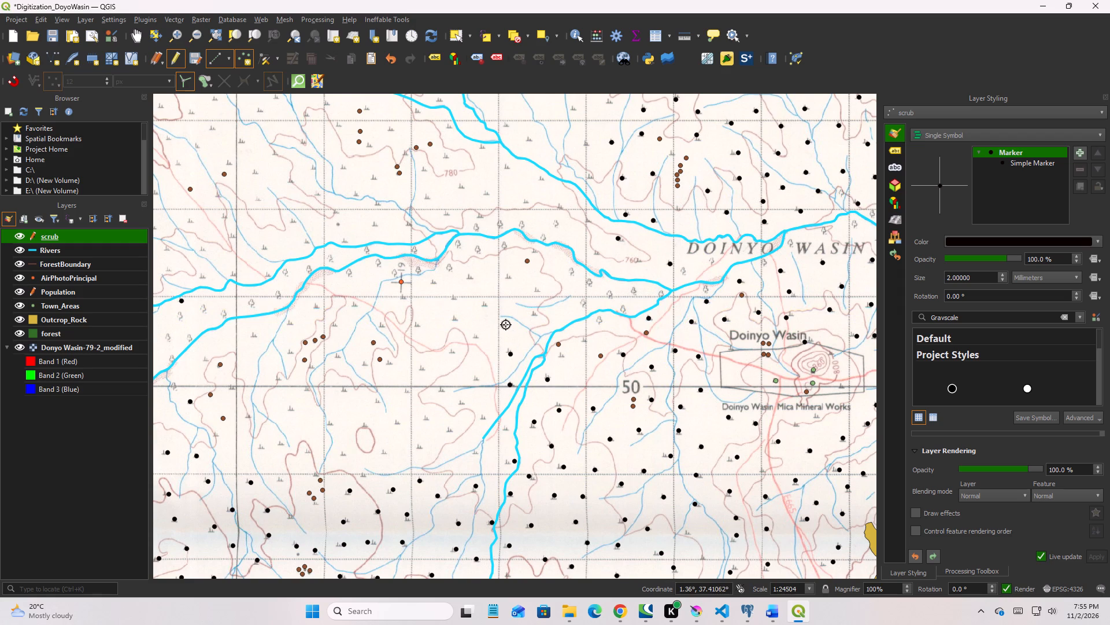
{"action": "left_click", "coordinate": [506, 324]}
{"action": "left_click", "coordinate": [541, 319]}
{"action": "left_click", "coordinate": [587, 347]}
{"action": "left_click", "coordinate": [566, 358]}
Add eight scrub points west of the river confluence, from the 760 contour area southwest to just below the 50 gridline.
{"action": "left_click", "coordinate": [533, 290]}
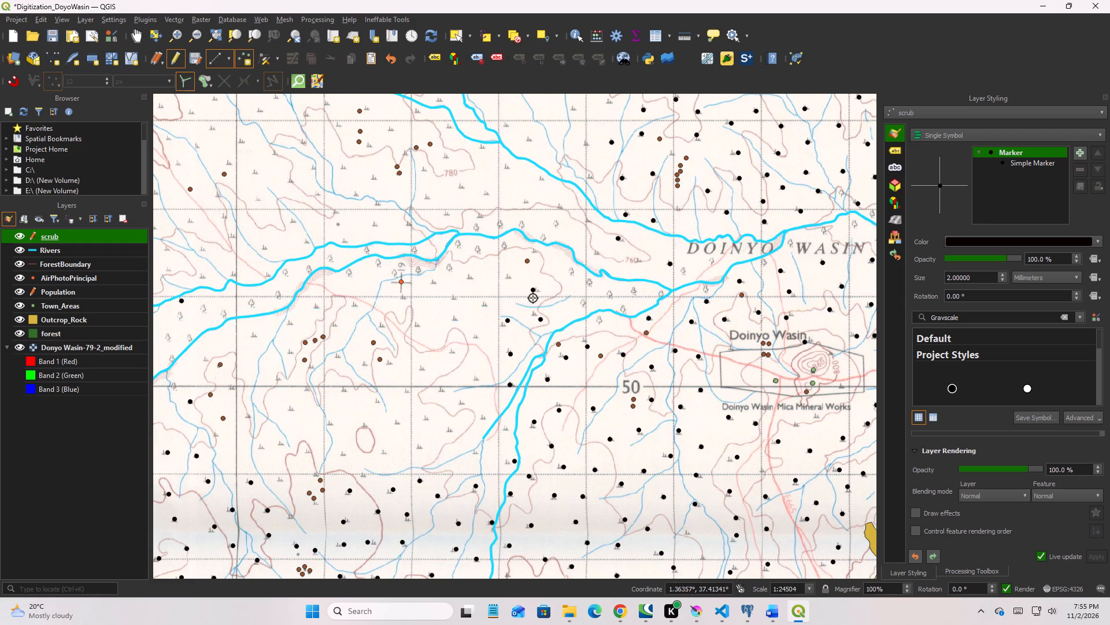
{"action": "left_click", "coordinate": [504, 277]}
{"action": "left_click", "coordinate": [473, 281]}
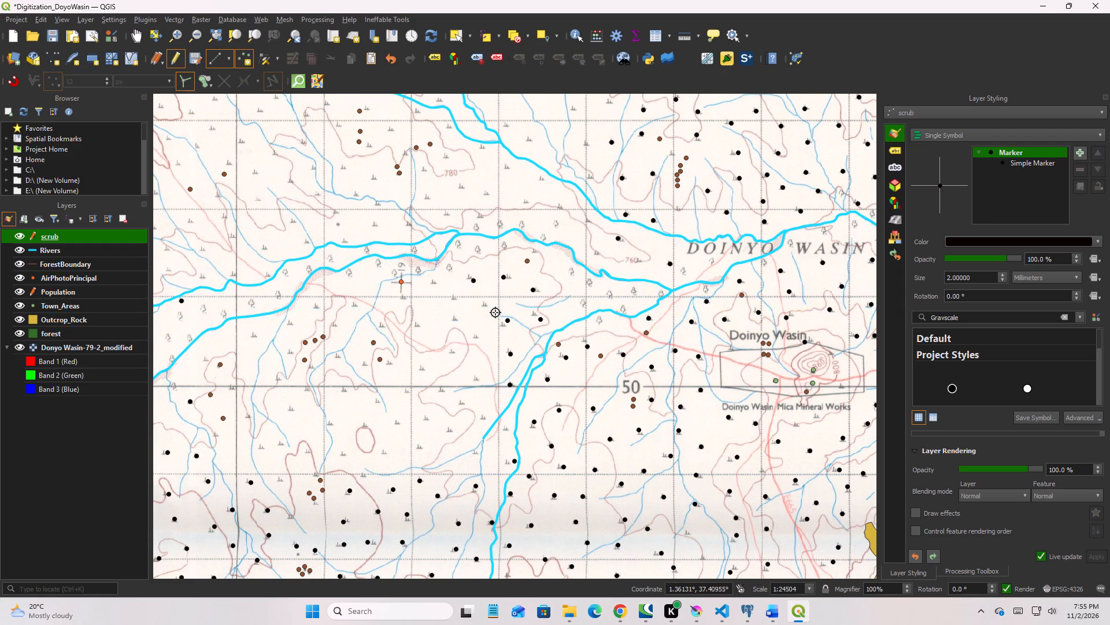
{"action": "left_click", "coordinate": [495, 312]}
{"action": "left_click", "coordinate": [480, 337]}
{"action": "left_click", "coordinate": [480, 382]}
{"action": "left_click", "coordinate": [445, 391]}
{"action": "left_click", "coordinate": [462, 402]}
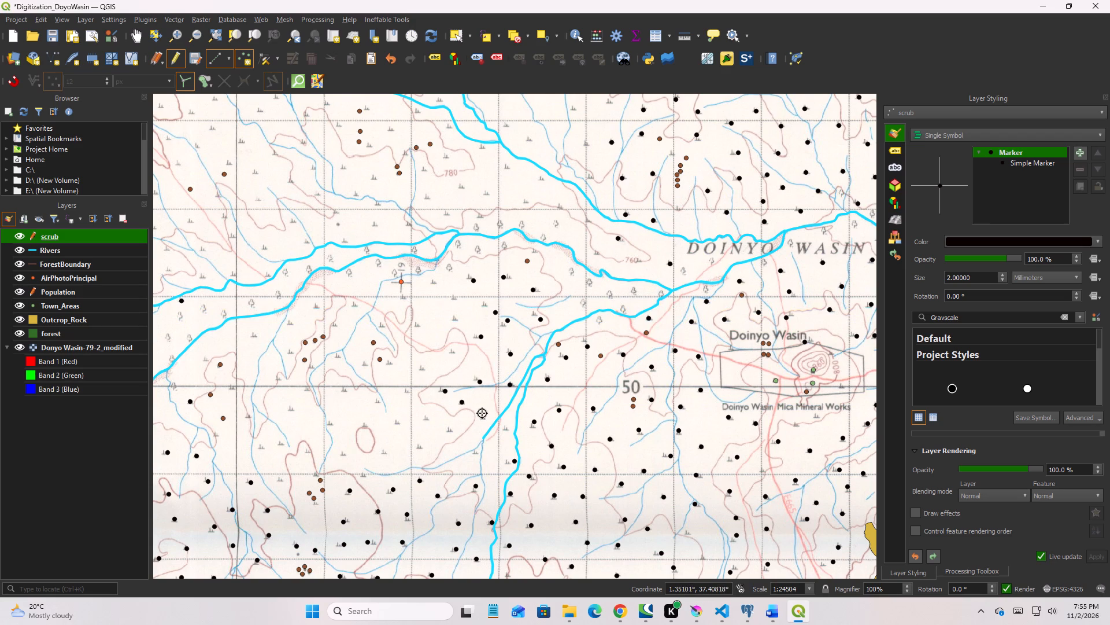
Add nine scrub points west of the southward river branch, from its bank southwest of the confluence out to the 50 gridline.
{"action": "left_click", "coordinate": [483, 413]}
{"action": "left_click", "coordinate": [501, 429]}
{"action": "left_click", "coordinate": [480, 454]}
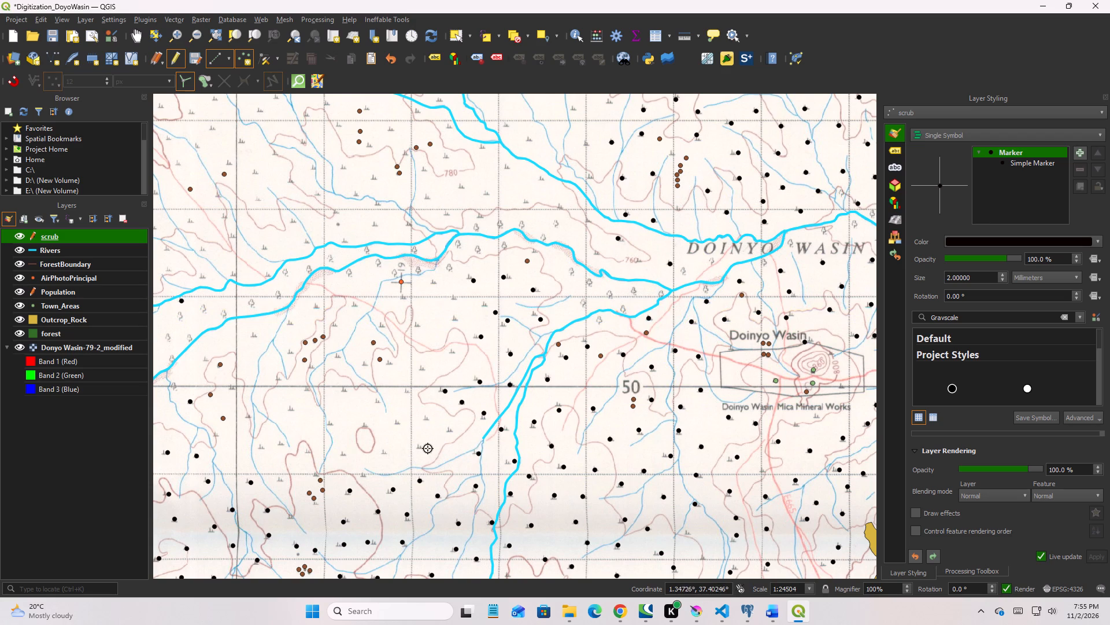
{"action": "left_click", "coordinate": [423, 447]}
{"action": "left_click", "coordinate": [444, 429]}
{"action": "left_click", "coordinate": [435, 420]}
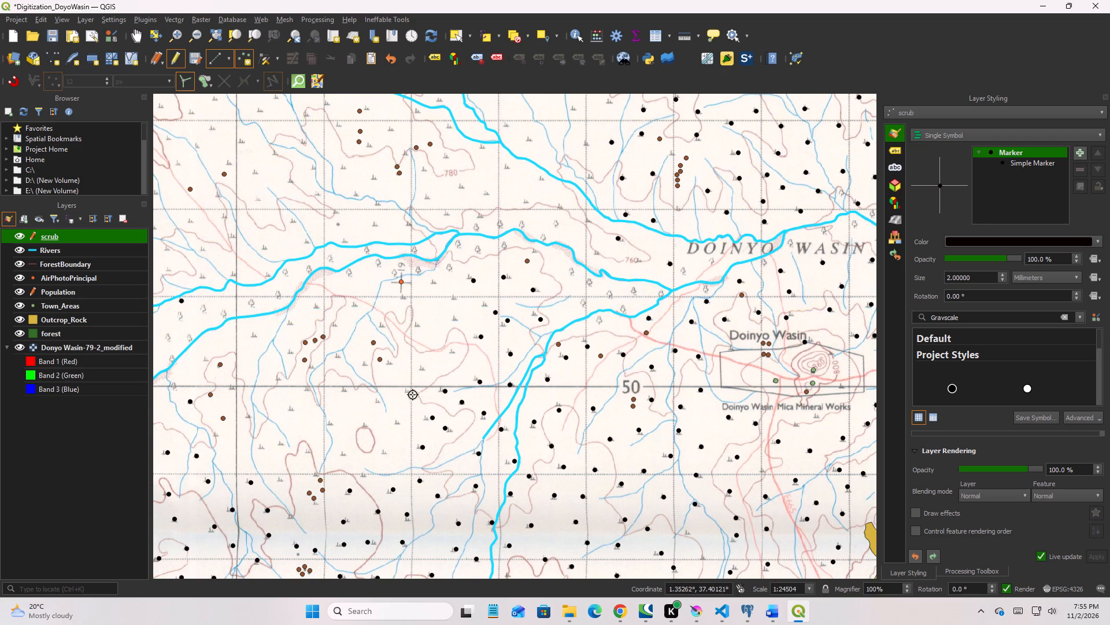
{"action": "left_click", "coordinate": [405, 387]}
{"action": "left_click", "coordinate": [396, 420]}
{"action": "left_click", "coordinate": [383, 447]}
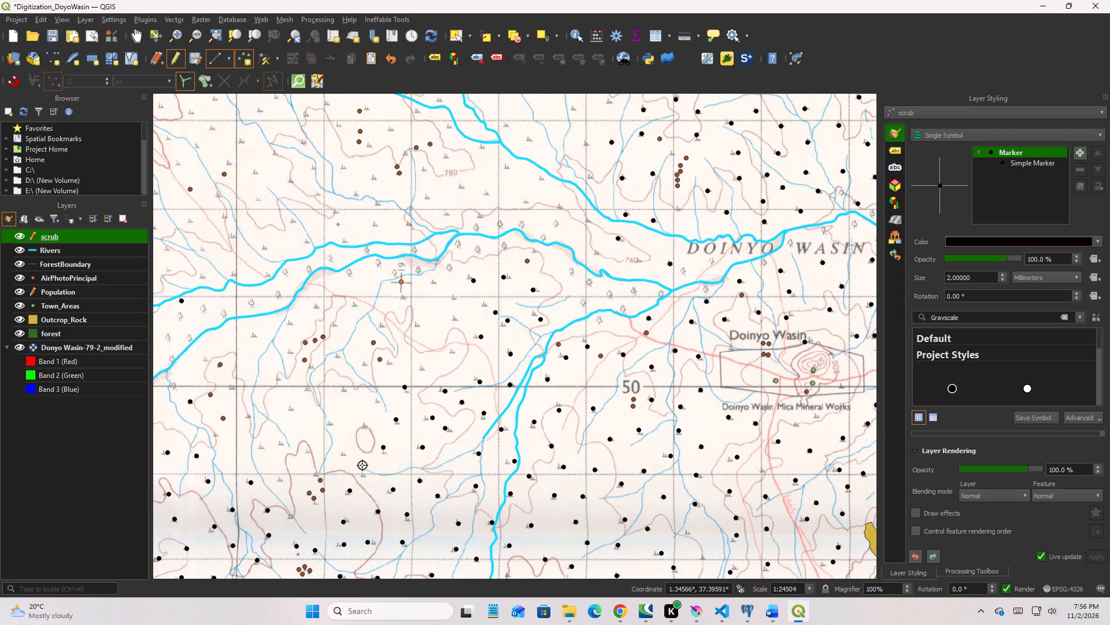
Add eight scrub points around and west of the small closed contour just south of the 50 gridline.
{"action": "left_click", "coordinate": [362, 475]}
{"action": "left_click", "coordinate": [341, 457]}
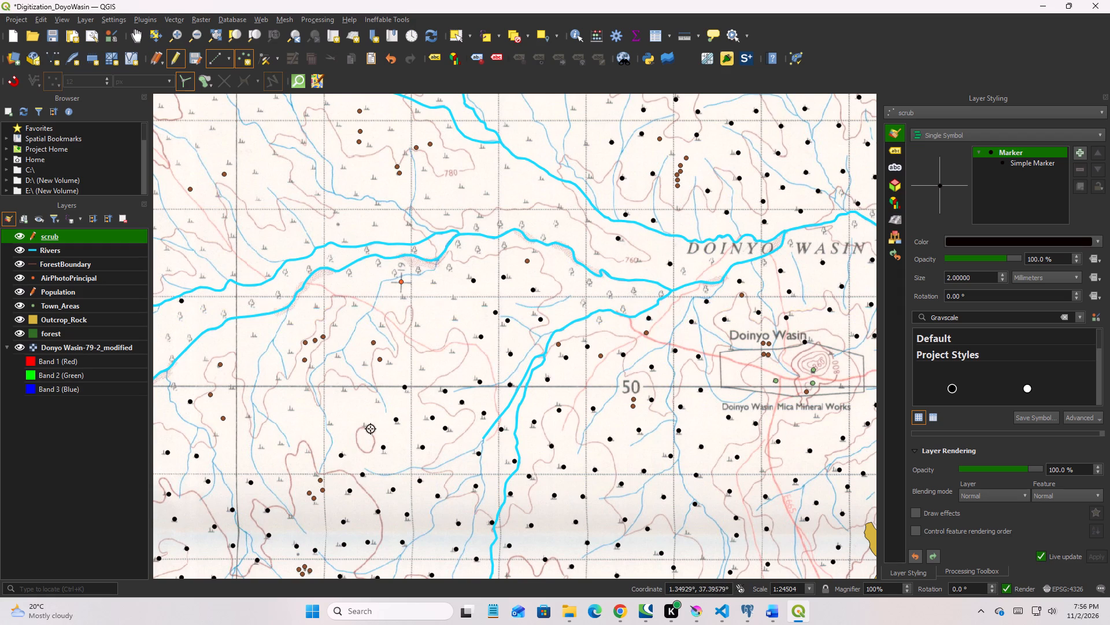
{"action": "left_click", "coordinate": [371, 428]}
{"action": "left_click", "coordinate": [373, 403]}
{"action": "left_click", "coordinate": [345, 388]}
{"action": "left_click", "coordinate": [327, 424]}
{"action": "left_click", "coordinate": [309, 450]}
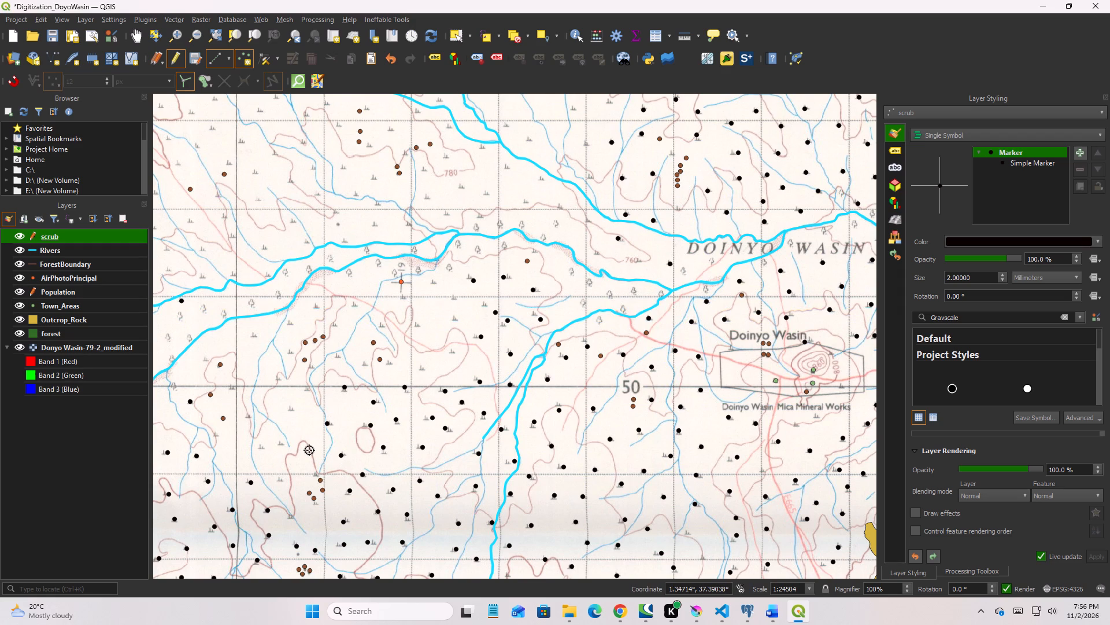
{"action": "left_click", "coordinate": [278, 483]}
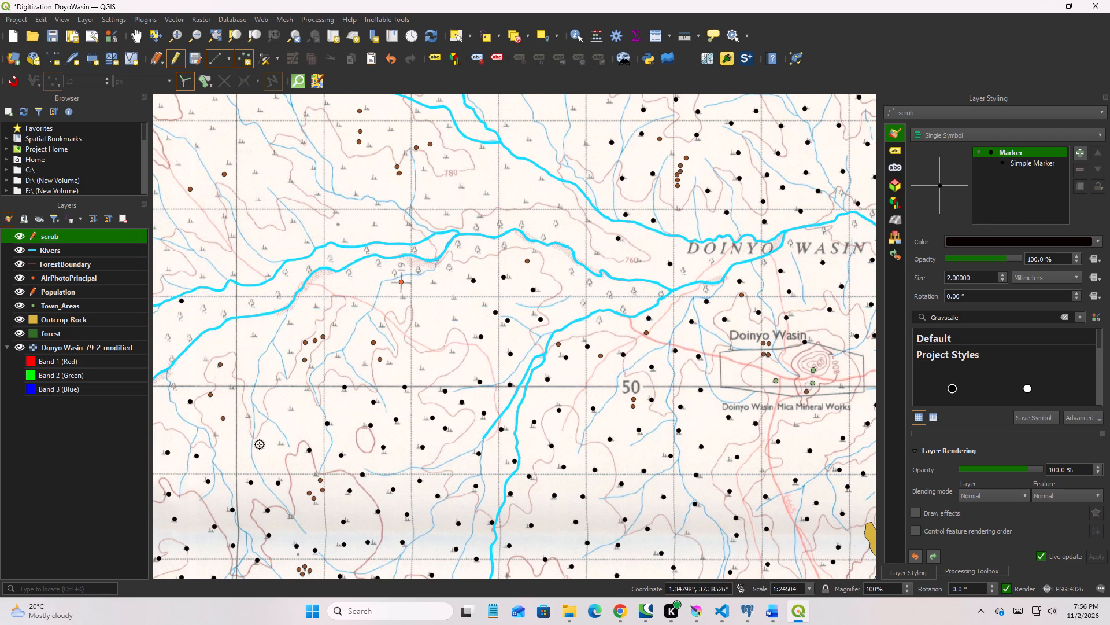
Add six scrub points farther west along the small streams, from south of the 50 gridline up to just above it.
{"action": "left_click", "coordinate": [260, 446]}
{"action": "left_click", "coordinate": [279, 442]}
{"action": "left_click", "coordinate": [290, 413]}
{"action": "left_click", "coordinate": [248, 415]}
{"action": "left_click", "coordinate": [304, 390]}
{"action": "left_click", "coordinate": [281, 378]}
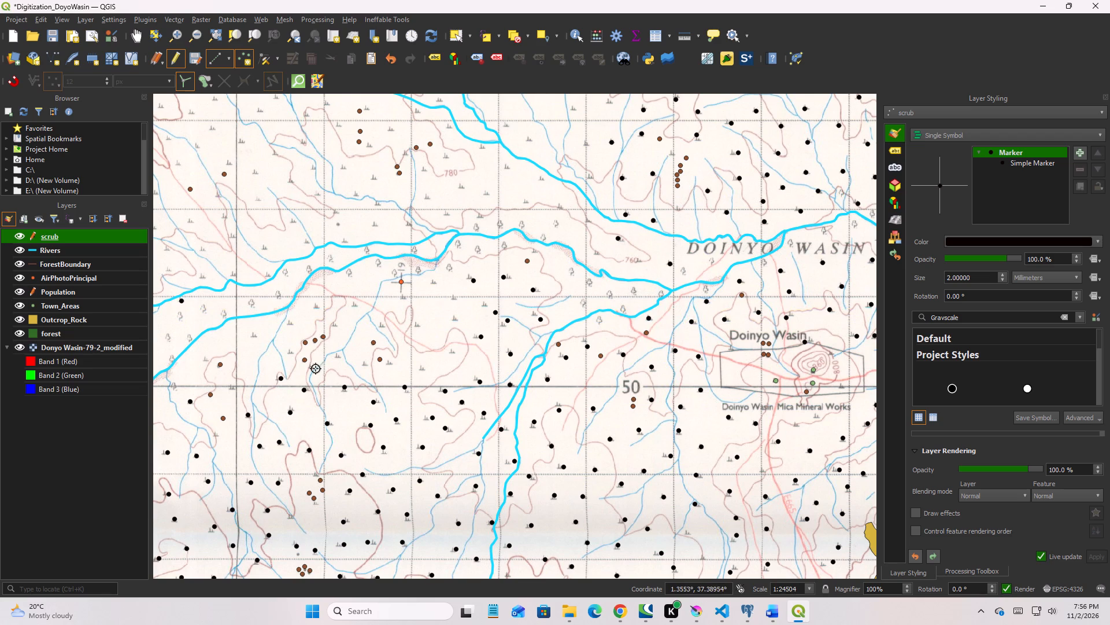
Add nine scrub points north of the 50 gridline, running eastward and up toward the existing points below the main river.
{"action": "left_click", "coordinate": [318, 369]}
{"action": "left_click", "coordinate": [334, 353]}
{"action": "left_click", "coordinate": [362, 363]}
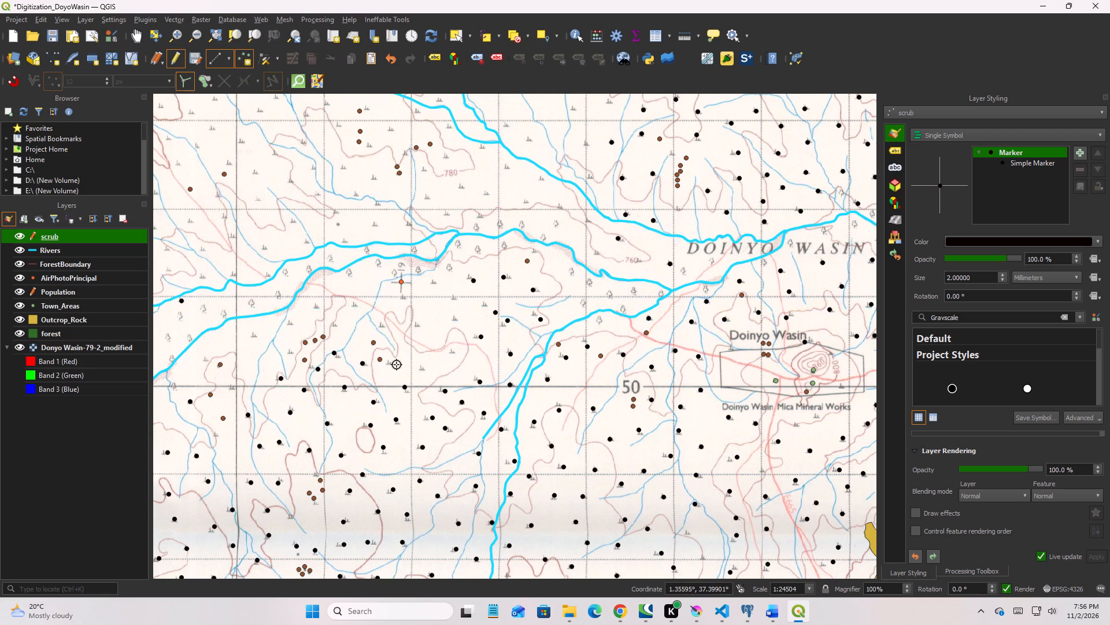
{"action": "left_click", "coordinate": [393, 366]}
{"action": "left_click", "coordinate": [412, 366]}
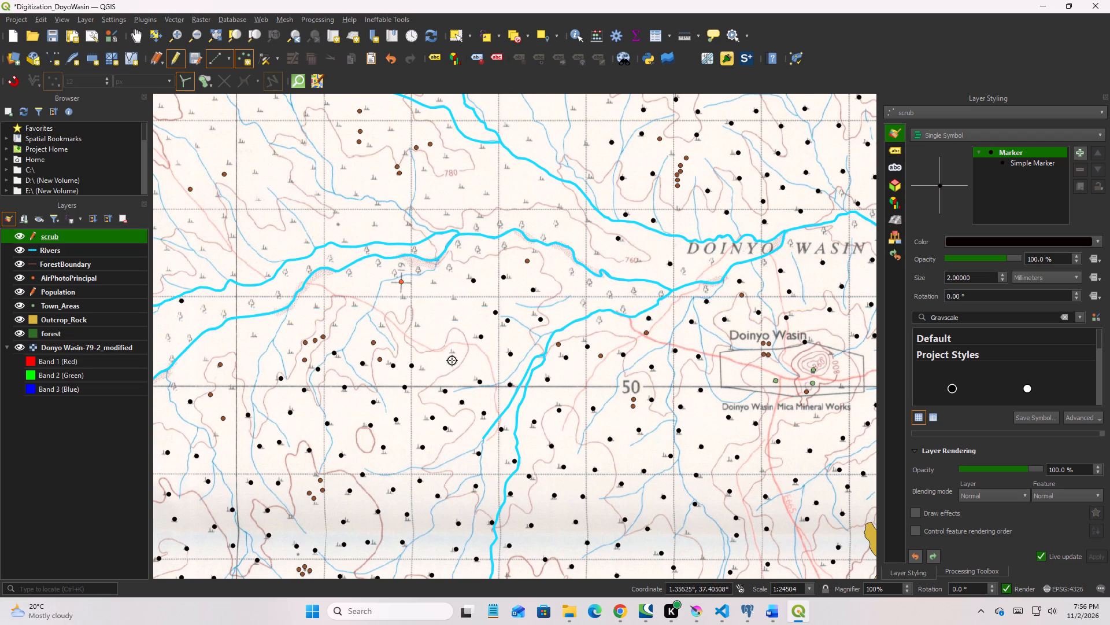
{"action": "left_click", "coordinate": [453, 358]}
{"action": "left_click", "coordinate": [420, 326]}
{"action": "left_click", "coordinate": [451, 321]}
{"action": "left_click", "coordinate": [479, 300]}
Add ten scrub points south of the main river, from beside the 19 grid mark southwest to the 50 gridline.
{"action": "left_click", "coordinate": [434, 282]}
{"action": "left_click", "coordinate": [449, 297]}
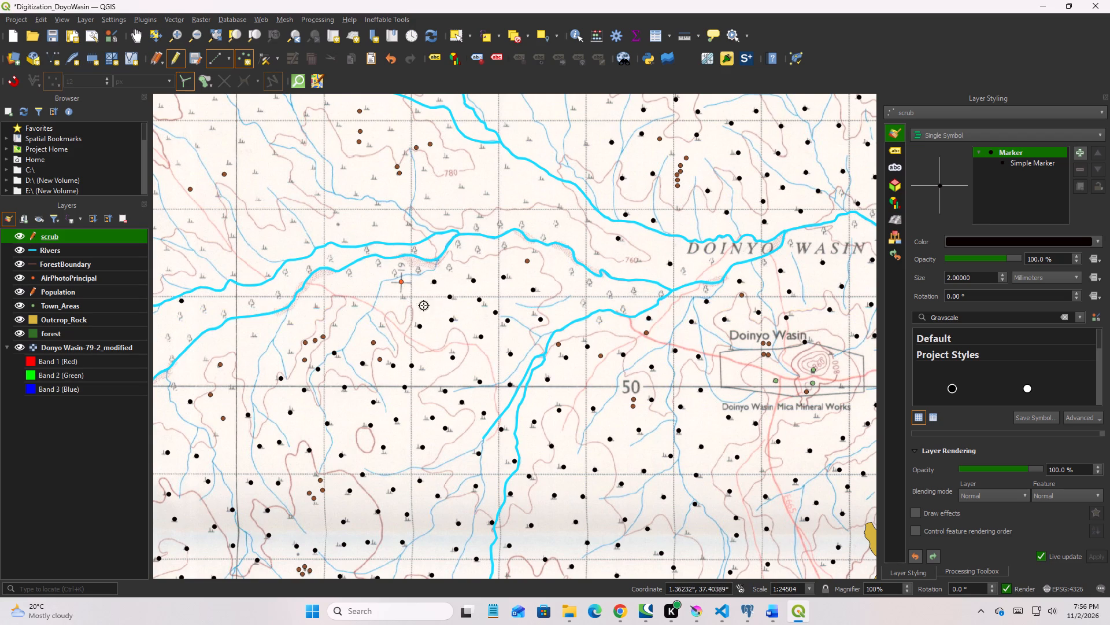
{"action": "left_click", "coordinate": [401, 300]}
{"action": "left_click", "coordinate": [354, 308]}
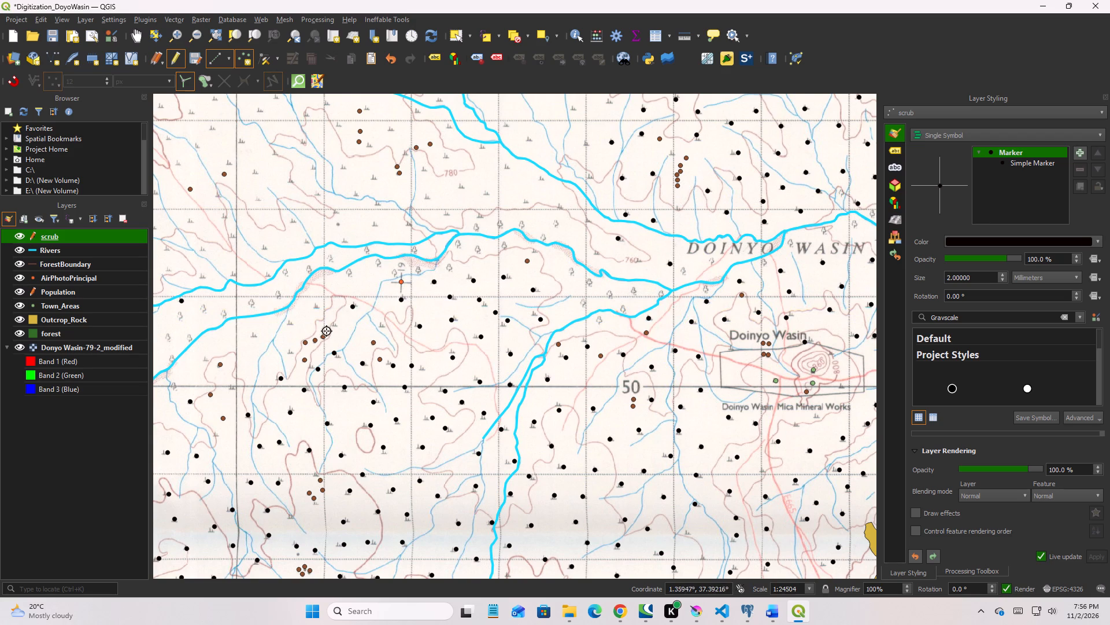
{"action": "left_click", "coordinate": [334, 327]}
{"action": "left_click", "coordinate": [323, 312]}
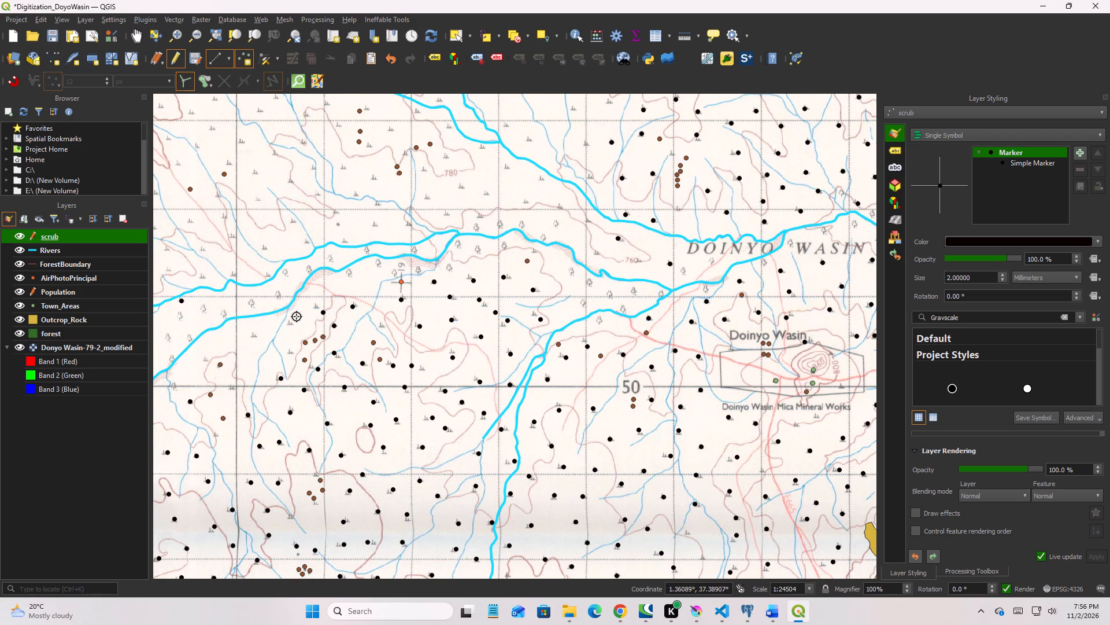
{"action": "left_click", "coordinate": [294, 317]}
{"action": "left_click", "coordinate": [291, 357]}
{"action": "left_click", "coordinate": [260, 334]}
{"action": "left_click", "coordinate": [230, 383]}
Examine the map sheet for areas still lacking scrub points, especially between the rivers northwest of Doinyo Wasin.
{"action": "scroll", "coordinate": [296, 343], "scroll_direction": "up", "scroll_amount": 1}
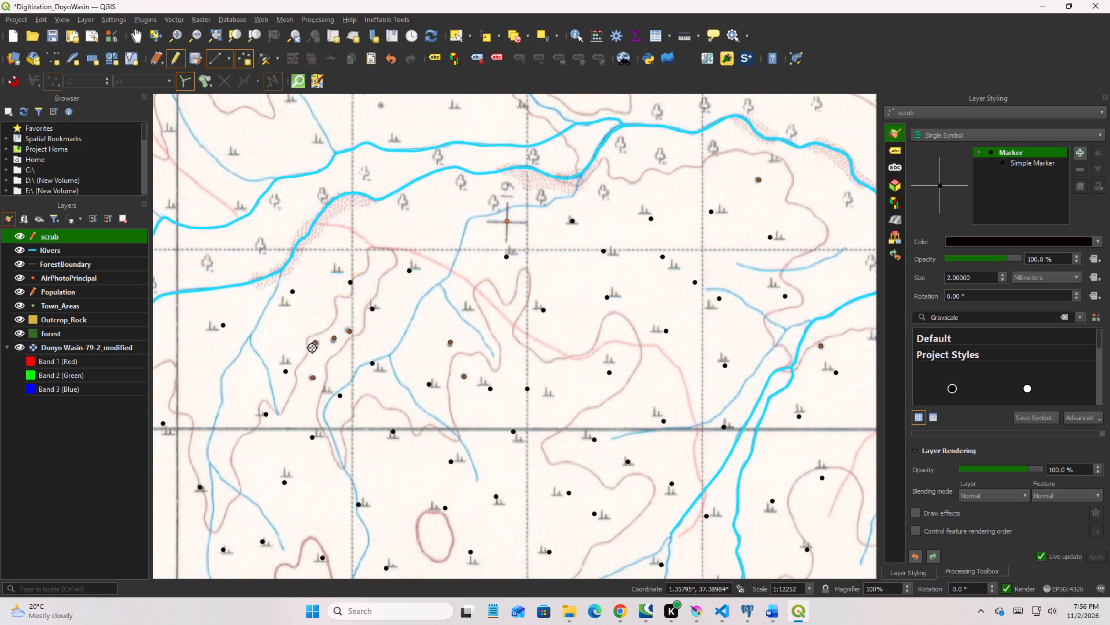
{"action": "scroll", "coordinate": [330, 358], "scroll_direction": "down", "scroll_amount": 2}
{"action": "middle_click_drag", "start_coordinate": [337, 369], "coordinate": [509, 307]}
{"action": "scroll", "coordinate": [463, 322], "scroll_direction": "down", "scroll_amount": 1}
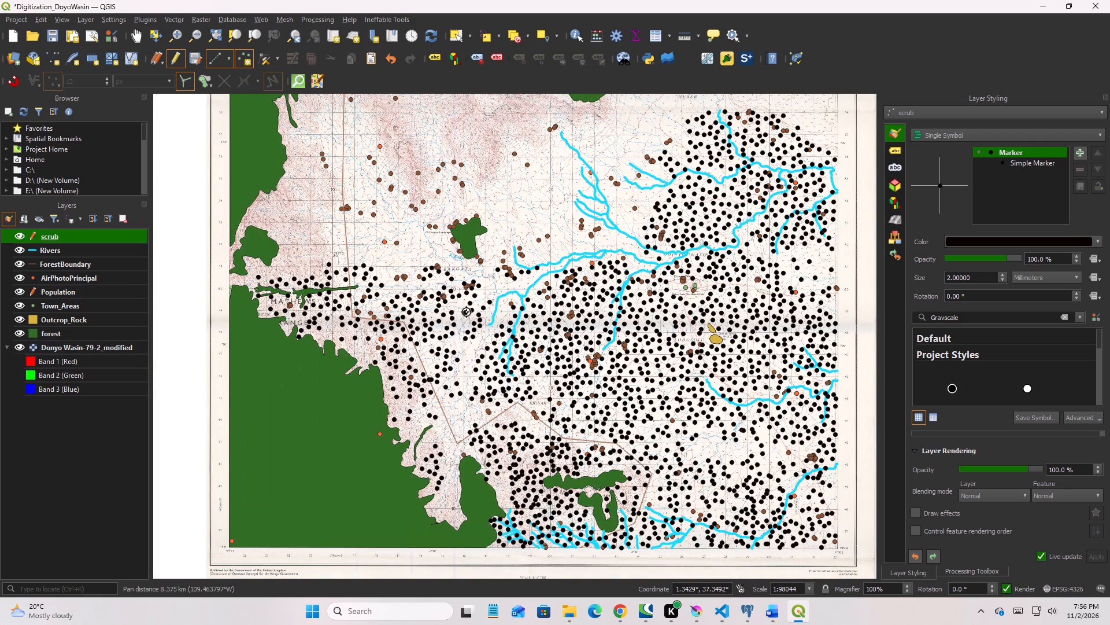
{"action": "middle_click_drag", "start_coordinate": [472, 275], "coordinate": [412, 411]}
{"action": "scroll", "coordinate": [526, 333], "scroll_direction": "up", "scroll_amount": 1}
{"action": "middle_click_drag", "start_coordinate": [473, 388], "coordinate": [527, 287]}
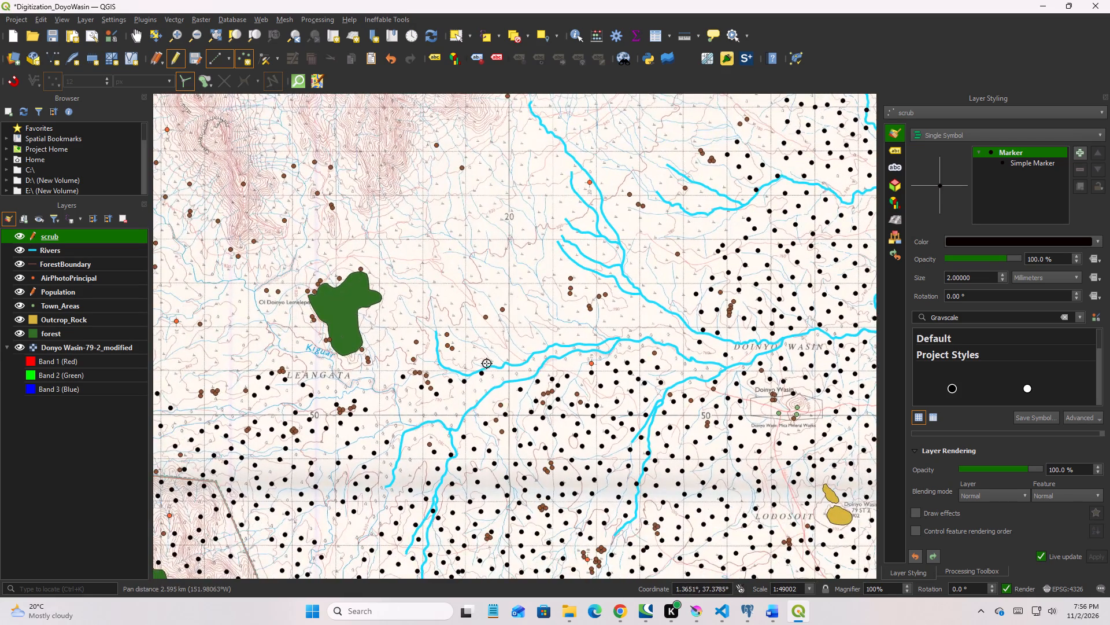
{"action": "scroll", "coordinate": [486, 366], "scroll_direction": "up", "scroll_amount": 1}
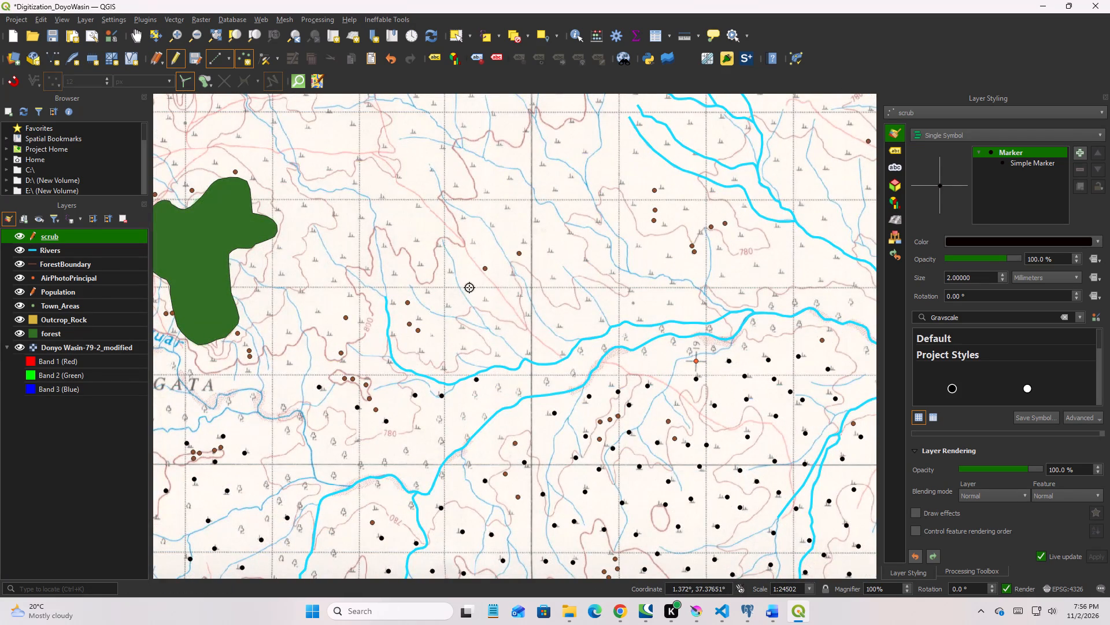
{"action": "middle_click_drag", "start_coordinate": [532, 302], "coordinate": [356, 405]}
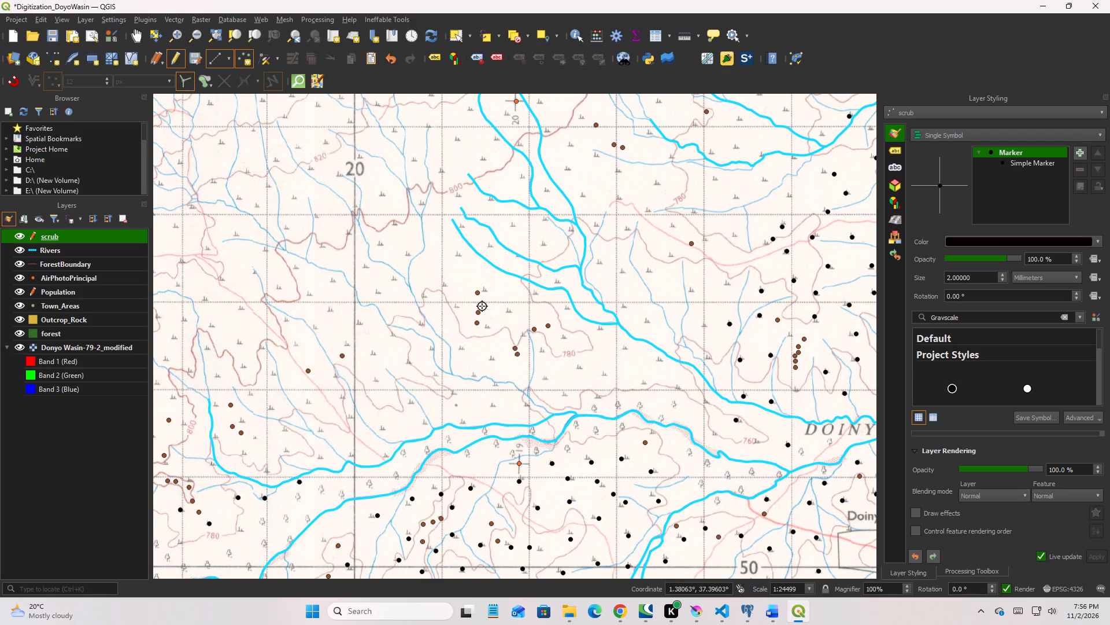
Add eight scrub points on the northeast side of the northern river, filling the gap up to the existing points.
{"action": "left_click", "coordinate": [649, 321]}
{"action": "left_click", "coordinate": [620, 306]}
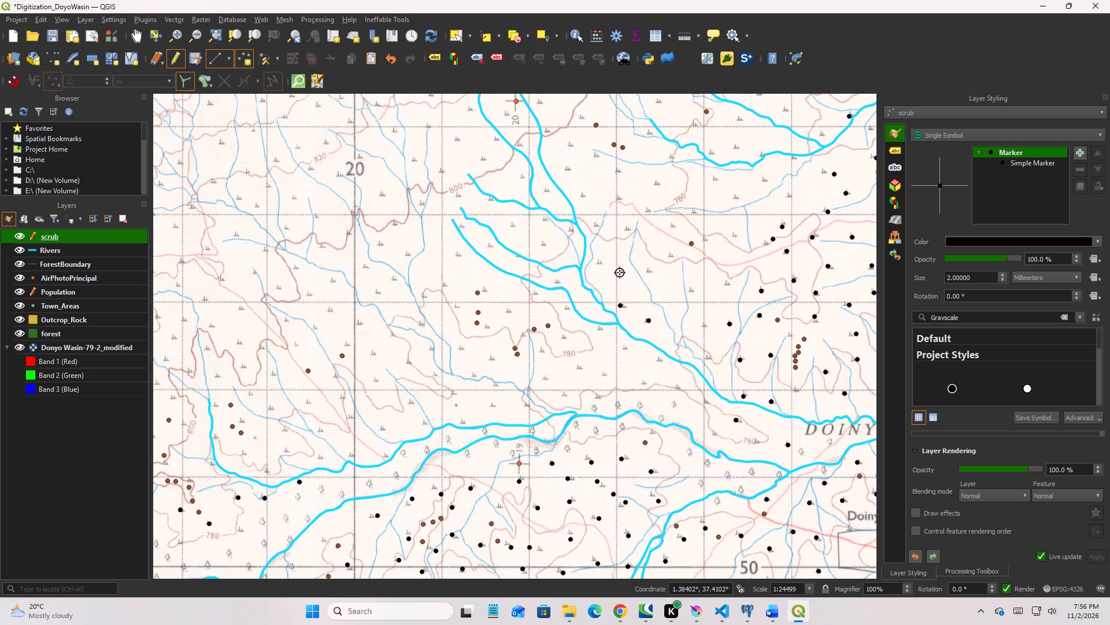
{"action": "left_click", "coordinate": [620, 273]}
{"action": "left_click", "coordinate": [645, 268]}
{"action": "left_click", "coordinate": [673, 259]}
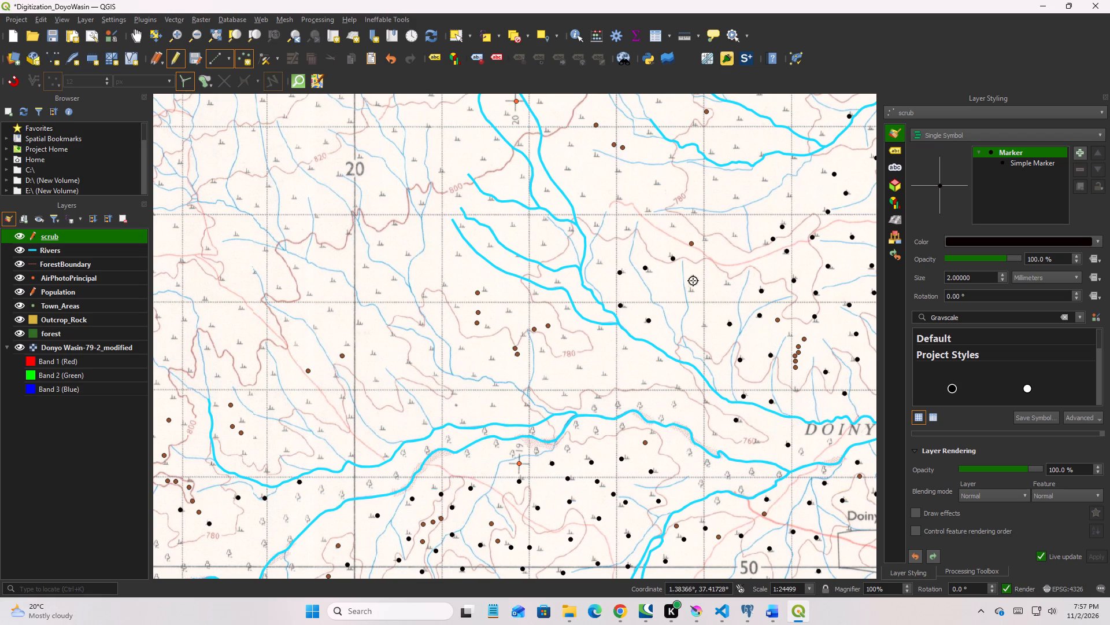
{"action": "left_click", "coordinate": [697, 294]}
{"action": "left_click", "coordinate": [728, 284]}
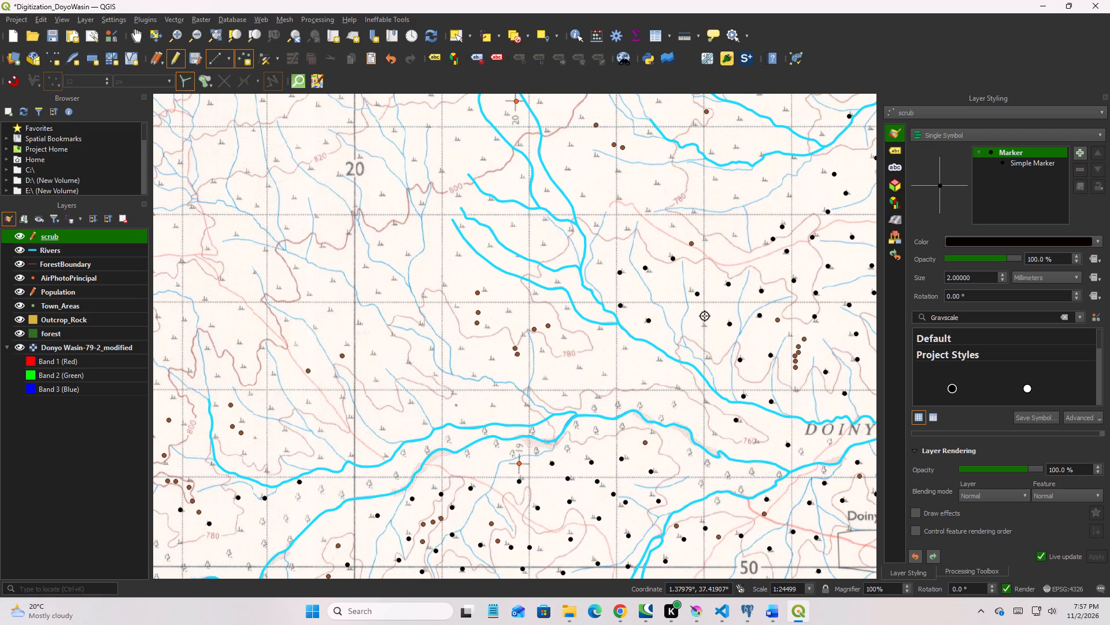
{"action": "left_click", "coordinate": [702, 326]}
Add eight scrub points along the southwest side of the northern river, upstream to east of the 780 contour's hilltop.
{"action": "left_click", "coordinate": [654, 360]}
{"action": "left_click", "coordinate": [674, 389]}
{"action": "left_click", "coordinate": [648, 381]}
{"action": "left_click", "coordinate": [610, 377]}
{"action": "left_click", "coordinate": [623, 352]}
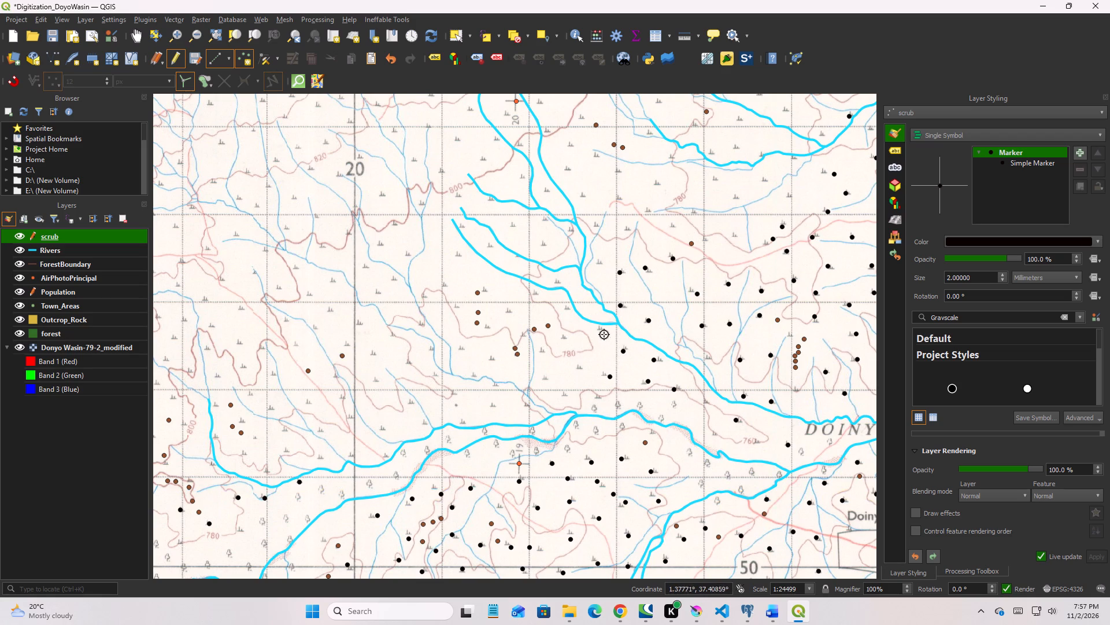
{"action": "left_click", "coordinate": [604, 333]}
{"action": "left_click", "coordinate": [565, 308]}
{"action": "left_click", "coordinate": [561, 339]}
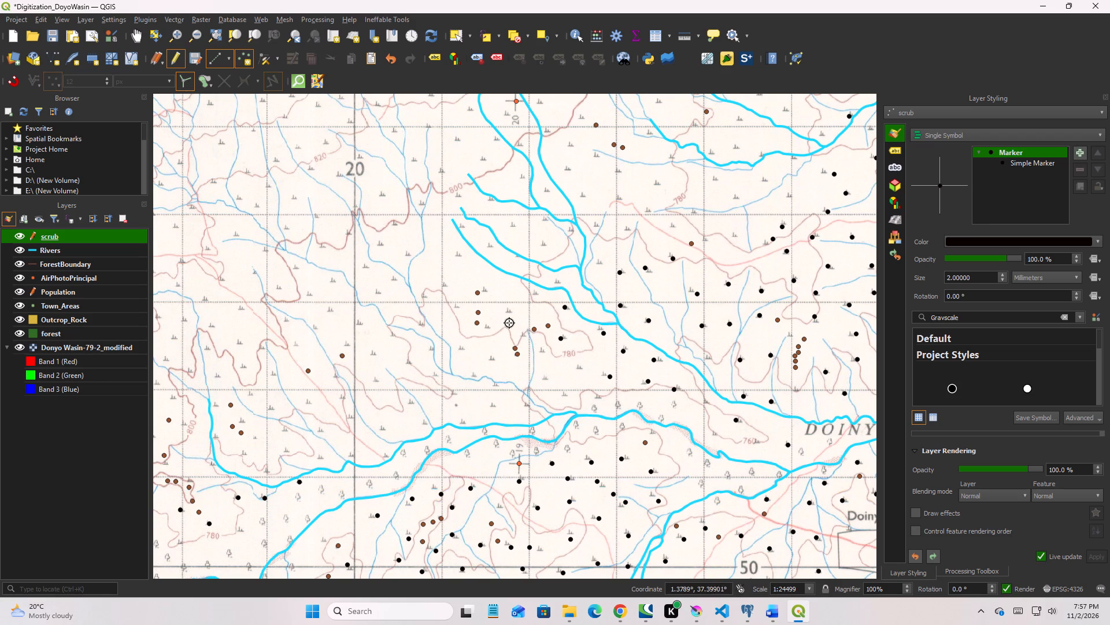
Add eight scrub points around and below the 780 contour label, between the northern river and the main river.
{"action": "left_click", "coordinate": [519, 332]}
{"action": "left_click", "coordinate": [543, 351]}
{"action": "left_click", "coordinate": [546, 380]}
{"action": "left_click", "coordinate": [584, 368]}
{"action": "left_click", "coordinate": [567, 394]}
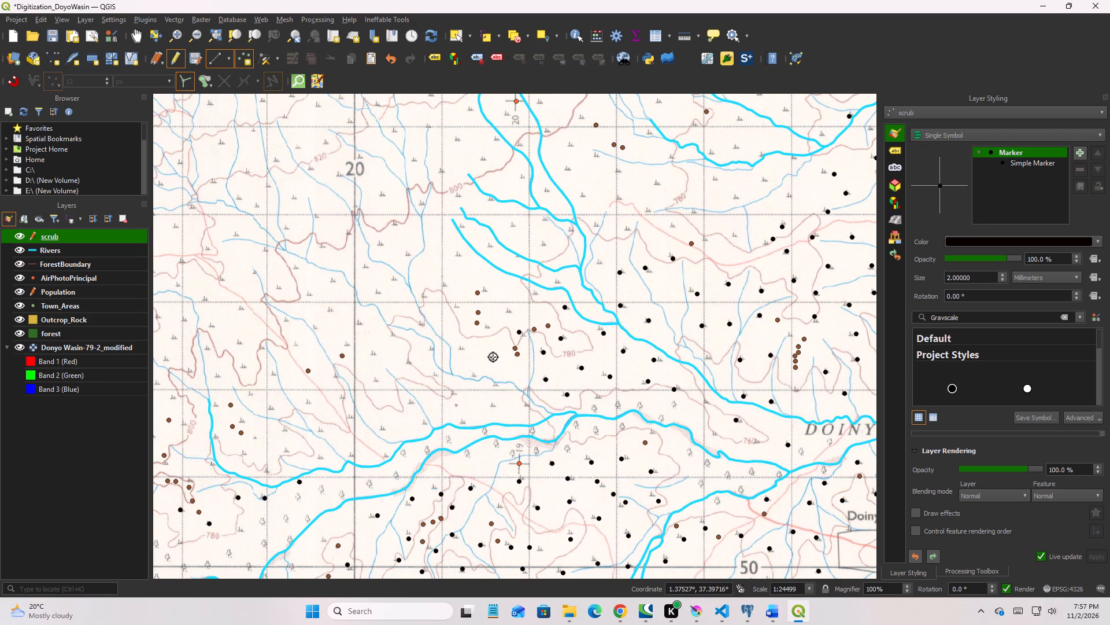
{"action": "left_click", "coordinate": [493, 357]}
{"action": "left_click", "coordinate": [497, 380]}
{"action": "left_click", "coordinate": [498, 403]}
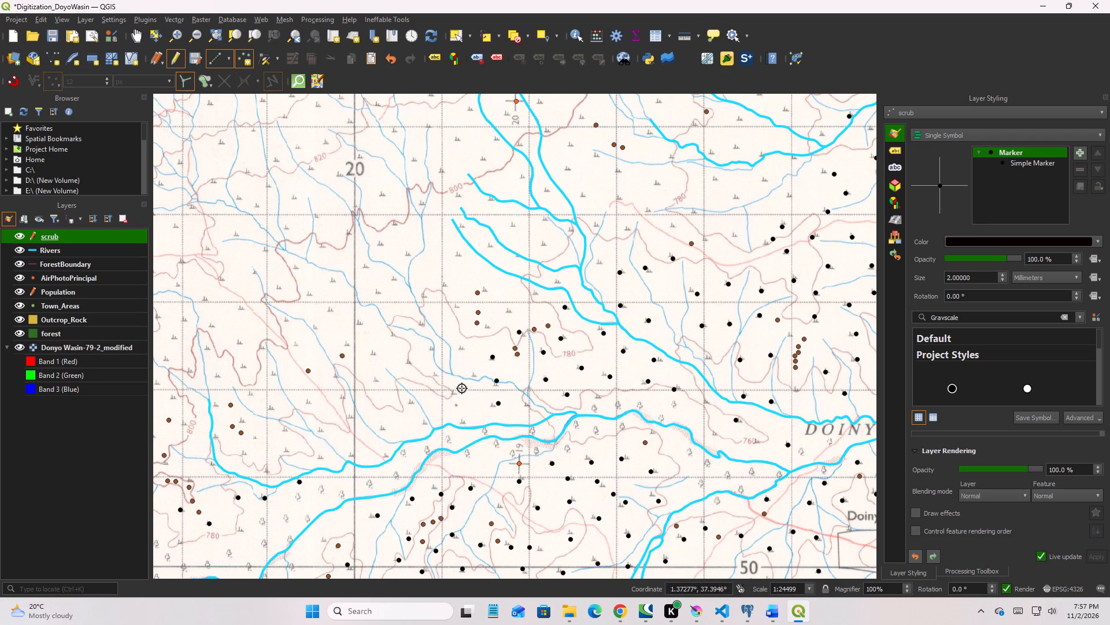
Add nine scrub points west of the 780 contour area, down to the north bank of the main river.
{"action": "left_click", "coordinate": [459, 393]}
{"action": "left_click", "coordinate": [436, 378]}
{"action": "left_click", "coordinate": [431, 350]}
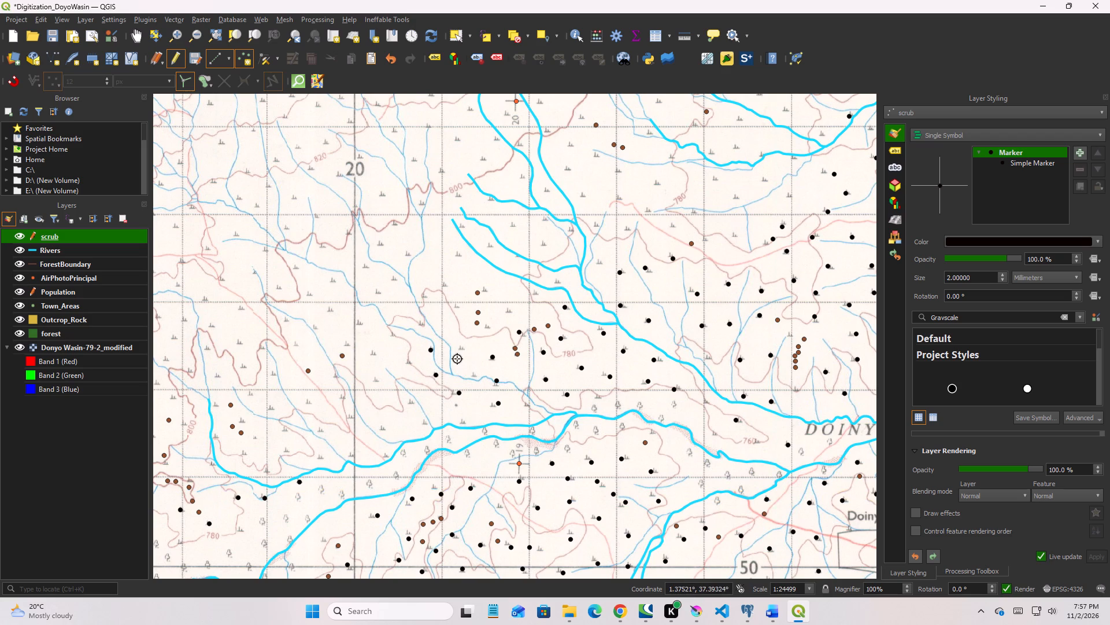
{"action": "left_click", "coordinate": [464, 351]}
{"action": "left_click", "coordinate": [473, 376]}
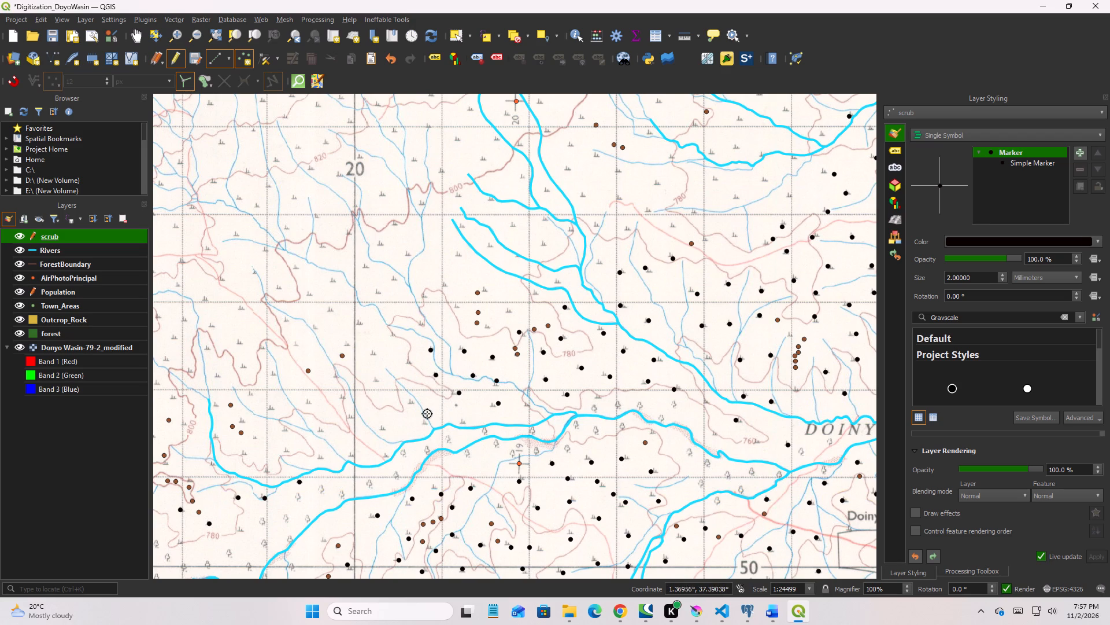
{"action": "left_click", "coordinate": [410, 398]}
{"action": "left_click", "coordinate": [421, 421]}
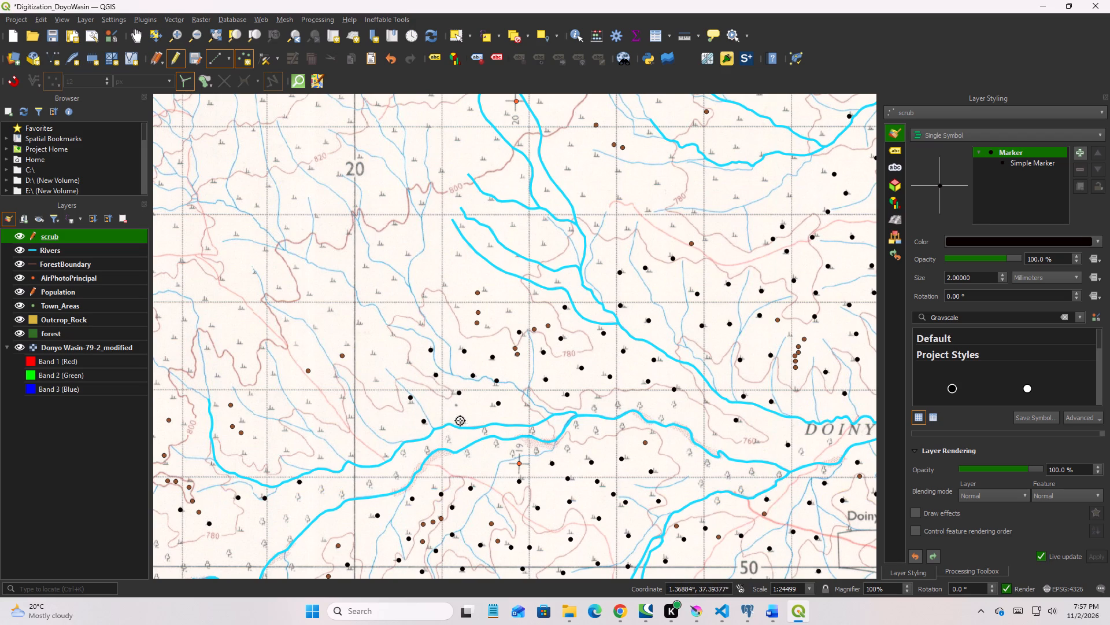
{"action": "left_click", "coordinate": [460, 421]}
{"action": "left_click", "coordinate": [380, 429]}
Add nine scrub points along the 20 grid line, from the main river's north bank northward to the existing gap.
{"action": "left_click", "coordinate": [383, 457]}
{"action": "left_click", "coordinate": [350, 456]}
{"action": "left_click", "coordinate": [351, 419]}
{"action": "left_click", "coordinate": [346, 397]}
{"action": "left_click", "coordinate": [335, 374]}
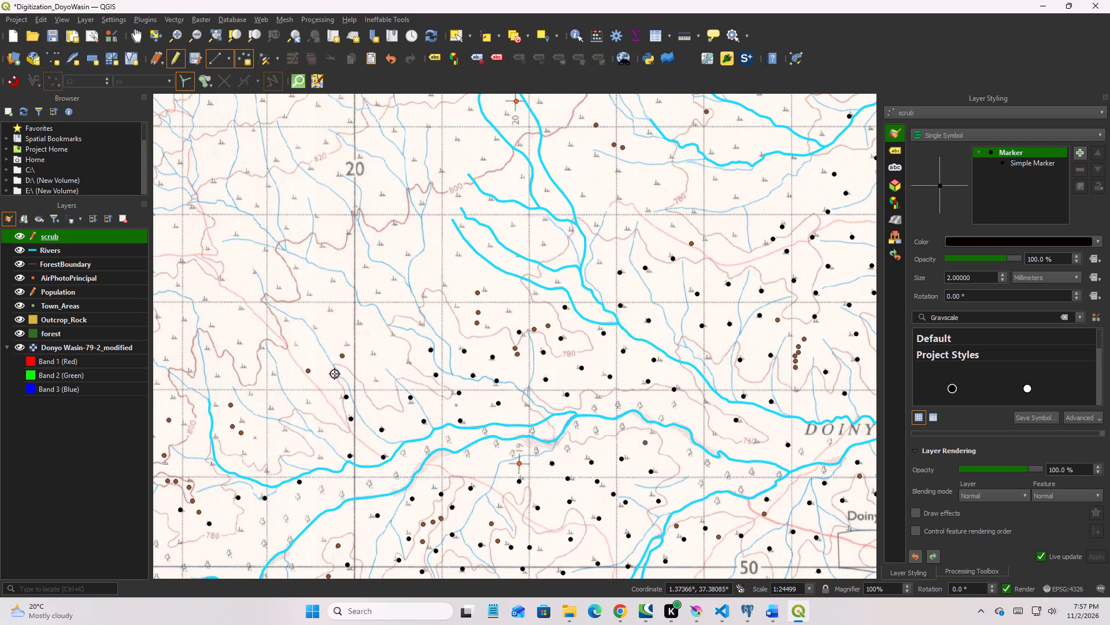
{"action": "left_click", "coordinate": [374, 381]}
{"action": "left_click", "coordinate": [375, 353]}
{"action": "left_click", "coordinate": [346, 342]}
{"action": "left_click", "coordinate": [356, 326]}
Add seven scrub points northwest of the 780 contour area, along the small stream just east of the 20 grid line.
{"action": "left_click", "coordinate": [379, 291]}
{"action": "left_click", "coordinate": [392, 281]}
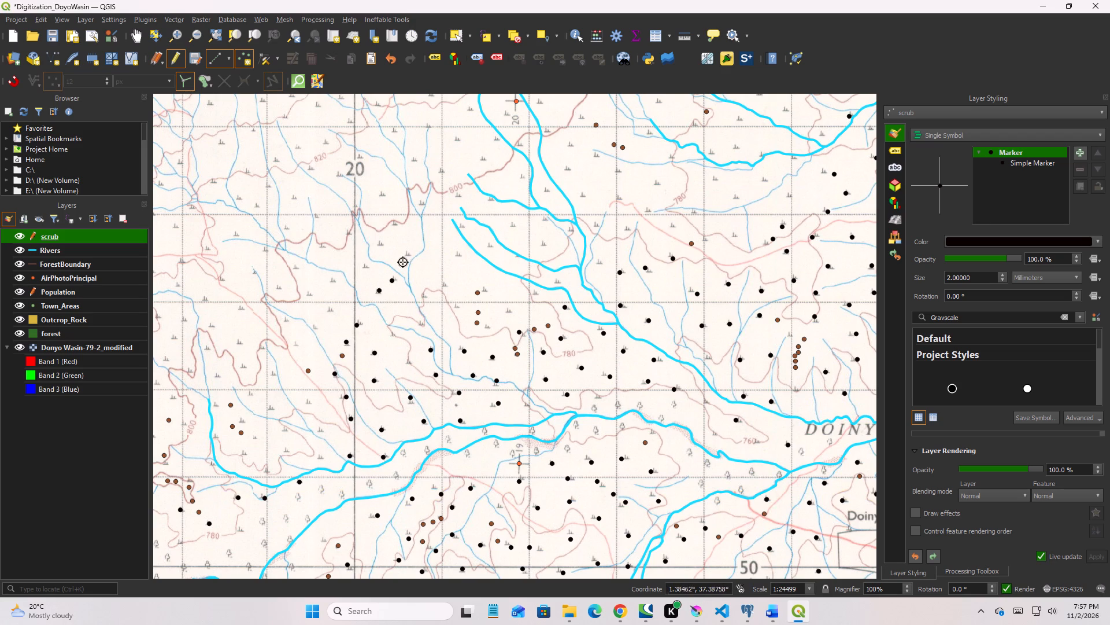
{"action": "left_click", "coordinate": [409, 251]}
{"action": "left_click", "coordinate": [445, 282]}
{"action": "left_click", "coordinate": [423, 298]}
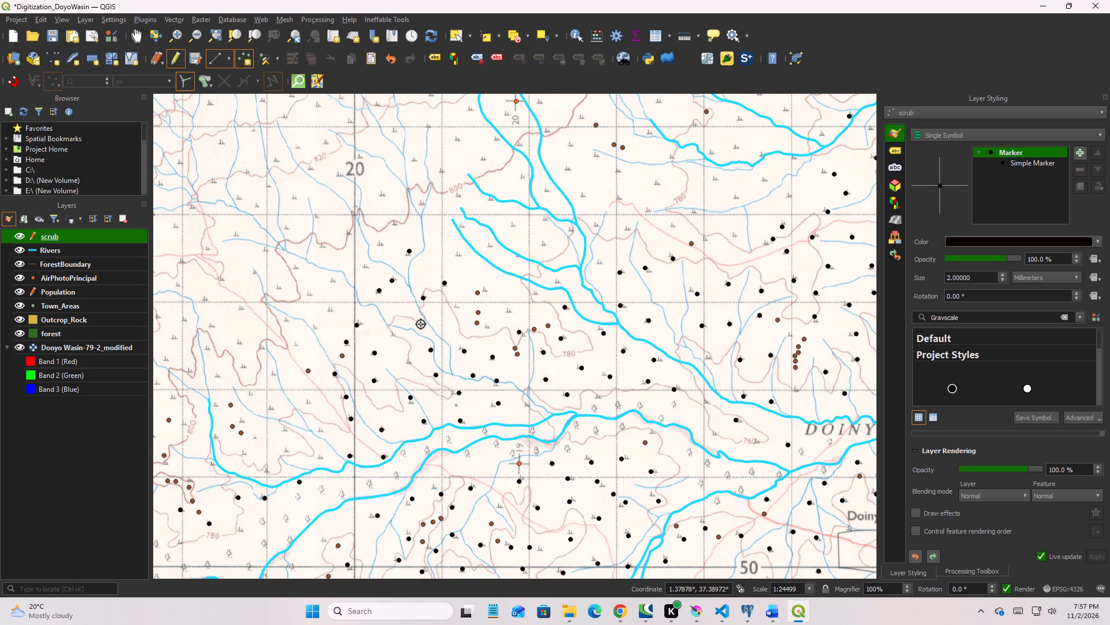
{"action": "left_click", "coordinate": [421, 325]}
{"action": "left_click", "coordinate": [458, 304]}
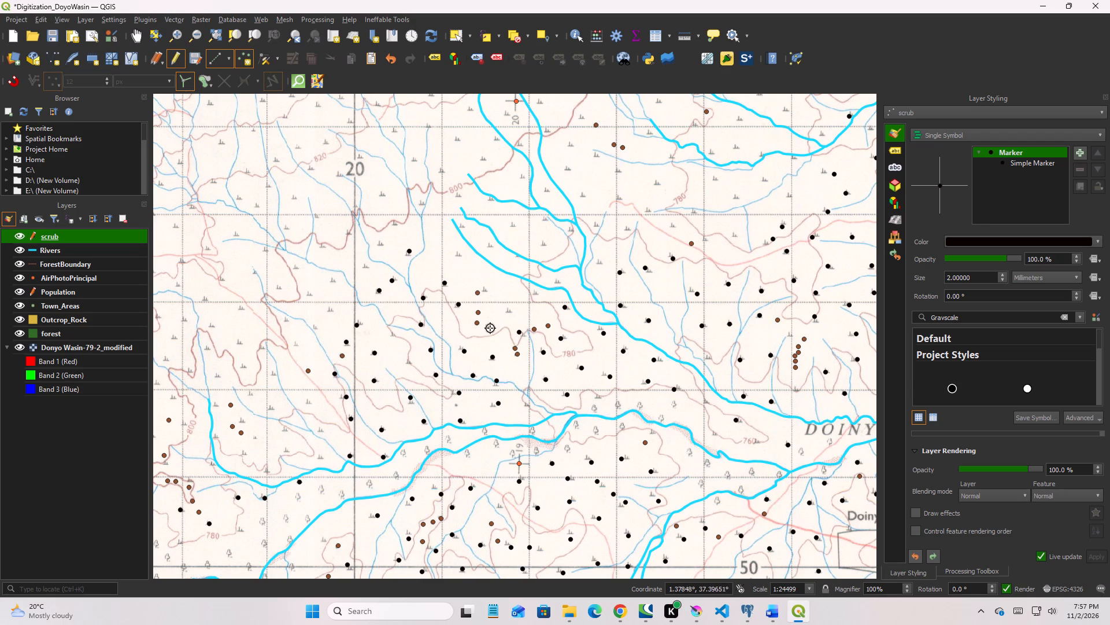
Add ten scrub points north of the 780 contour area, beside and between the northern river's western tributaries.
{"action": "left_click", "coordinate": [490, 329]}
{"action": "left_click", "coordinate": [509, 309]}
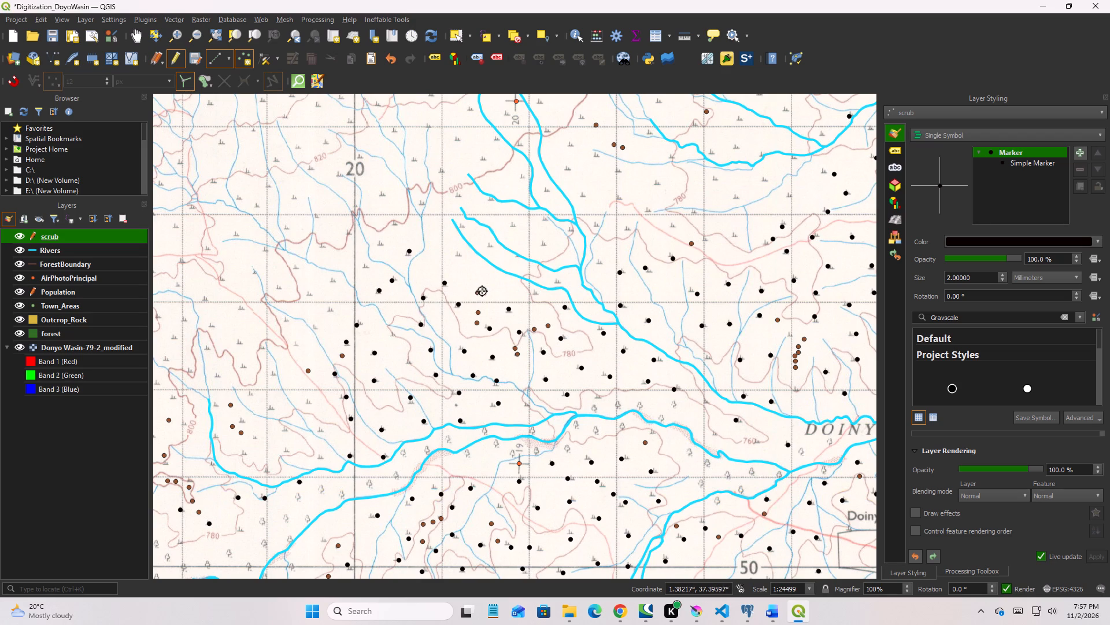
{"action": "left_click", "coordinate": [484, 290]}
{"action": "left_click", "coordinate": [531, 296]}
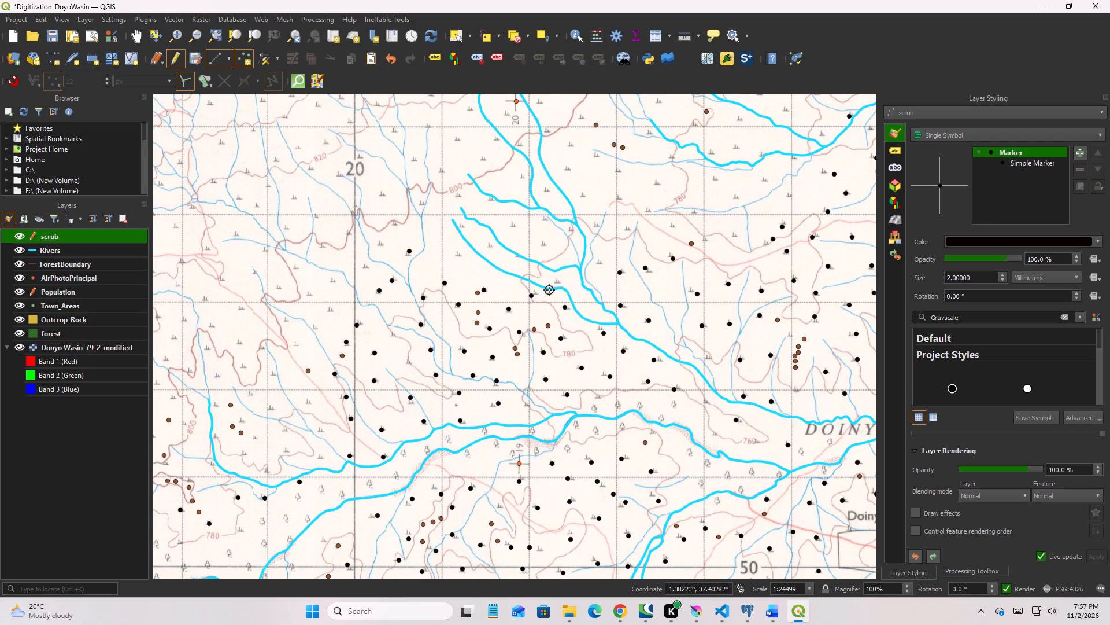
{"action": "left_click", "coordinate": [557, 284]}
{"action": "left_click", "coordinate": [545, 248]}
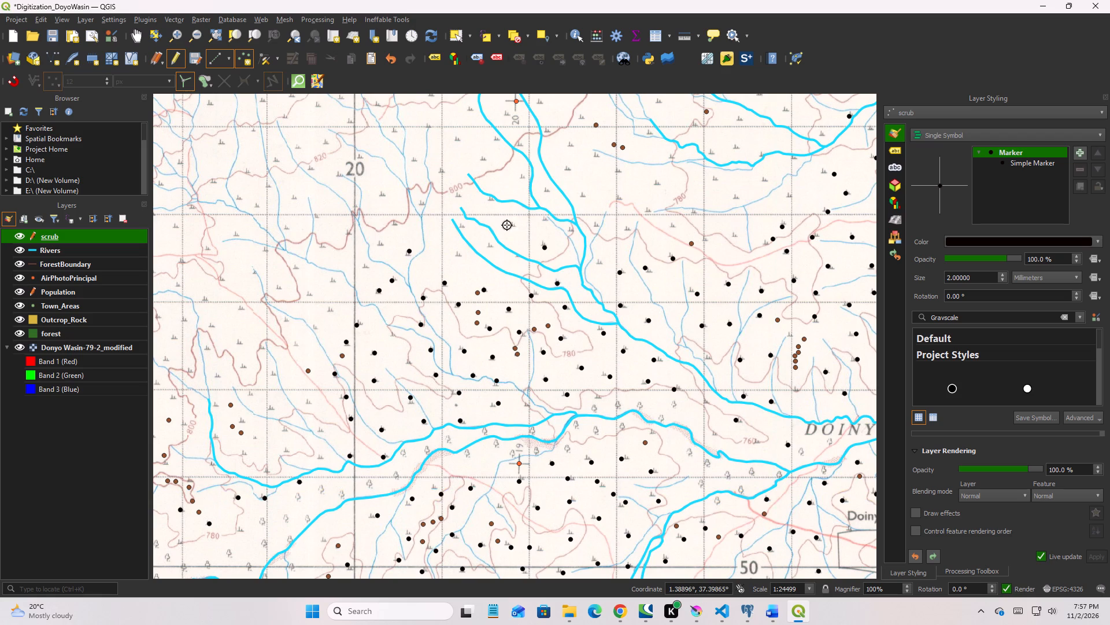
{"action": "left_click", "coordinate": [513, 226]}
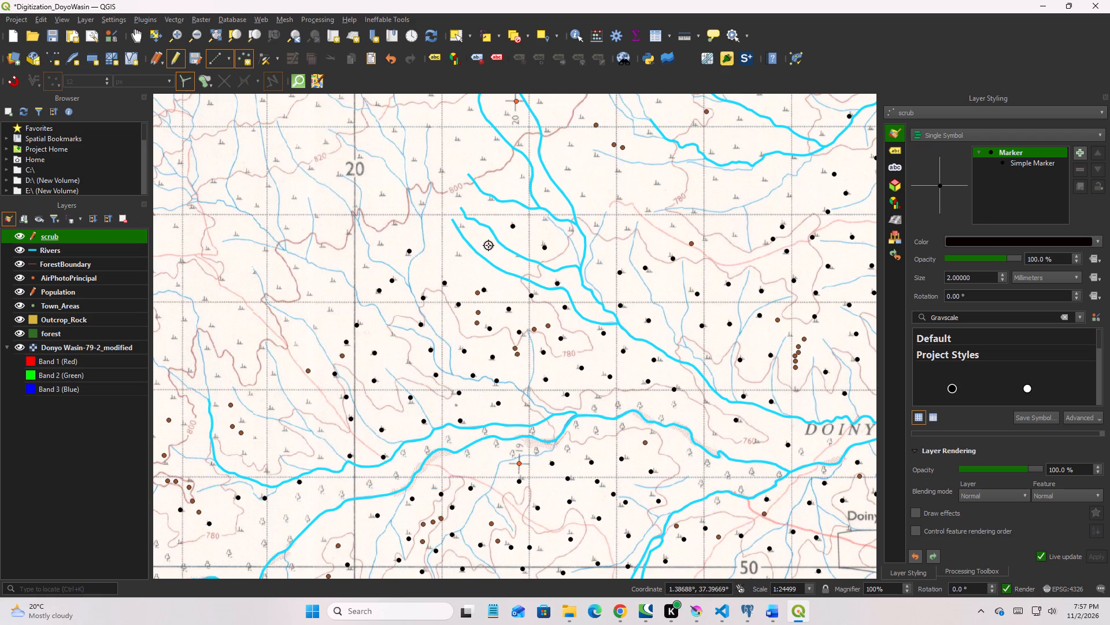
{"action": "left_click", "coordinate": [489, 245]}
{"action": "left_click", "coordinate": [461, 252]}
{"action": "left_click", "coordinate": [461, 228]}
Add eight scrub points west of the 20 grid line, along the inner bank of the main river's western bend.
{"action": "type", "text": "xz"}
{"action": "left_click_drag", "start_coordinate": [340, 385], "coordinate": [596, 322]}
{"action": "key", "text": "x"}
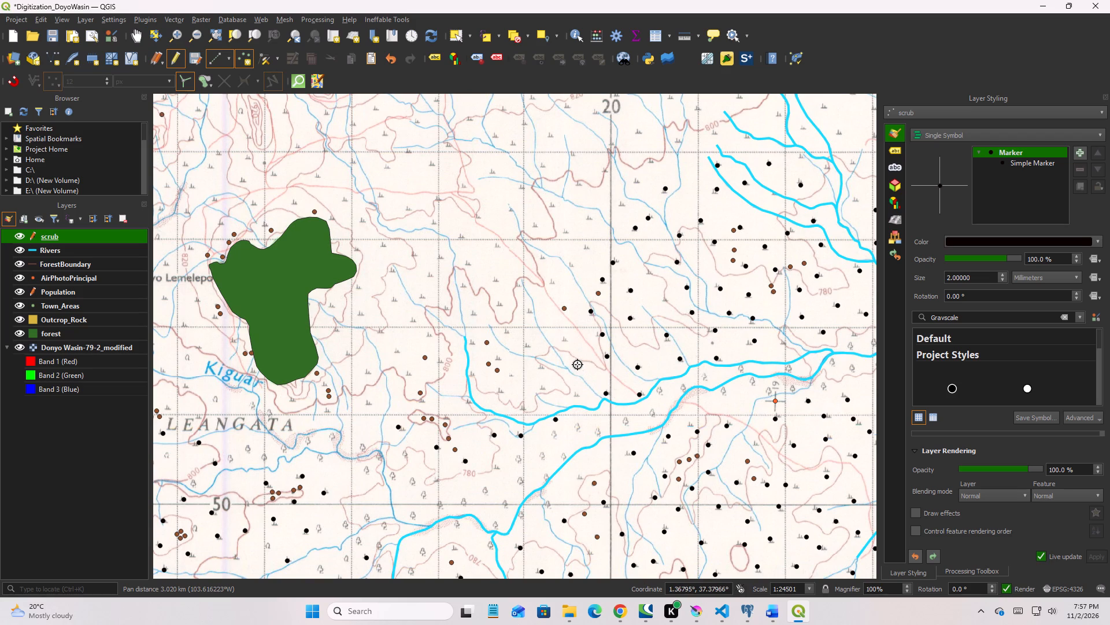
{"action": "left_click", "coordinate": [578, 365]}
{"action": "left_click", "coordinate": [577, 396]}
{"action": "left_click", "coordinate": [545, 387]}
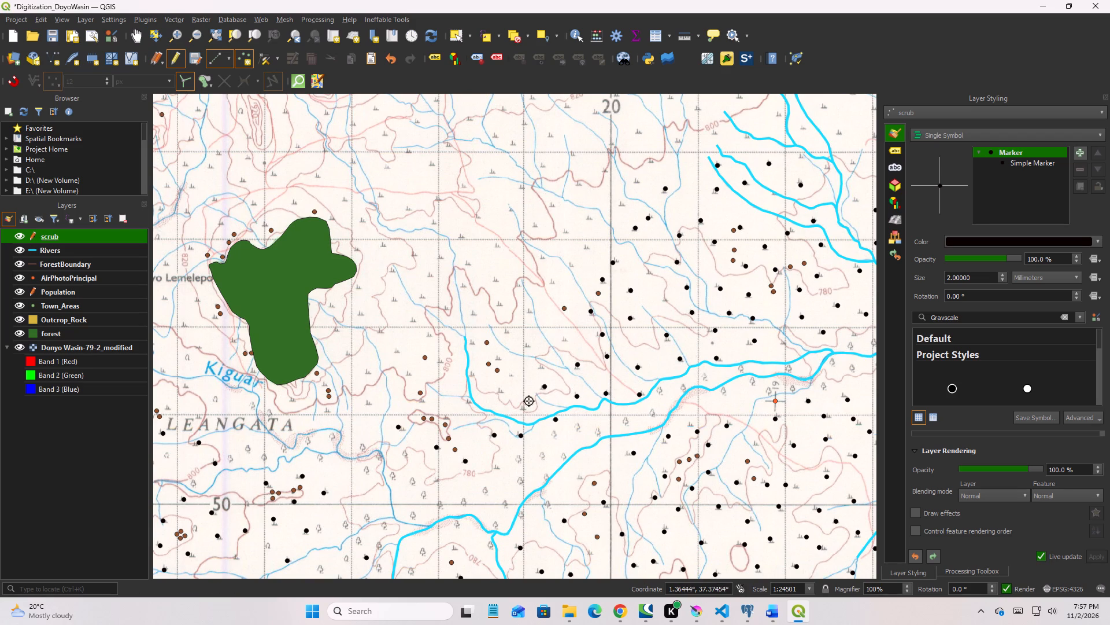
{"action": "left_click", "coordinate": [527, 408]}
{"action": "left_click", "coordinate": [504, 391]}
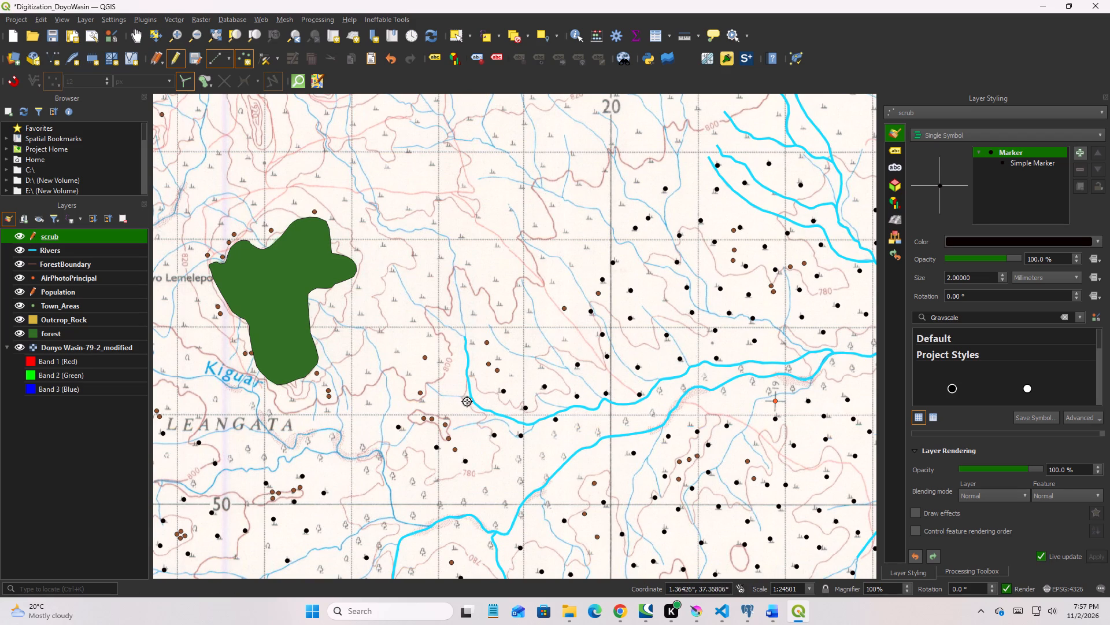
{"action": "left_click", "coordinate": [467, 402]}
{"action": "left_click", "coordinate": [472, 376]}
{"action": "left_click", "coordinate": [475, 341]}
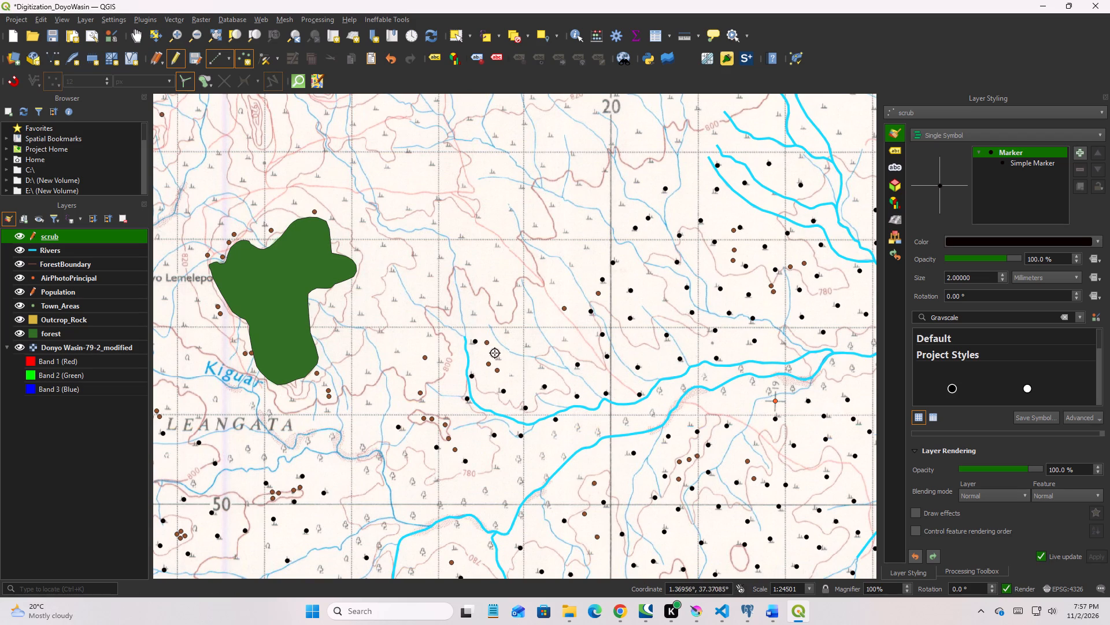
Add six scrub points inside the main river's western bend, around the cluster of population dots.
{"action": "left_click", "coordinate": [501, 356]}
{"action": "left_click", "coordinate": [506, 330]}
{"action": "left_click", "coordinate": [525, 346]}
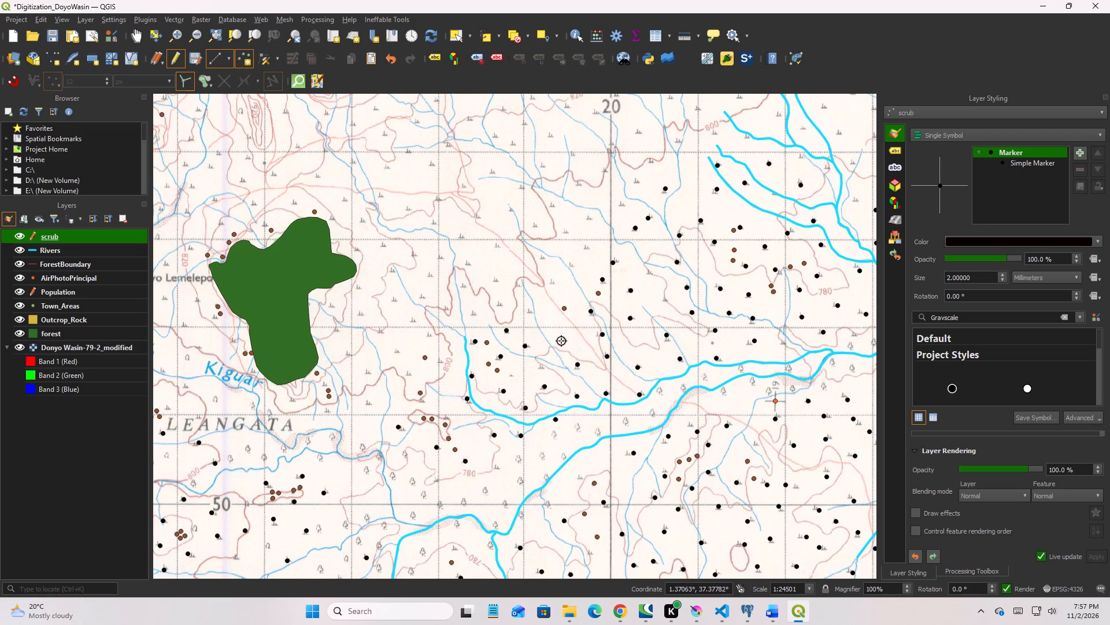
{"action": "left_click", "coordinate": [564, 340]}
{"action": "left_click", "coordinate": [543, 369]}
{"action": "left_click", "coordinate": [513, 375]}
Add eight scrub points in a diagonal band from the western river bend northeast to just past the 20 grid line.
{"action": "left_click", "coordinate": [528, 314]}
{"action": "left_click", "coordinate": [553, 282]}
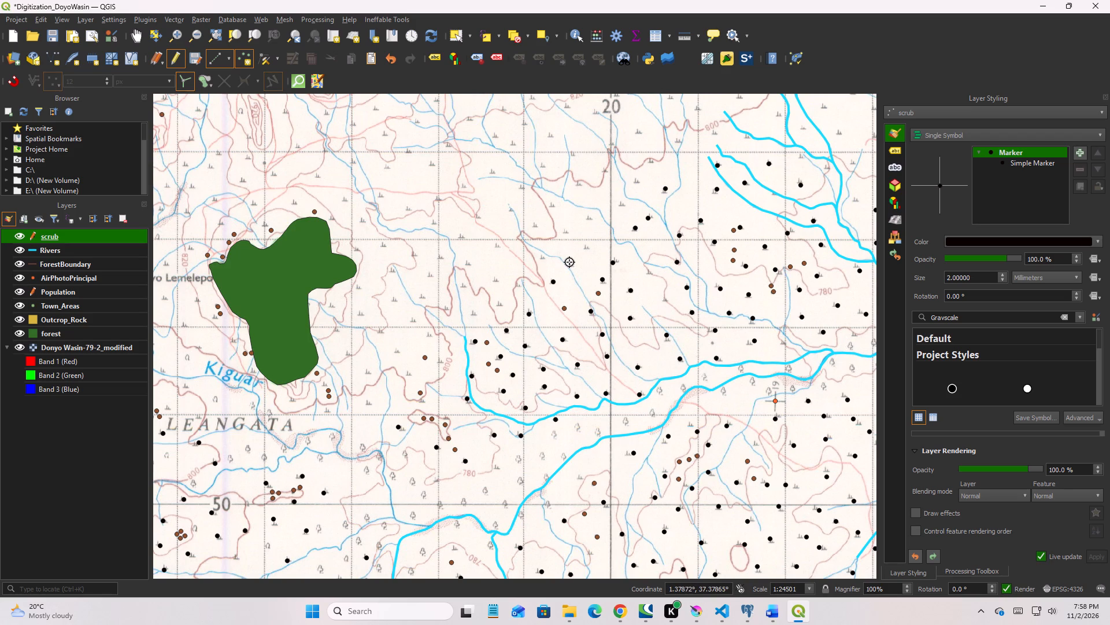
{"action": "left_click", "coordinate": [569, 262]}
{"action": "left_click", "coordinate": [586, 247]}
{"action": "left_click", "coordinate": [593, 218]}
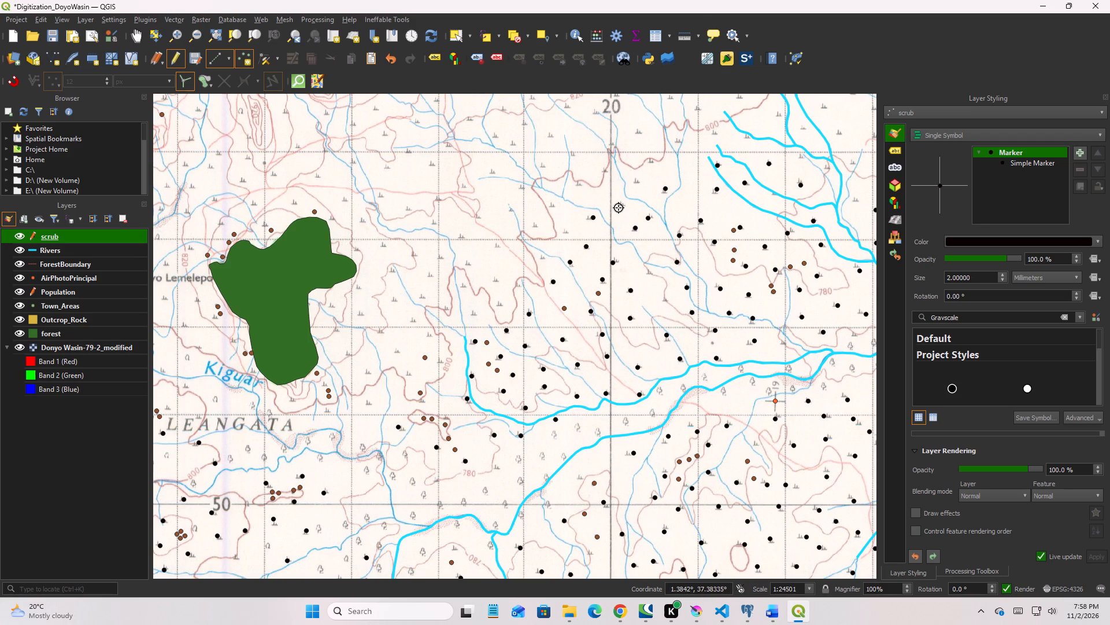
{"action": "left_click", "coordinate": [619, 208]}
{"action": "left_click", "coordinate": [639, 186]}
{"action": "left_click", "coordinate": [656, 158]}
Add eight scrub points around the contour bends just west of the 20 grid line, northwest of the diagonal band.
{"action": "left_click", "coordinate": [601, 169]}
{"action": "left_click", "coordinate": [570, 181]}
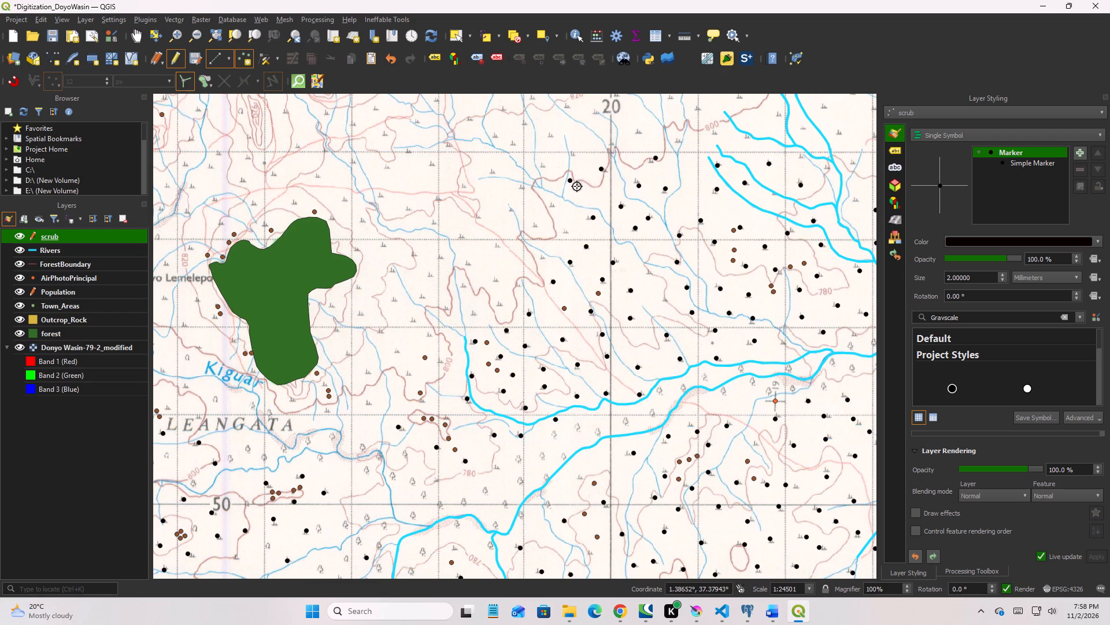
{"action": "left_click", "coordinate": [542, 167]}
{"action": "left_click", "coordinate": [523, 189]}
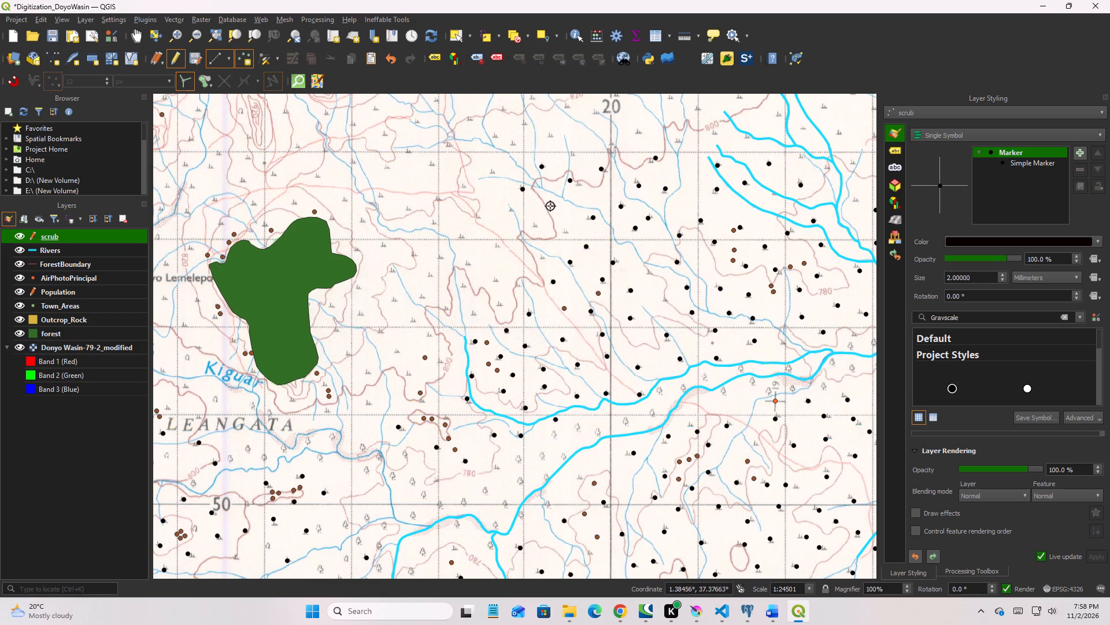
{"action": "left_click", "coordinate": [550, 206]}
{"action": "left_click", "coordinate": [536, 227]}
{"action": "left_click", "coordinate": [567, 230]}
{"action": "left_click", "coordinate": [546, 256]}
Add ten scrub points north and northwest of the upper end of the river's western bend.
{"action": "left_click", "coordinate": [502, 251]}
{"action": "left_click", "coordinate": [498, 285]}
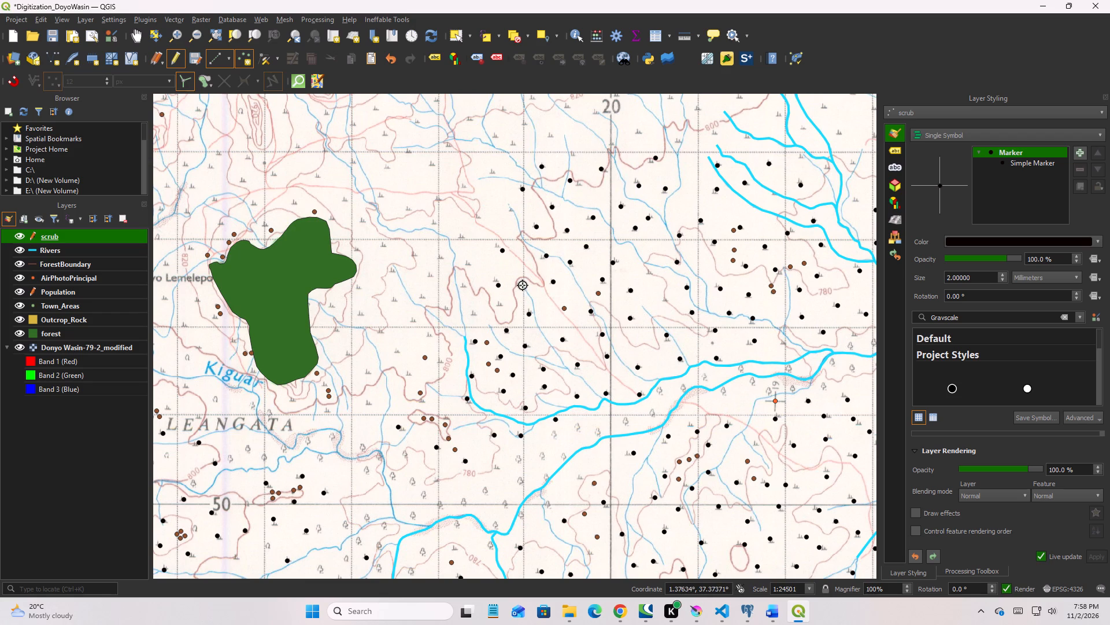
{"action": "left_click", "coordinate": [523, 285]}
{"action": "left_click", "coordinate": [506, 302]}
{"action": "left_click", "coordinate": [475, 314]}
{"action": "left_click_drag", "start_coordinate": [449, 311], "coordinate": [450, 306]}
{"action": "left_click", "coordinate": [462, 286]}
{"action": "left_click", "coordinate": [469, 259]}
{"action": "left_click", "coordinate": [462, 236]}
{"action": "left_click", "coordinate": [439, 259]}
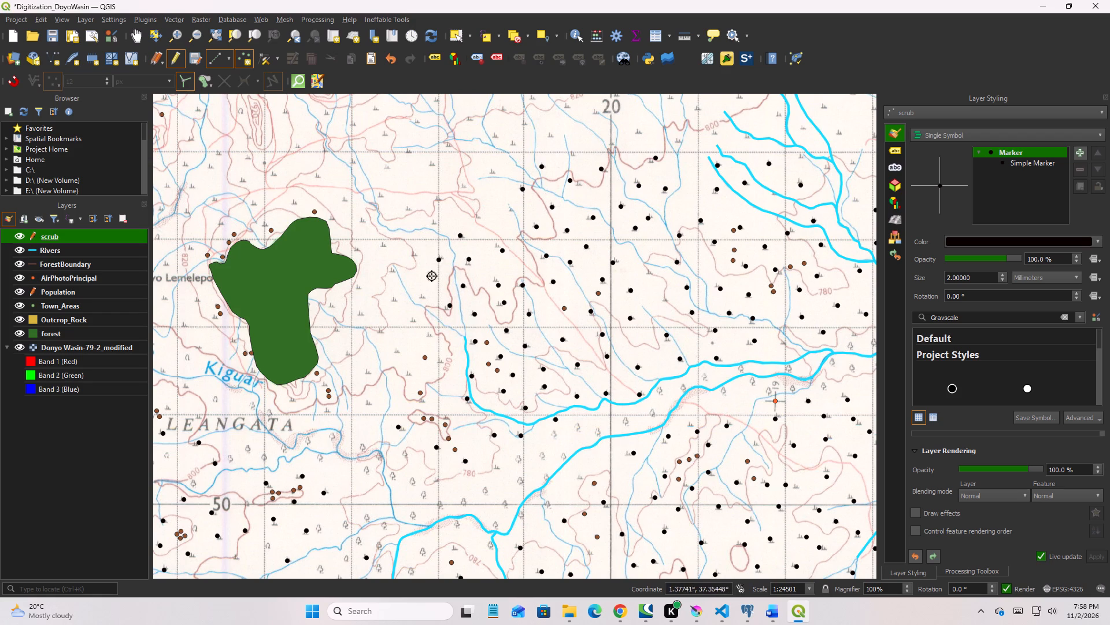
Add eight scrub points between the river's western bend and the Ol Doinyo Lemelepo forest polygon, down to the forest's southeast side.
{"action": "left_click", "coordinate": [431, 277]}
{"action": "left_click", "coordinate": [423, 298]}
{"action": "left_click", "coordinate": [415, 318]}
{"action": "left_click", "coordinate": [429, 335]}
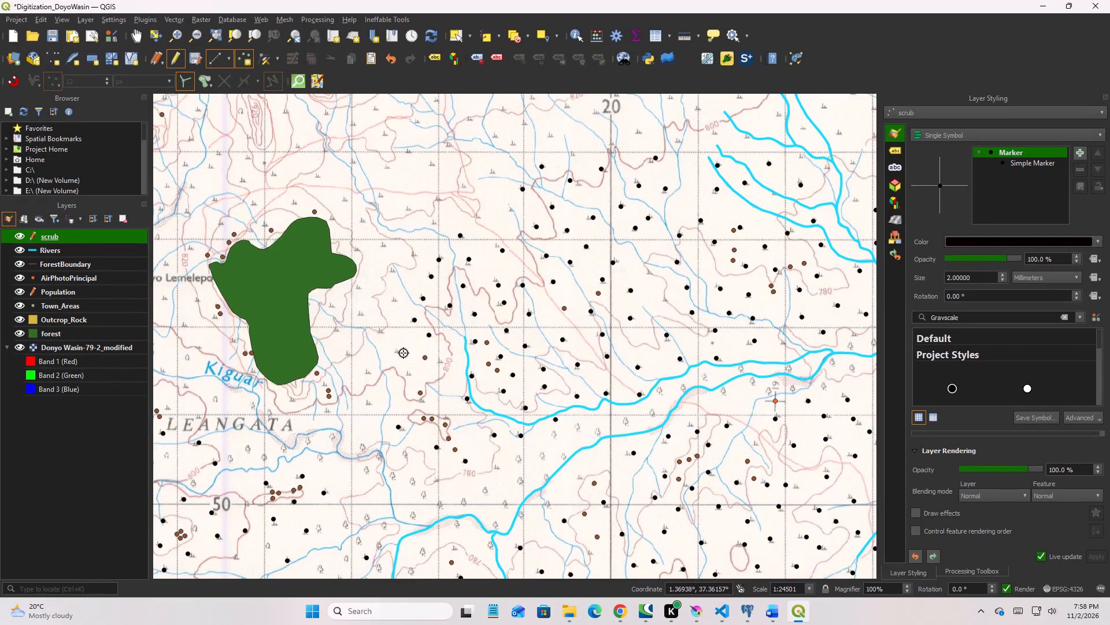
{"action": "left_click", "coordinate": [402, 353]}
{"action": "left_click", "coordinate": [408, 377]}
{"action": "left_click", "coordinate": [369, 407]}
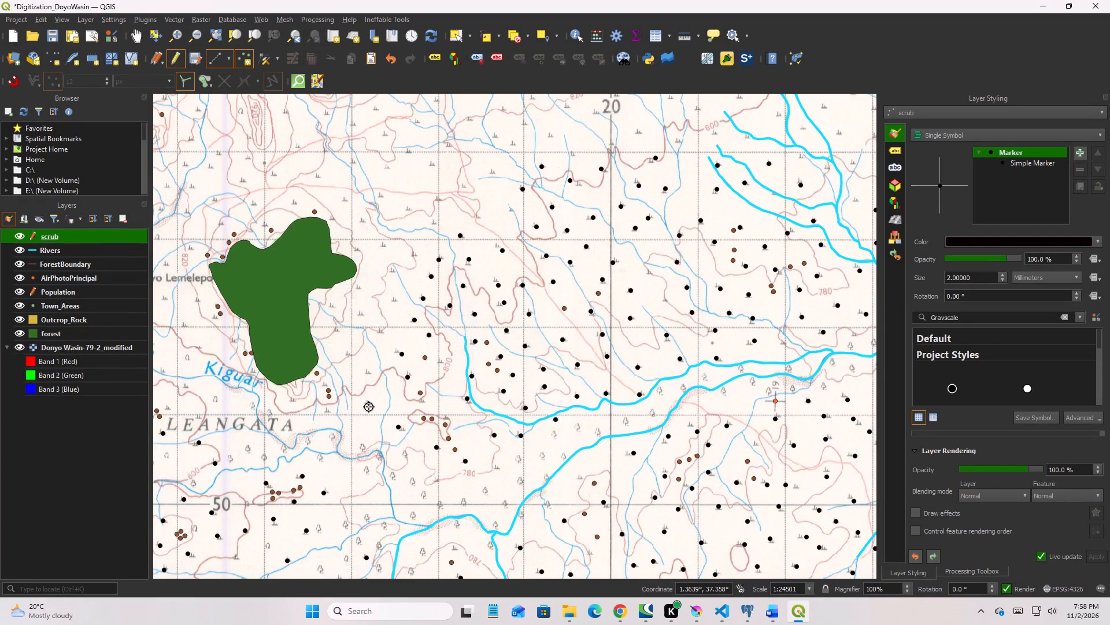
{"action": "left_click", "coordinate": [367, 369]}
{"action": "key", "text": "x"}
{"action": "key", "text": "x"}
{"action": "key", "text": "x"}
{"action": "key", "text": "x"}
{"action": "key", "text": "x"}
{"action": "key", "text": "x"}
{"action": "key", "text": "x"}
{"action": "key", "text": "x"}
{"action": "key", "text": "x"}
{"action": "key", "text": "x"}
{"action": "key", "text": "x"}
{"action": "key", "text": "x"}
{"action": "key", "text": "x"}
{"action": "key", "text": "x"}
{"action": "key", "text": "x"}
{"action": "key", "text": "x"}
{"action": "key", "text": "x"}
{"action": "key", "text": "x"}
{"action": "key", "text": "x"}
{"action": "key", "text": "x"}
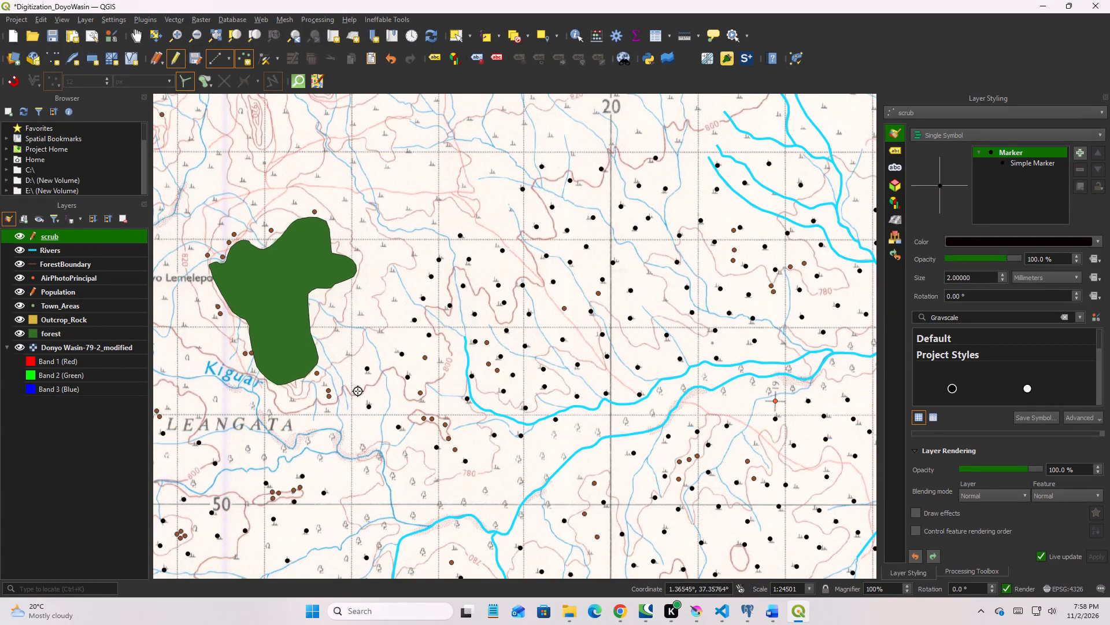
Add six scrub points along the east and southeast side of the Ol Doinyo Lemelepo forest polygon.
{"action": "key", "text": "z"}
{"action": "left_click_drag", "start_coordinate": [342, 391], "coordinate": [808, 391]}
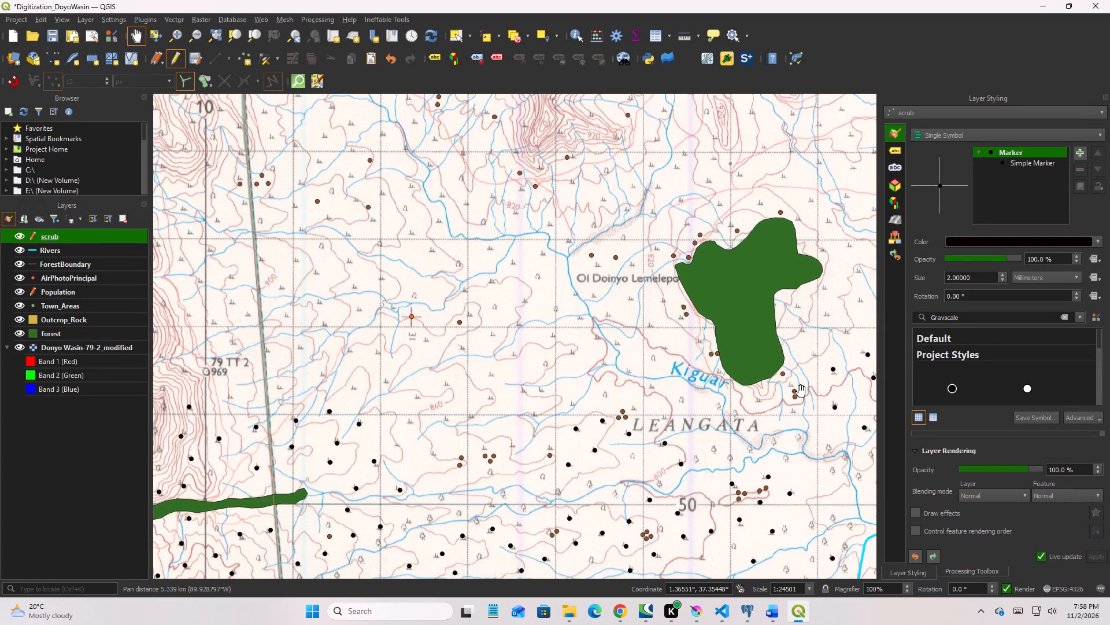
{"action": "left_click_drag", "start_coordinate": [789, 395], "coordinate": [717, 426]}
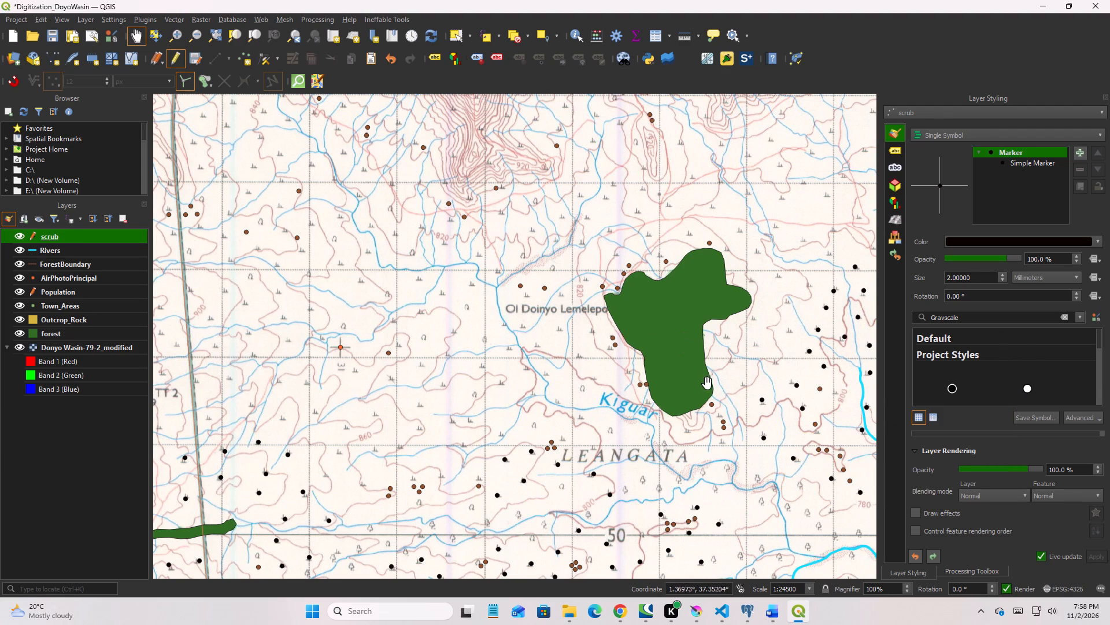
{"action": "scroll", "coordinate": [764, 356], "scroll_direction": "up", "scroll_amount": 1}
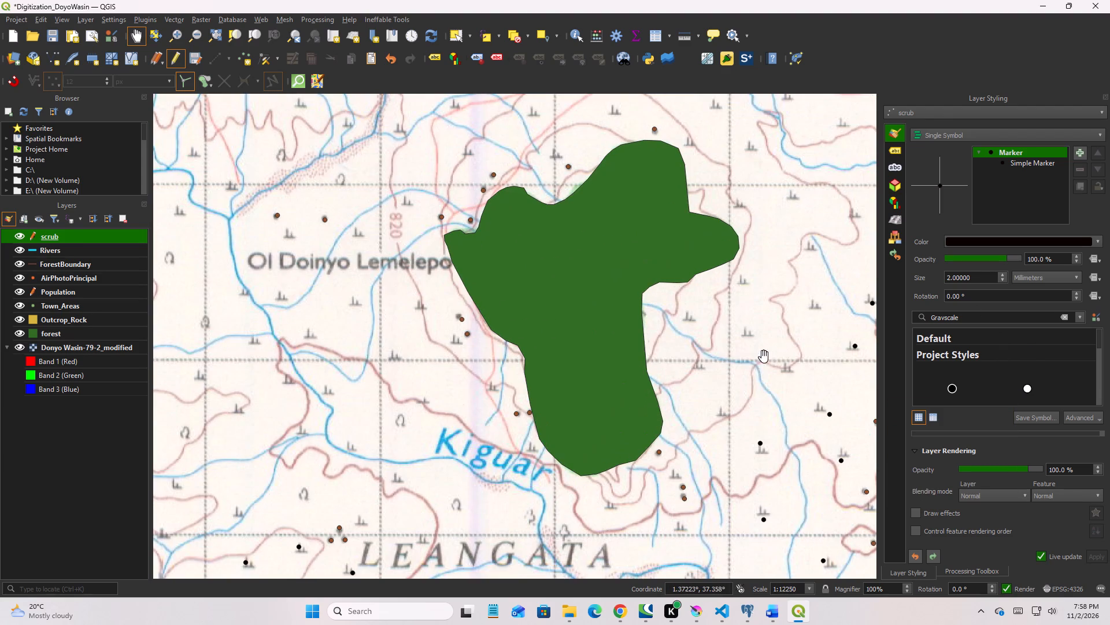
{"action": "left_click_drag", "start_coordinate": [754, 378], "coordinate": [607, 358]}
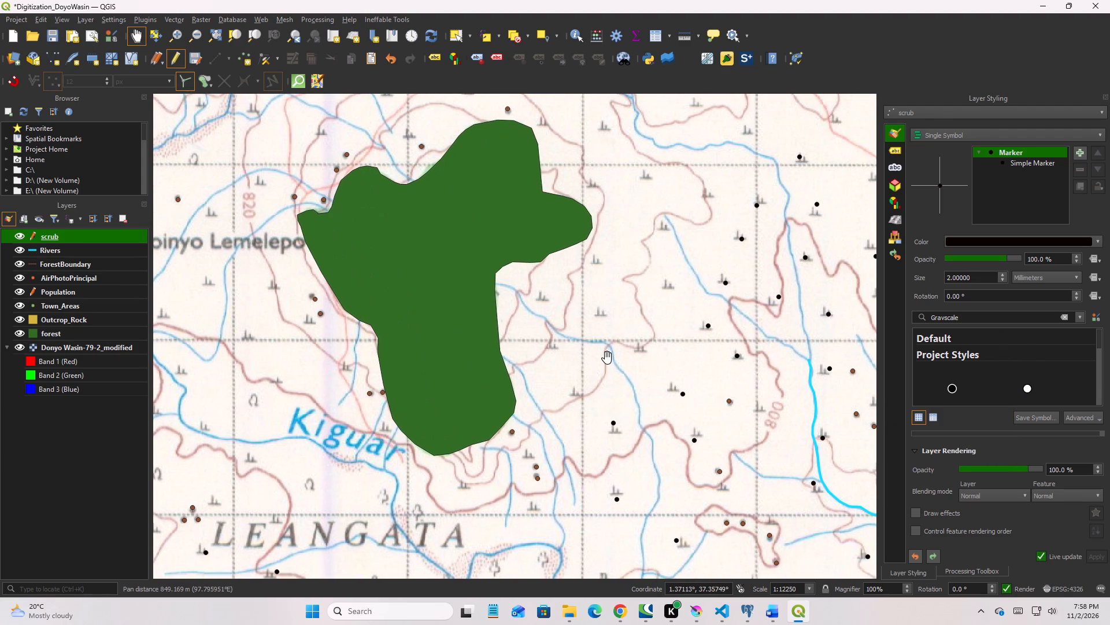
{"action": "key", "text": "x"}
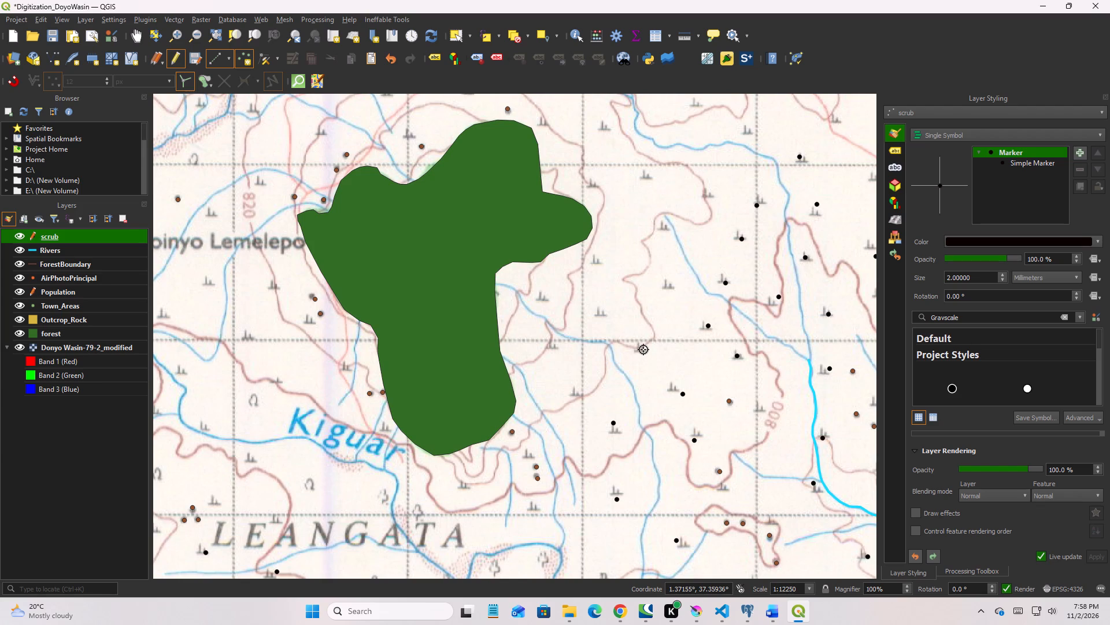
{"action": "left_click", "coordinate": [643, 350]}
{"action": "left_click", "coordinate": [580, 386]}
{"action": "left_click", "coordinate": [553, 346]}
{"action": "left_click", "coordinate": [542, 288]}
{"action": "left_click", "coordinate": [599, 317]}
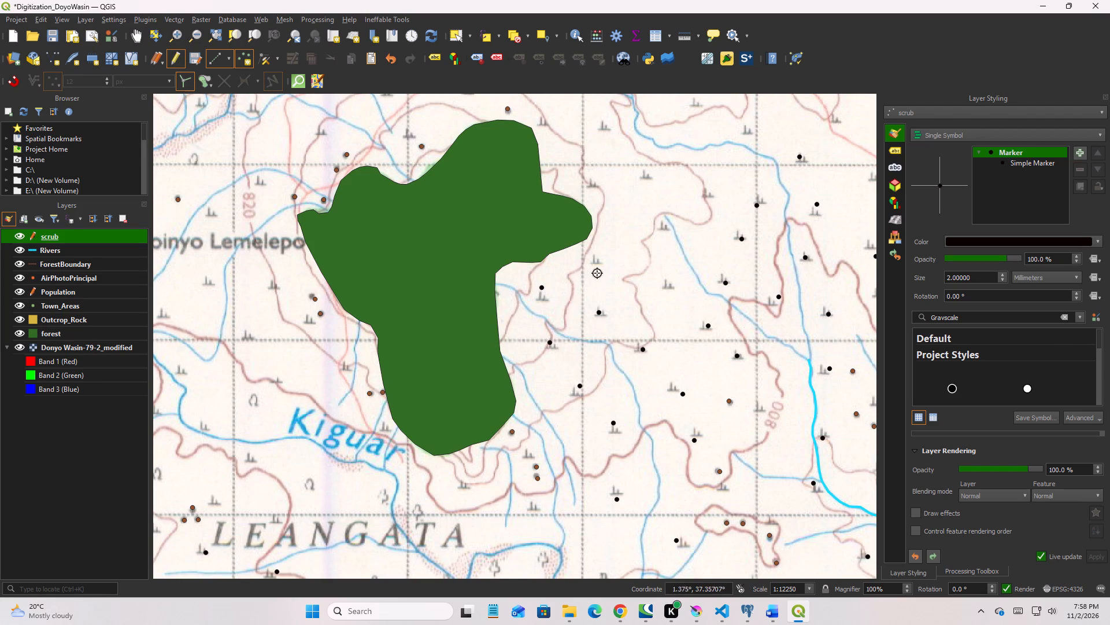
{"action": "left_click", "coordinate": [592, 259]}
Add nine scrub points east and northeast of the forest polygon, around the contour loop and the stream north of it.
{"action": "left_click", "coordinate": [635, 178]}
{"action": "left_click", "coordinate": [663, 277]}
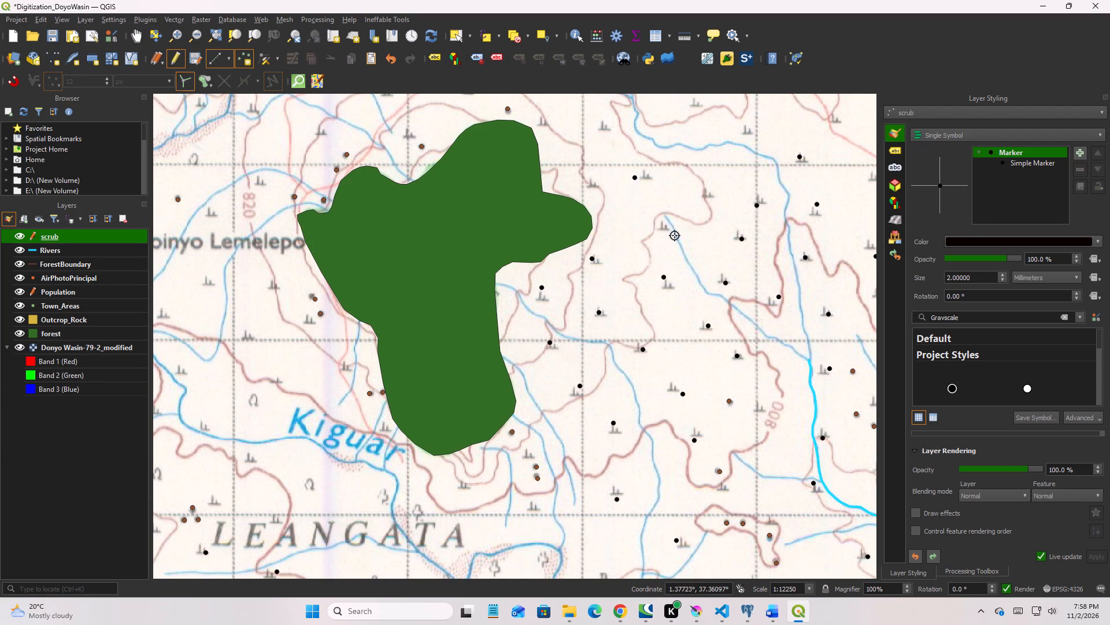
{"action": "left_click", "coordinate": [675, 235]}
{"action": "left_click", "coordinate": [703, 197]}
{"action": "left_click", "coordinate": [588, 185]}
{"action": "left_click", "coordinate": [601, 116]}
{"action": "left_click", "coordinate": [546, 117]}
{"action": "left_click", "coordinate": [694, 111]}
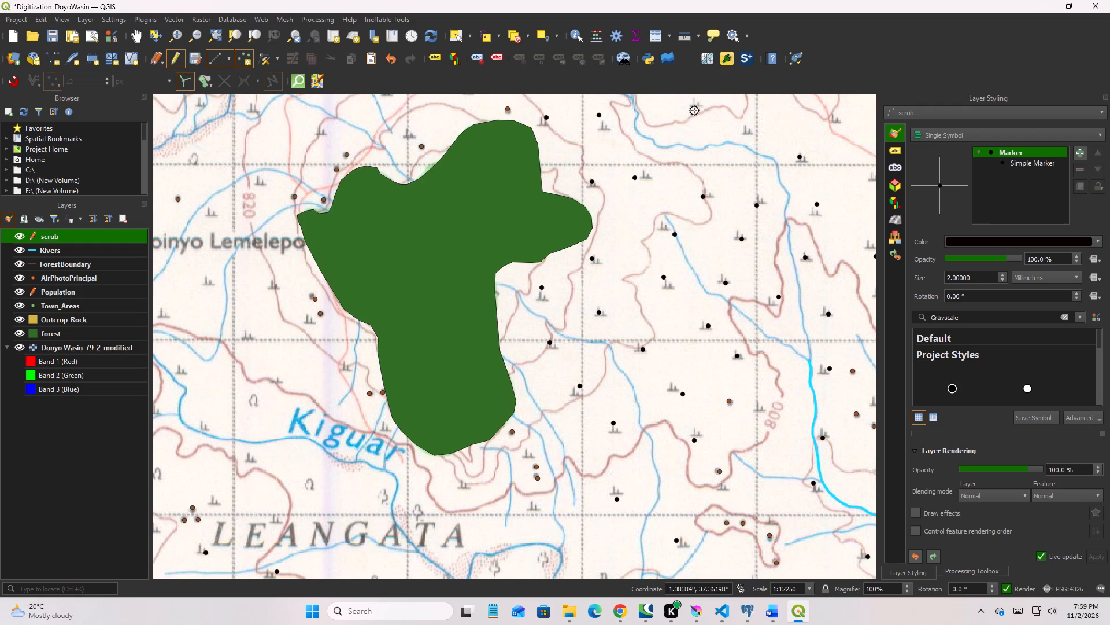
{"action": "left_click", "coordinate": [754, 139]}
Add seven scrub points north and northeast of the forest polygon, ending close to its northern edge.
{"action": "scroll", "coordinate": [699, 161], "scroll_direction": "down", "scroll_amount": 2}
{"action": "scroll", "coordinate": [687, 167], "scroll_direction": "up", "scroll_amount": 1}
{"action": "middle_click_drag", "start_coordinate": [618, 163], "coordinate": [641, 289]}
{"action": "left_click", "coordinate": [669, 245]}
{"action": "left_click", "coordinate": [717, 214]}
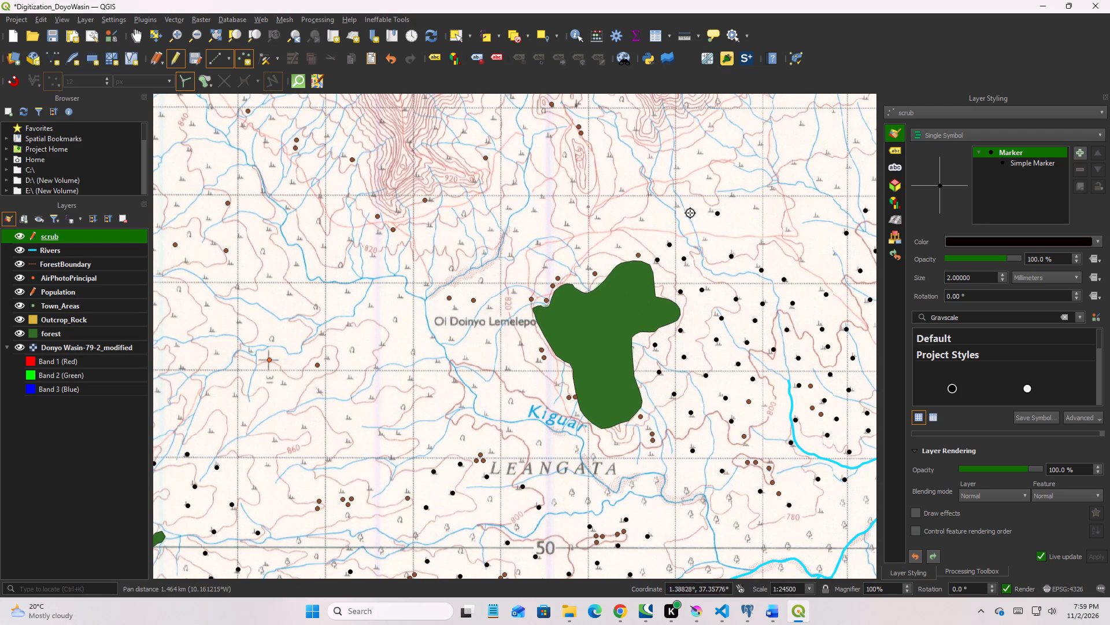
{"action": "left_click", "coordinate": [679, 206]}
{"action": "left_click", "coordinate": [700, 236]}
{"action": "left_click", "coordinate": [640, 218]}
{"action": "left_click", "coordinate": [620, 248]}
{"action": "left_click", "coordinate": [589, 266]}
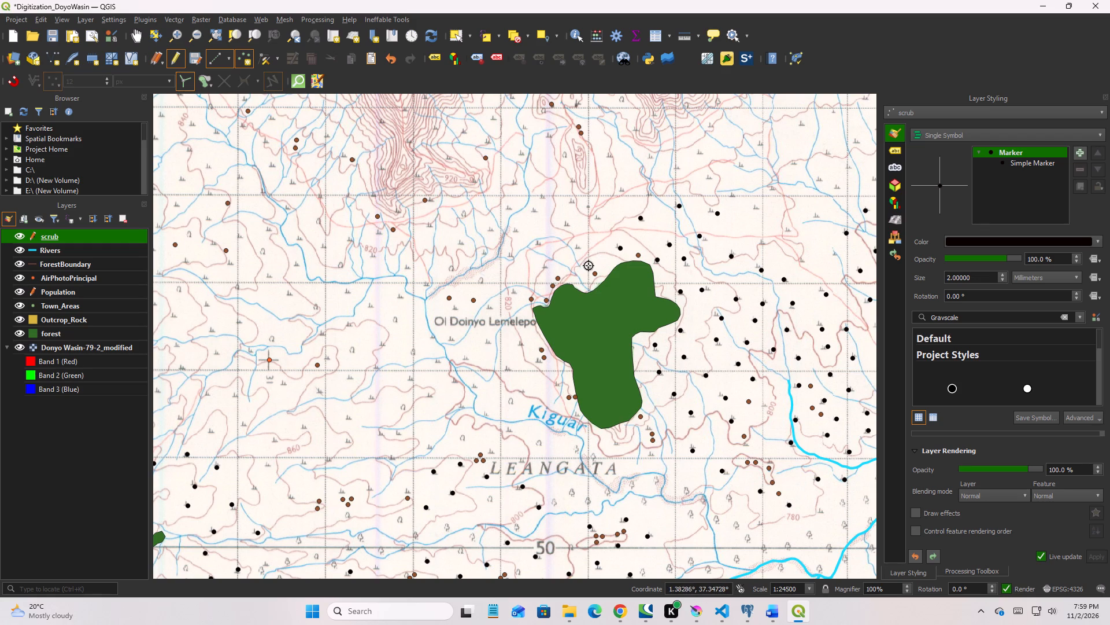
Add nine scrub points farther north of the forest polygon, around the foot of the narrow elongated hill contours.
{"action": "left_click", "coordinate": [579, 247]}
{"action": "left_click", "coordinate": [564, 222]}
{"action": "left_click", "coordinate": [600, 219]}
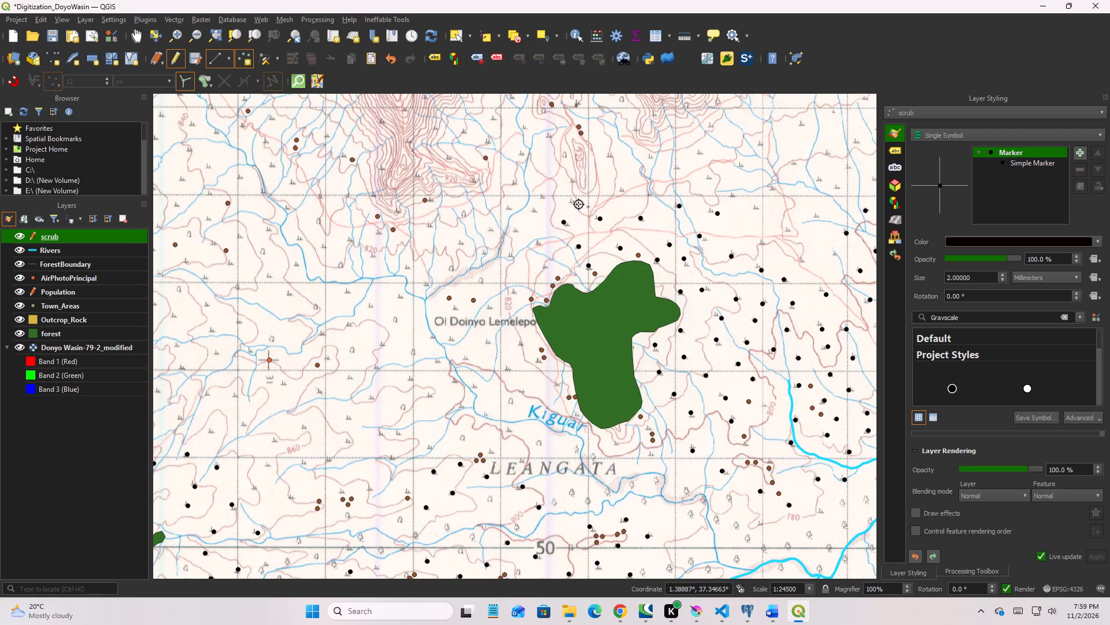
{"action": "left_click", "coordinate": [575, 201]}
{"action": "left_click", "coordinate": [625, 191]}
{"action": "left_click", "coordinate": [573, 178]}
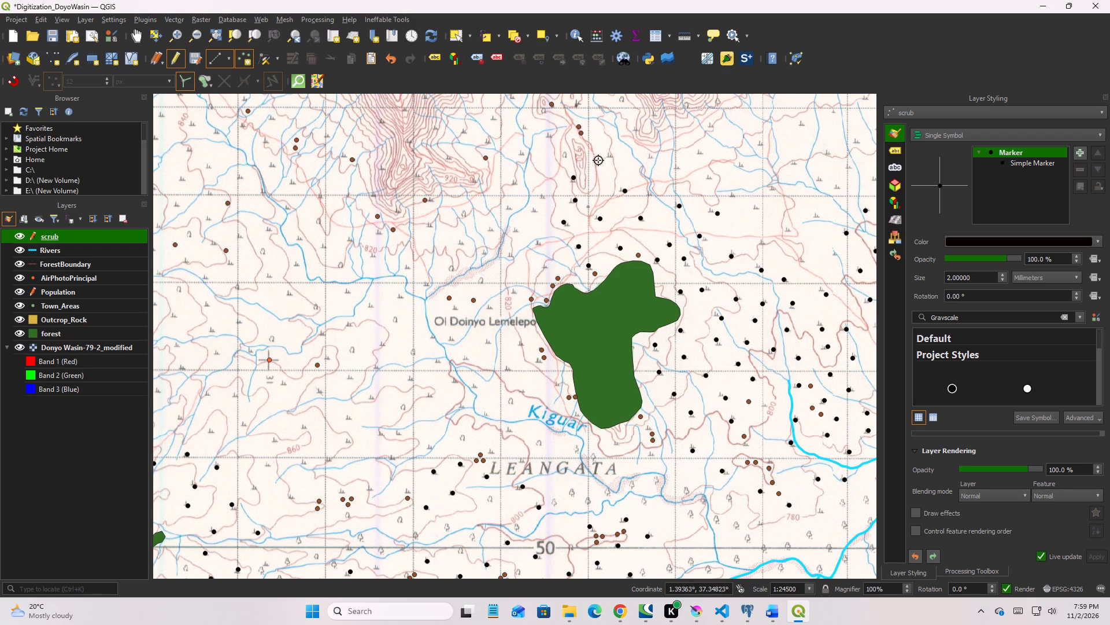
{"action": "left_click", "coordinate": [609, 153]}
{"action": "left_click", "coordinate": [652, 154]}
{"action": "left_click", "coordinate": [678, 170]}
Add ten scrub points northwest of the forest polygon, running southwest along the stream toward the 820 contour.
{"action": "left_click", "coordinate": [544, 194]}
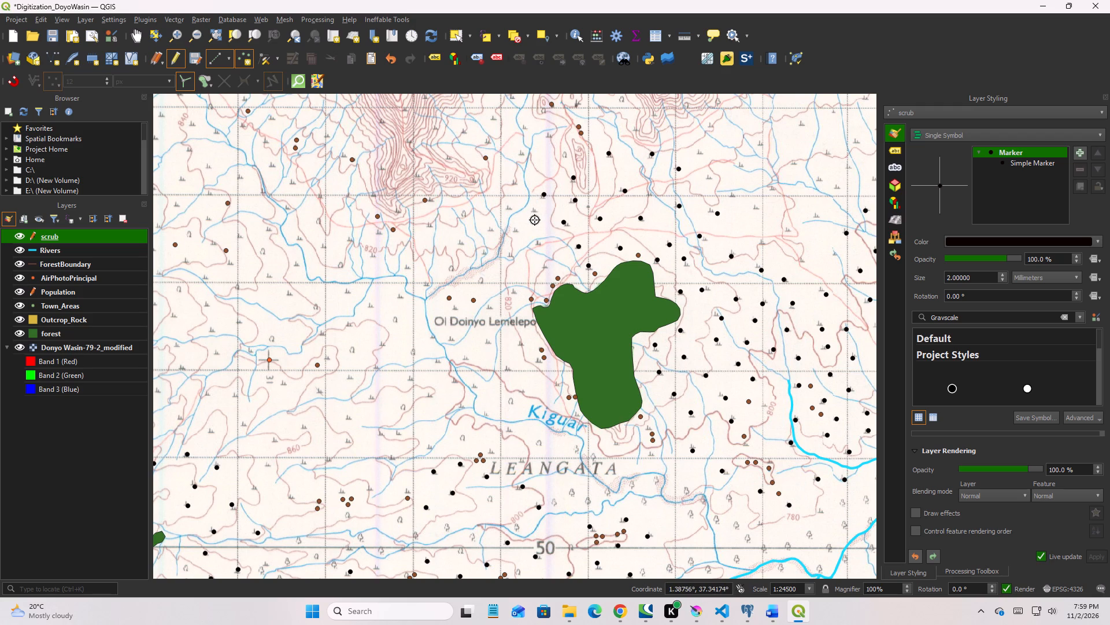
{"action": "left_click", "coordinate": [534, 214]}
{"action": "left_click", "coordinate": [539, 239]}
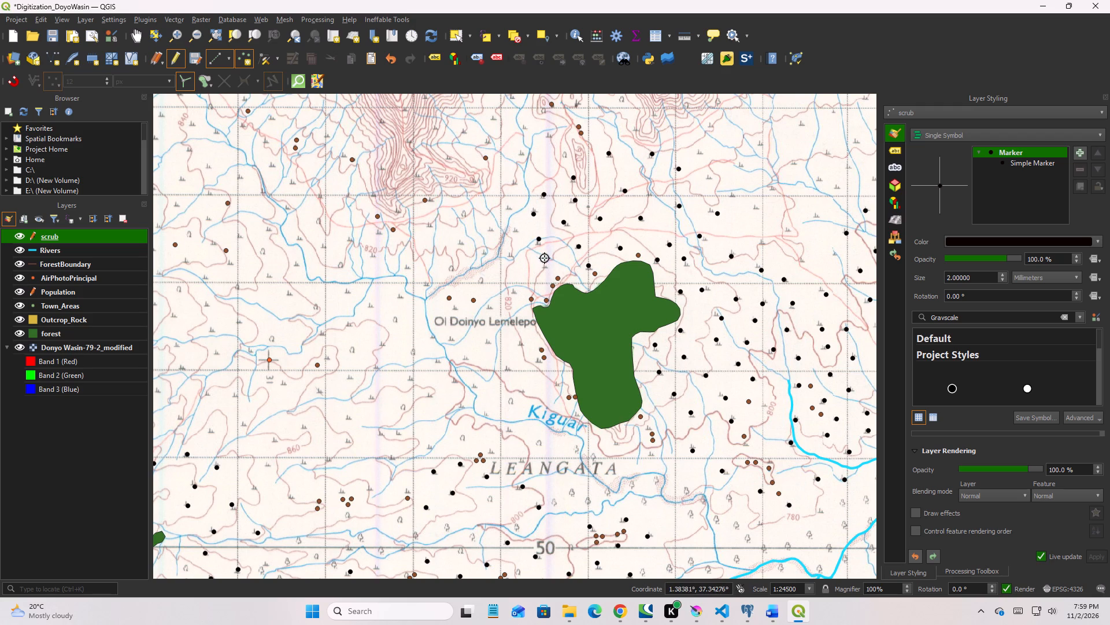
{"action": "left_click", "coordinate": [548, 265]}
{"action": "left_click", "coordinate": [507, 258]}
{"action": "left_click", "coordinate": [515, 226]}
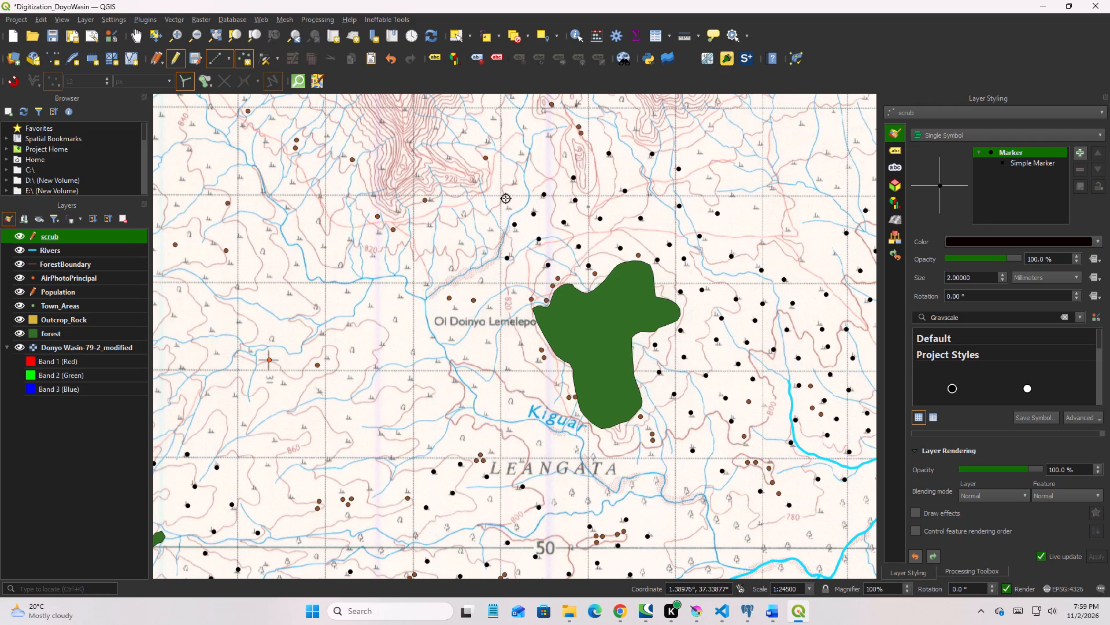
{"action": "left_click", "coordinate": [510, 208]}
{"action": "left_click", "coordinate": [490, 233]}
{"action": "left_click", "coordinate": [486, 254]}
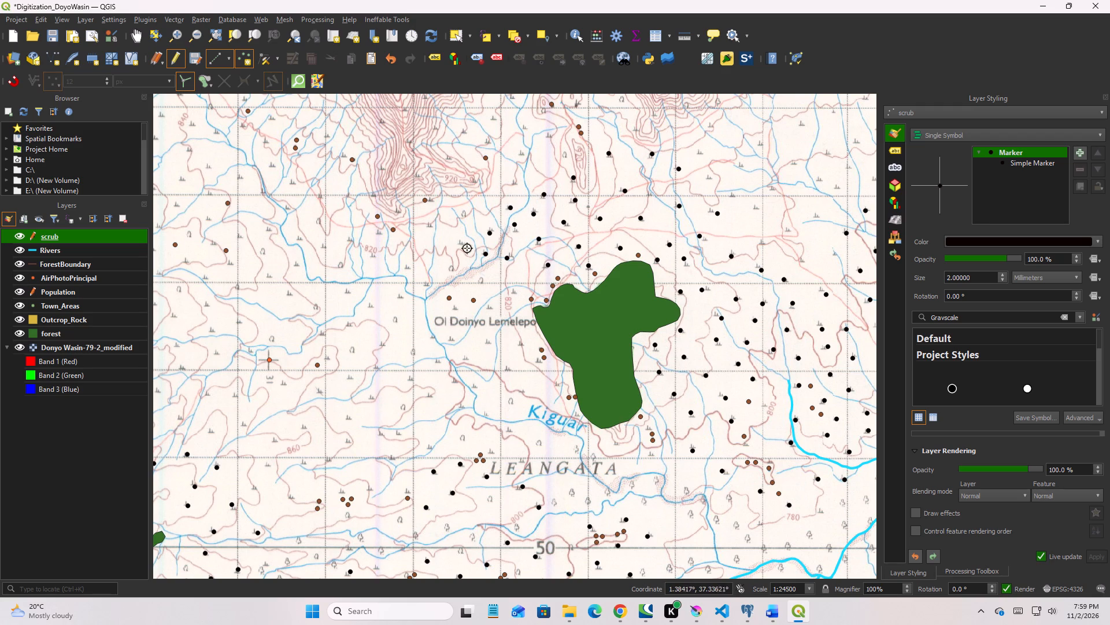
{"action": "left_click", "coordinate": [464, 243]}
Add eight scrub points around the Ol Doinyo Lemelepo label and down the forest polygon's west side to the Kiguar label.
{"action": "left_click", "coordinate": [515, 291]}
{"action": "left_click", "coordinate": [520, 343]}
{"action": "left_click", "coordinate": [491, 340]}
{"action": "left_click", "coordinate": [444, 333]}
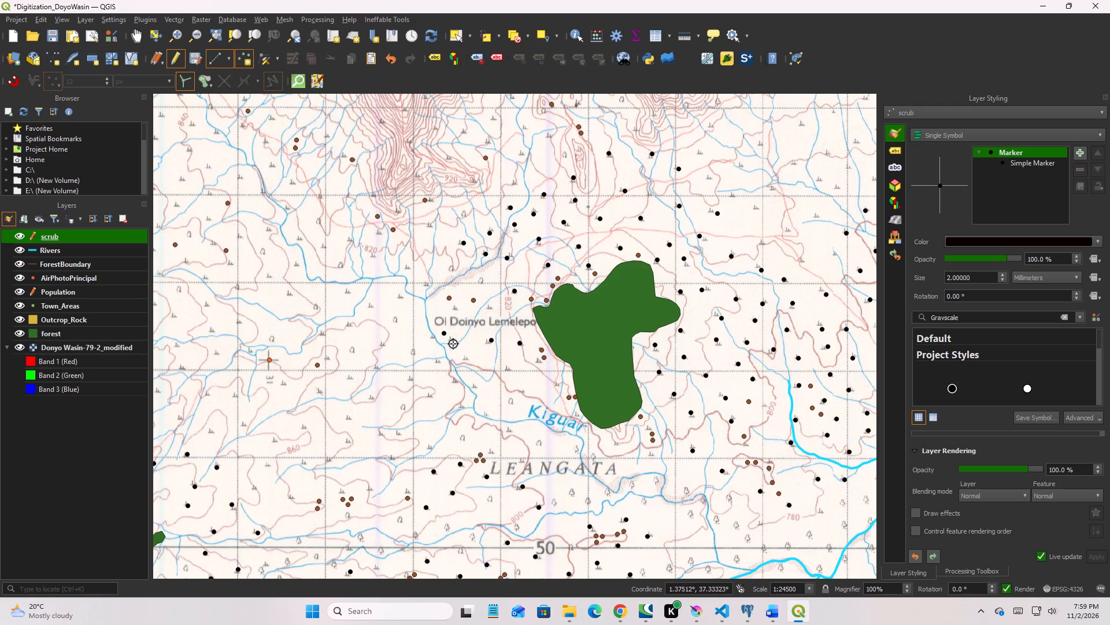
{"action": "left_click", "coordinate": [463, 356]}
{"action": "left_click", "coordinate": [506, 372]}
{"action": "left_click", "coordinate": [541, 362]}
{"action": "left_click", "coordinate": [579, 415]}
Add nine scrub points west of the Kiguar label, on both sides of the stream and down to the LEANGATA label.
{"action": "left_click", "coordinate": [507, 424]}
{"action": "left_click", "coordinate": [491, 454]}
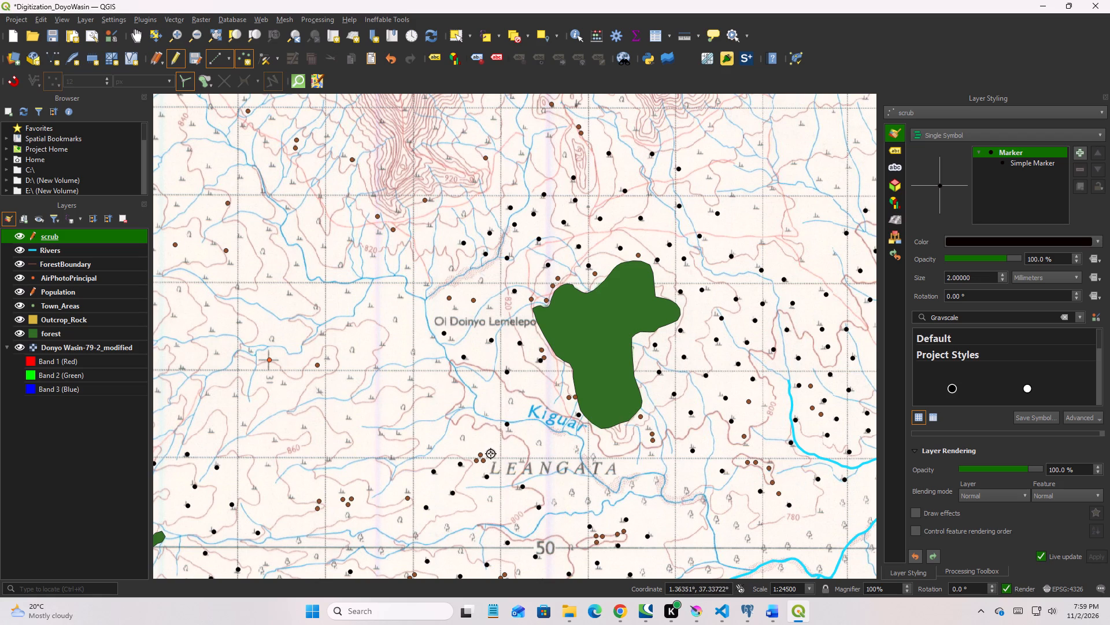
{"action": "left_click", "coordinate": [482, 410]}
{"action": "left_click", "coordinate": [461, 403]}
{"action": "left_click", "coordinate": [473, 388]}
{"action": "left_click", "coordinate": [456, 381]}
{"action": "left_click", "coordinate": [432, 398]}
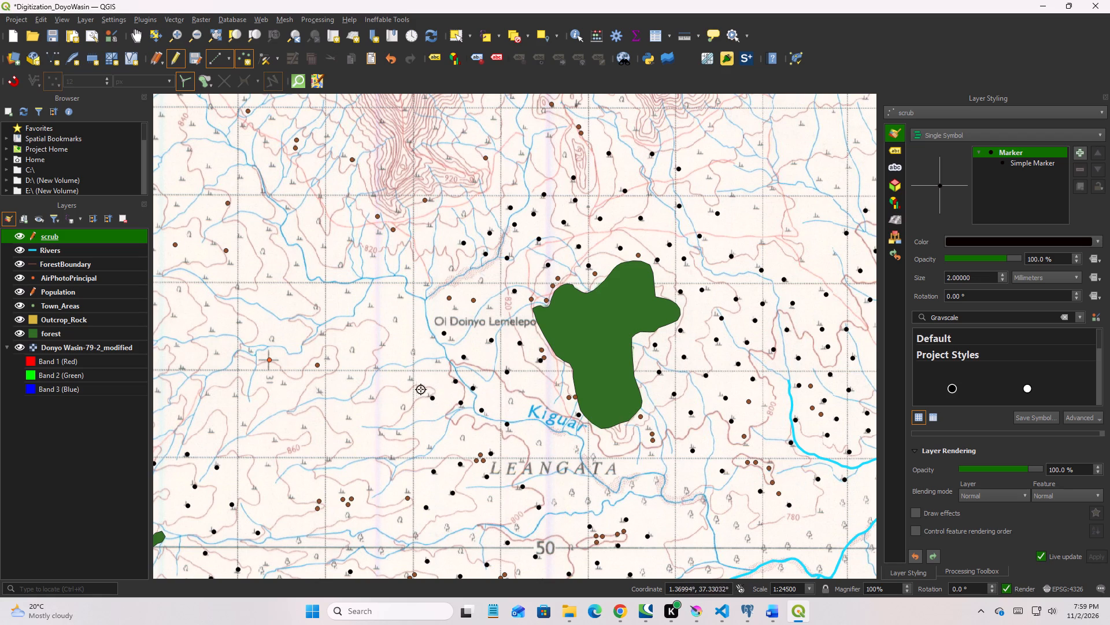
{"action": "left_click", "coordinate": [409, 384]}
{"action": "left_click", "coordinate": [438, 361]}
Add four scrub points west of the LEANGATA label, around the head of the small stream.
{"action": "left_click", "coordinate": [402, 435]}
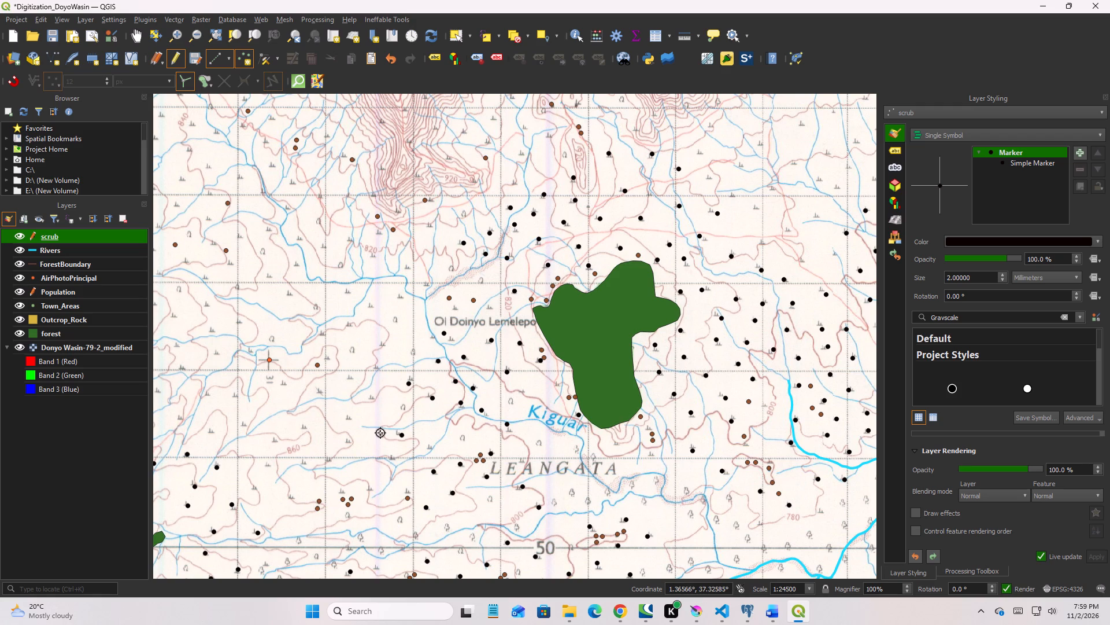
{"action": "left_click", "coordinate": [380, 433]}
{"action": "left_click", "coordinate": [391, 460]}
{"action": "left_click", "coordinate": [431, 448]}
Add six scrub points southwest of the LEANGATA label, continuing west toward the 860 contour.
{"action": "key", "text": "z"}
{"action": "left_click_drag", "start_coordinate": [388, 434], "coordinate": [463, 413]}
{"action": "left_click_drag", "start_coordinate": [388, 427], "coordinate": [454, 423]}
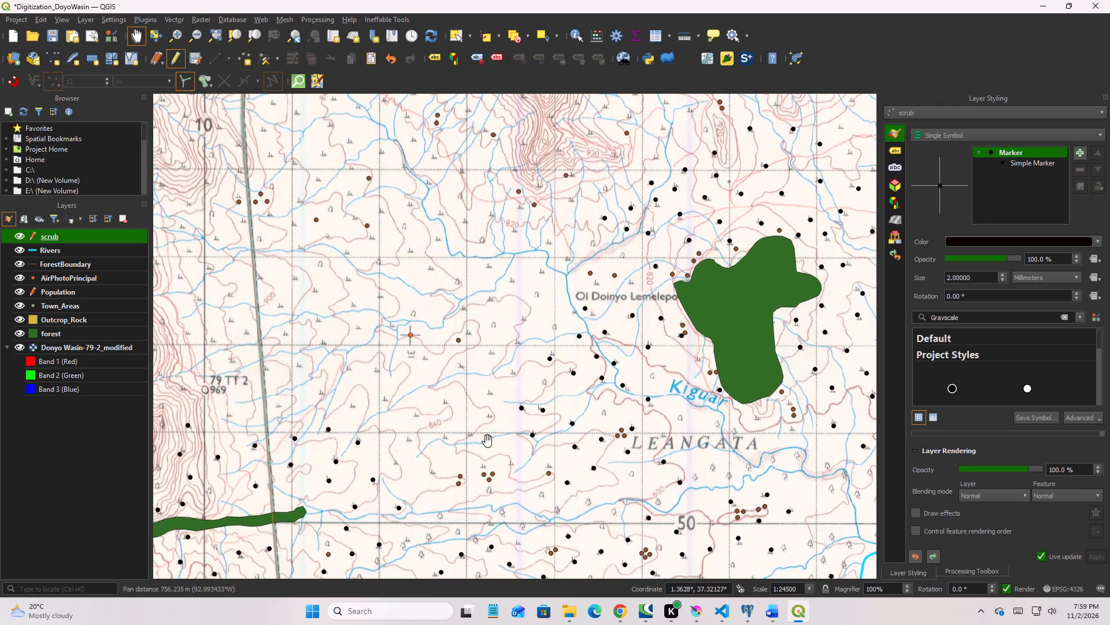
{"action": "key", "text": "x"}
{"action": "key", "text": "z"}
{"action": "left_click_drag", "start_coordinate": [489, 478], "coordinate": [487, 446]}
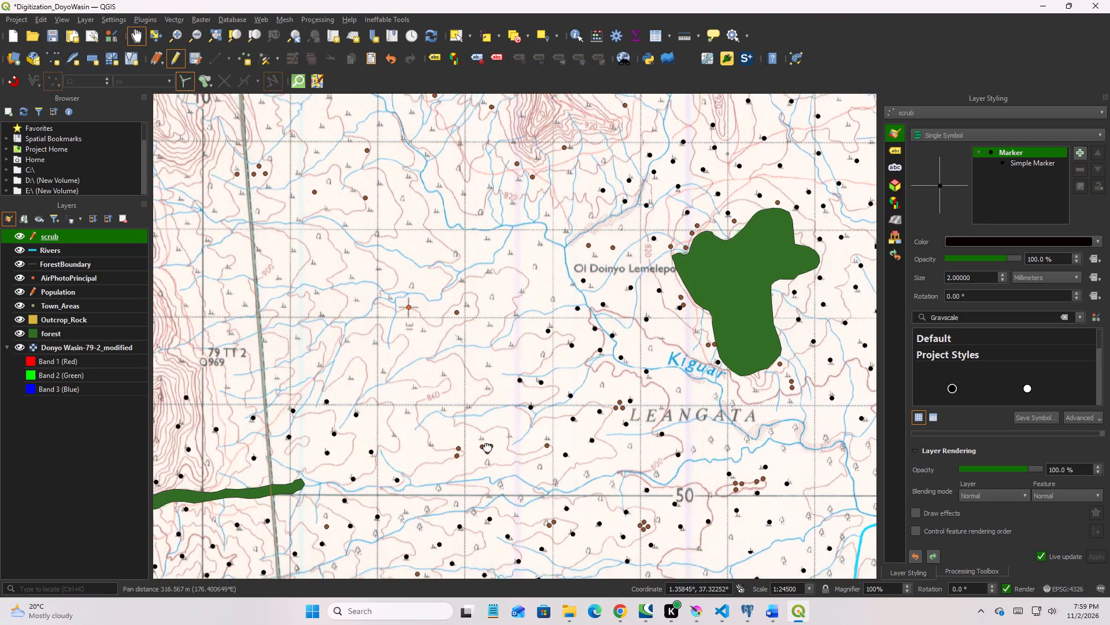
{"action": "left_click_drag", "start_coordinate": [487, 446], "coordinate": [485, 431]}
{"action": "key", "text": "x"}
{"action": "left_click", "coordinate": [513, 498]}
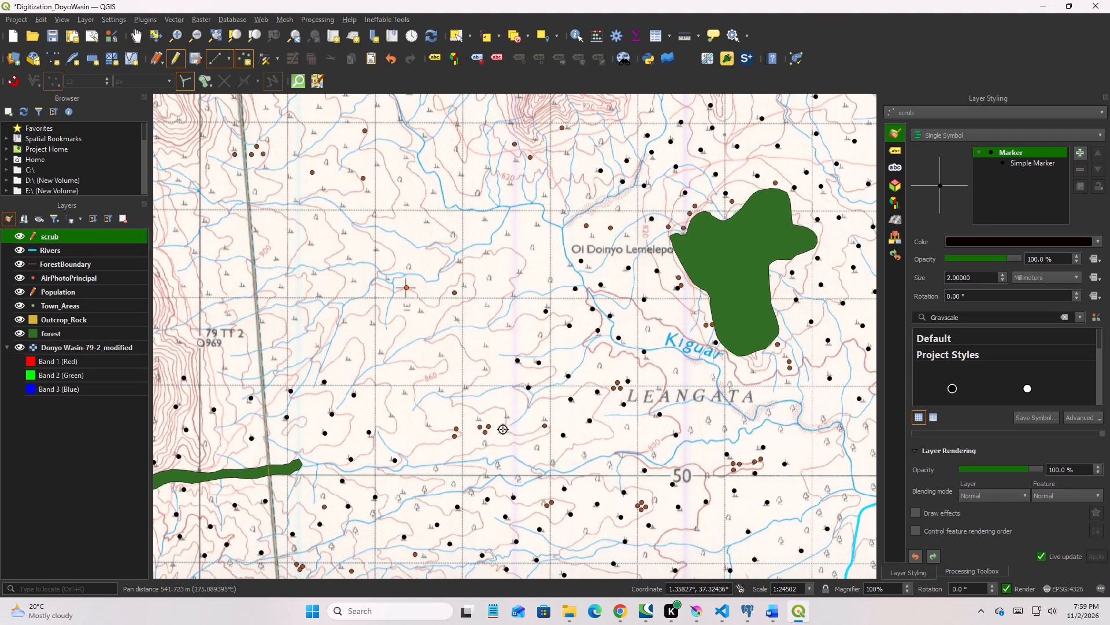
{"action": "left_click", "coordinate": [505, 418]}
{"action": "left_click", "coordinate": [549, 421]}
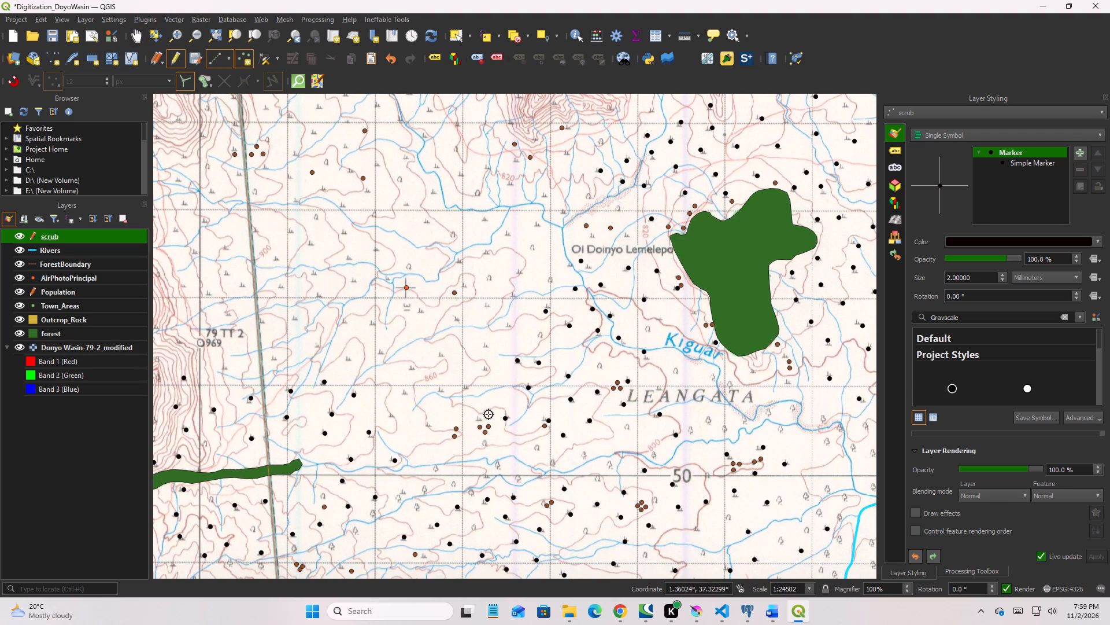
{"action": "left_click", "coordinate": [484, 418]}
{"action": "left_click", "coordinate": [429, 424]}
{"action": "left_click", "coordinate": [402, 391]}
Add ten scrub points around the 860 contour label and northeast of it, between the small streams.
{"action": "left_click", "coordinate": [390, 421]}
{"action": "left_click", "coordinate": [420, 370]}
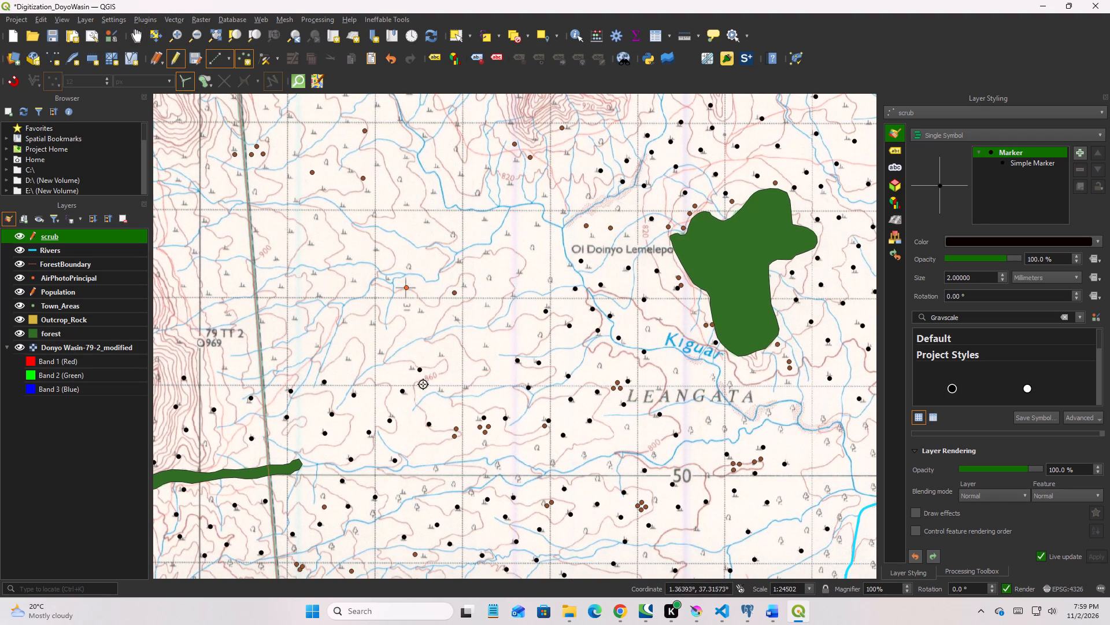
{"action": "left_click", "coordinate": [442, 394]}
{"action": "left_click", "coordinate": [465, 388]}
{"action": "left_click", "coordinate": [484, 369]}
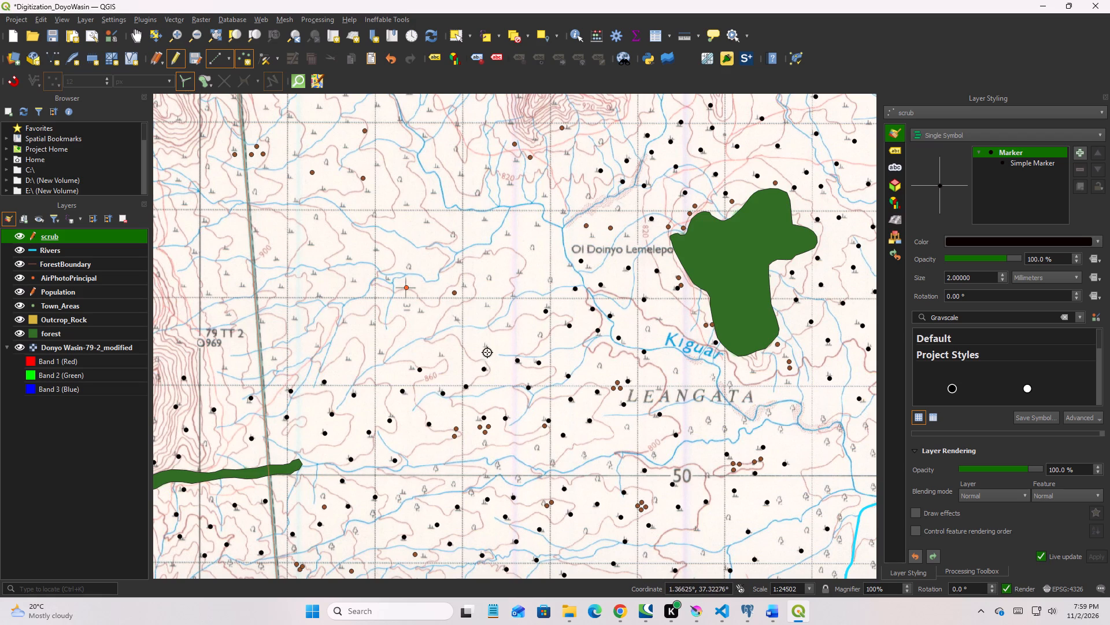
{"action": "left_click", "coordinate": [487, 343]}
{"action": "left_click", "coordinate": [445, 354]}
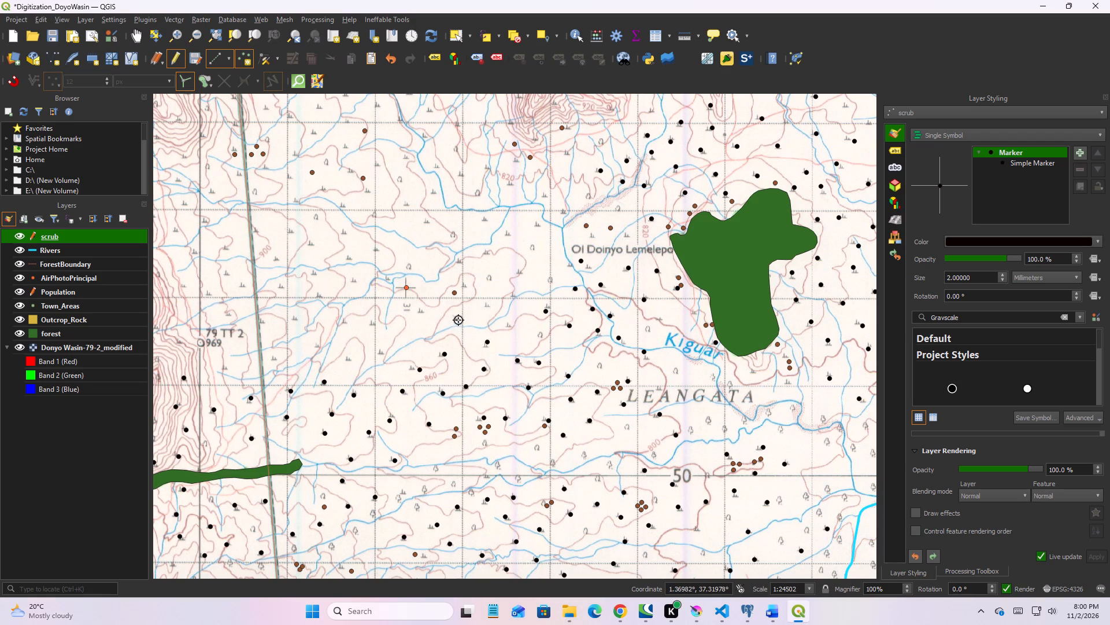
{"action": "left_click", "coordinate": [458, 320]}
{"action": "left_click", "coordinate": [487, 304]}
{"action": "left_click", "coordinate": [509, 326]}
Add seven scrub points from south of the air photo principal point cross westward to below the 79 TT 2 label.
{"action": "left_click", "coordinate": [420, 312]}
{"action": "left_click", "coordinate": [373, 322]}
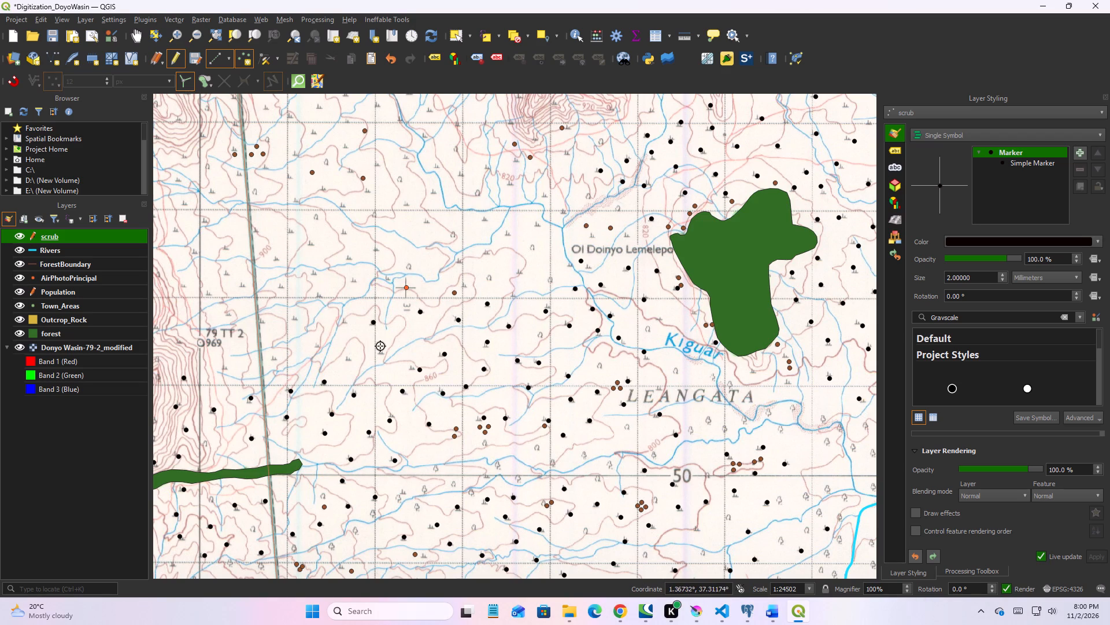
{"action": "left_click", "coordinate": [380, 352]}
{"action": "left_click", "coordinate": [351, 359]}
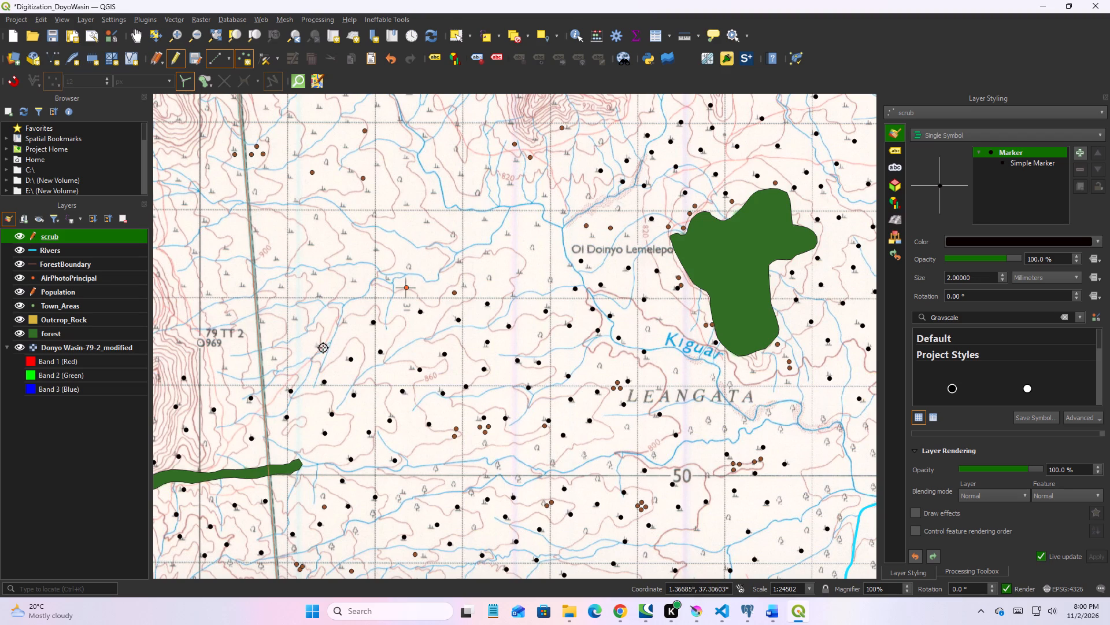
{"action": "left_click", "coordinate": [320, 347]}
{"action": "left_click", "coordinate": [269, 355]}
{"action": "left_click", "coordinate": [225, 370]}
Add six scrub points from just north of the 79 TT 2 label northeastward to the air photo principal point cross.
{"action": "left_click", "coordinate": [227, 314]}
{"action": "left_click", "coordinate": [265, 322]}
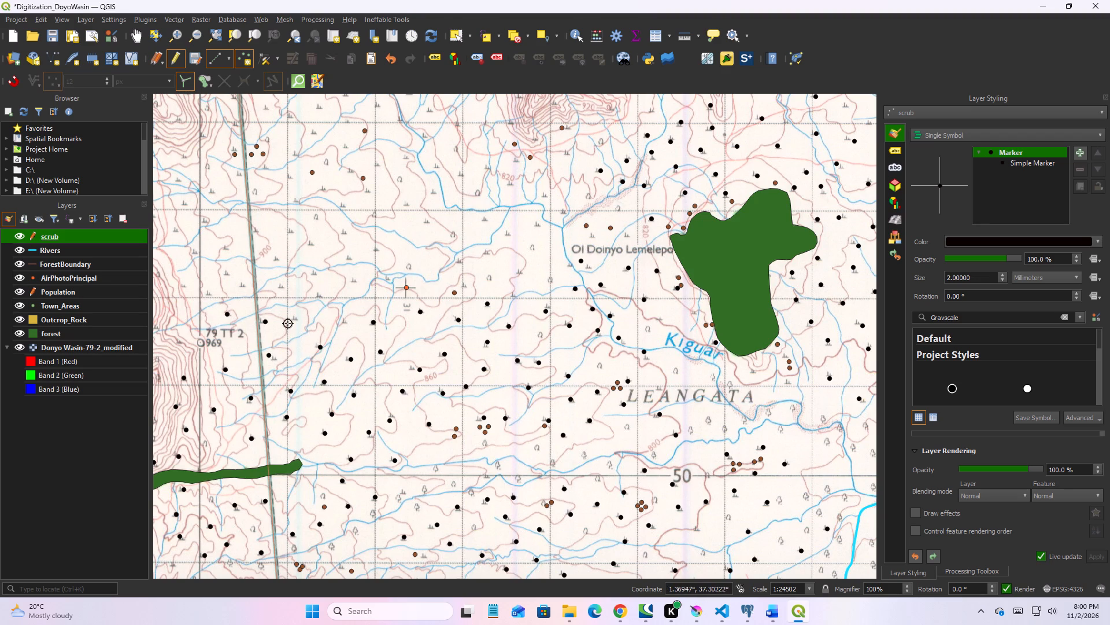
{"action": "left_click", "coordinate": [294, 319]}
{"action": "left_click", "coordinate": [318, 292]}
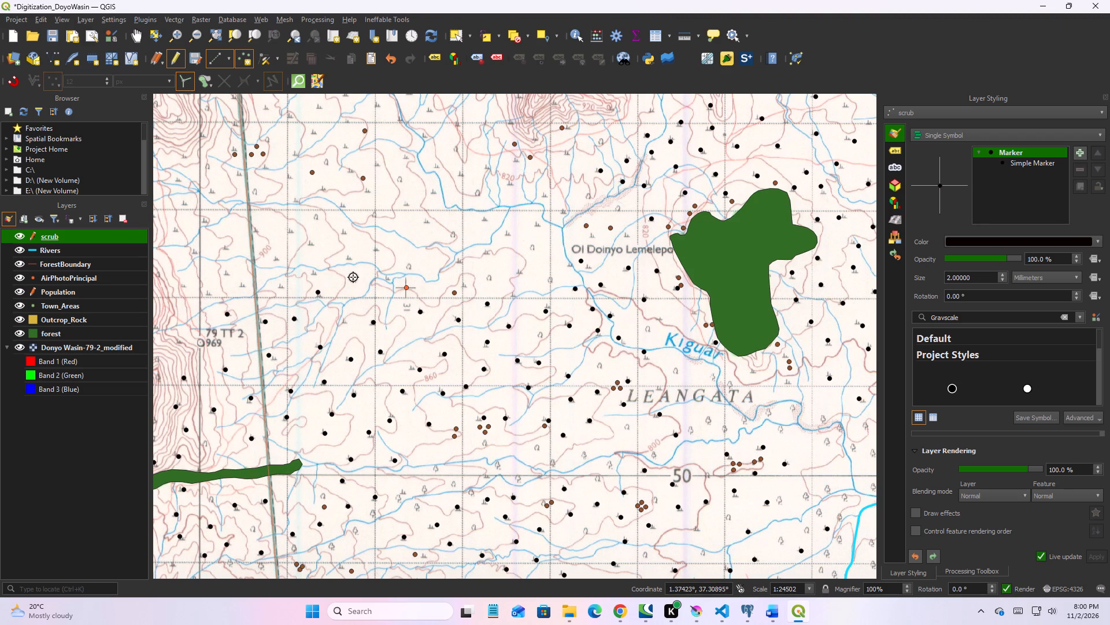
{"action": "left_click", "coordinate": [353, 277]}
{"action": "left_click", "coordinate": [386, 279]}
Add eight scrub points east and northeast of the air photo principal point cross, up to the river west of Ol Doinyo Lemelepo.
{"action": "scroll", "coordinate": [474, 278], "scroll_direction": "up", "scroll_amount": 1}
{"action": "left_click", "coordinate": [461, 300]}
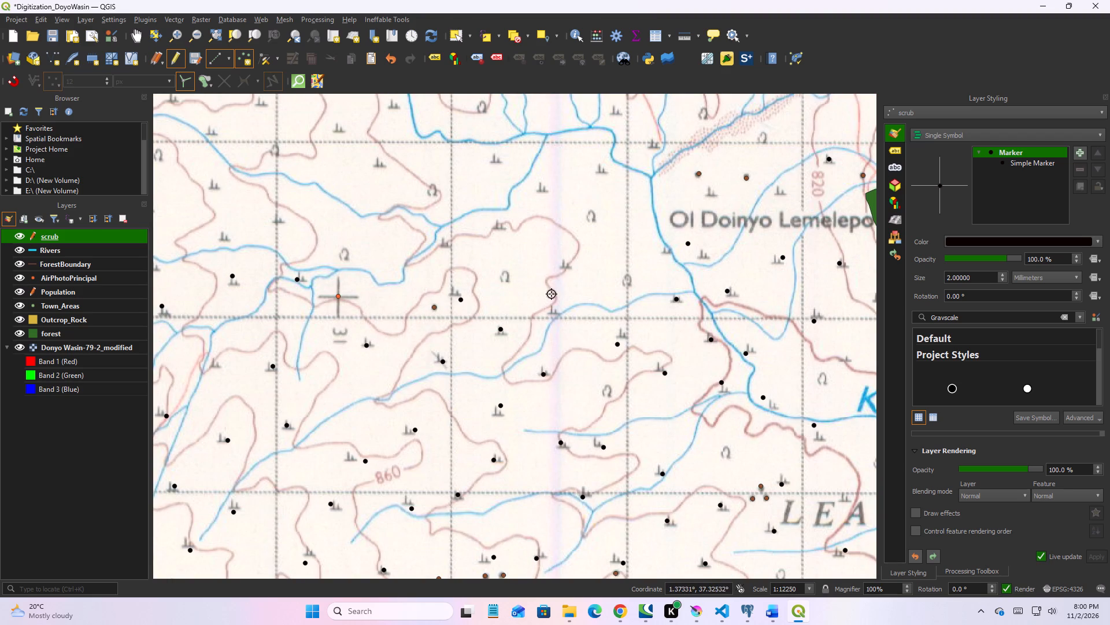
{"action": "left_click", "coordinate": [556, 313]}
{"action": "left_click", "coordinate": [563, 264]}
{"action": "scroll", "coordinate": [510, 281], "scroll_direction": "down", "scroll_amount": 1}
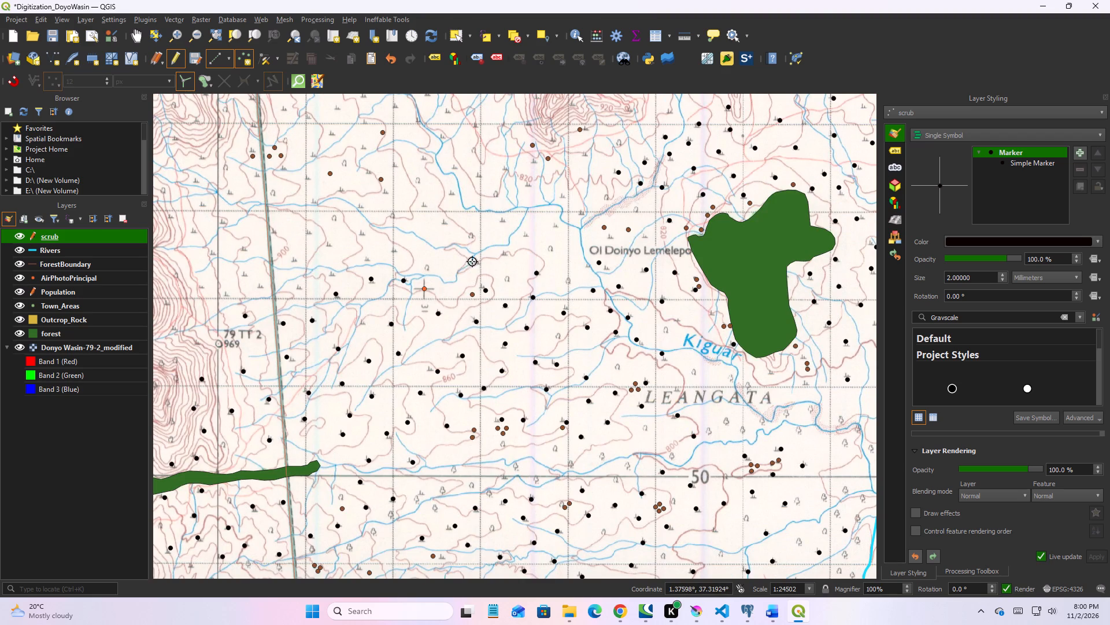
{"action": "left_click", "coordinate": [476, 262]}
{"action": "left_click", "coordinate": [501, 253]}
{"action": "left_click", "coordinate": [529, 236]}
{"action": "left_click", "coordinate": [557, 228]}
{"action": "left_click", "coordinate": [505, 223]}
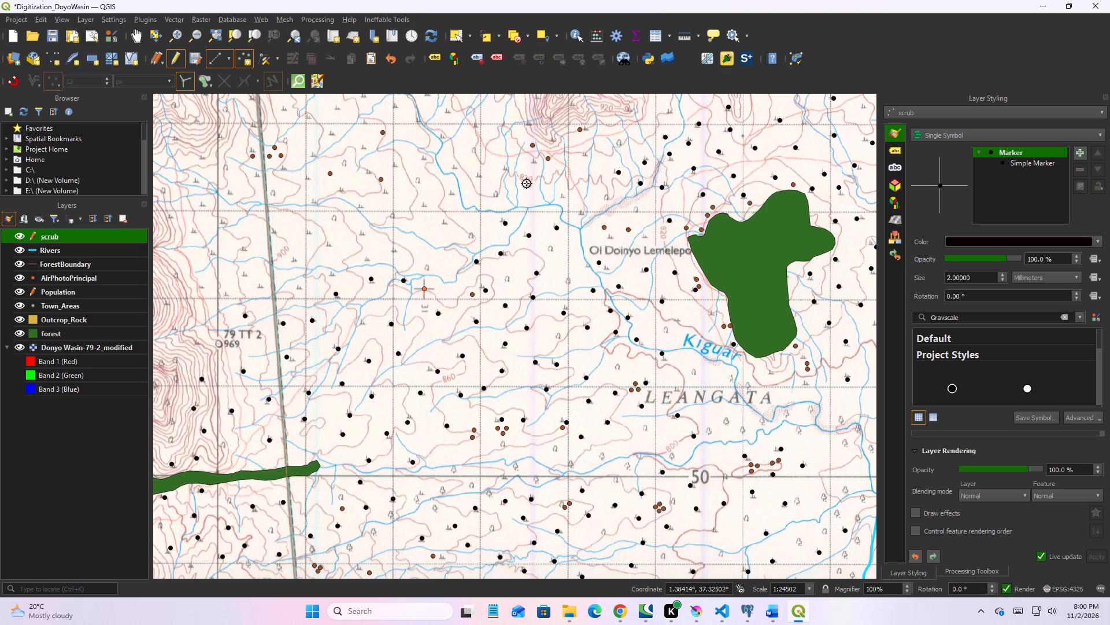
Add nine scrub points around the river bend northwest of the Ol Doinyo Lemelepo label, working westward.
{"action": "left_click", "coordinate": [527, 183]}
{"action": "left_click", "coordinate": [561, 197]}
{"action": "left_click", "coordinate": [538, 164]}
{"action": "left_click", "coordinate": [508, 169]}
{"action": "left_click", "coordinate": [481, 174]}
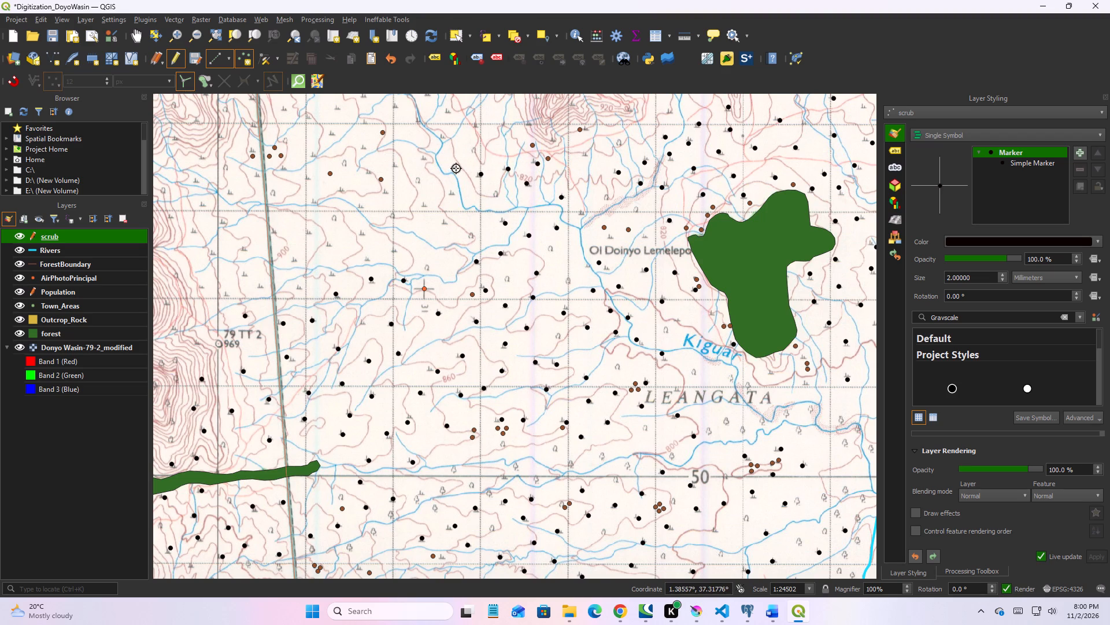
{"action": "left_click", "coordinate": [456, 168]}
{"action": "left_click", "coordinate": [449, 193]}
{"action": "left_click", "coordinate": [446, 223]}
{"action": "left_click", "coordinate": [427, 207]}
Add four scrub points at the missed symbols just below and above the Ol Doinyo Lemelepo label.
{"action": "scroll", "coordinate": [612, 275], "scroll_direction": "up", "scroll_amount": 1}
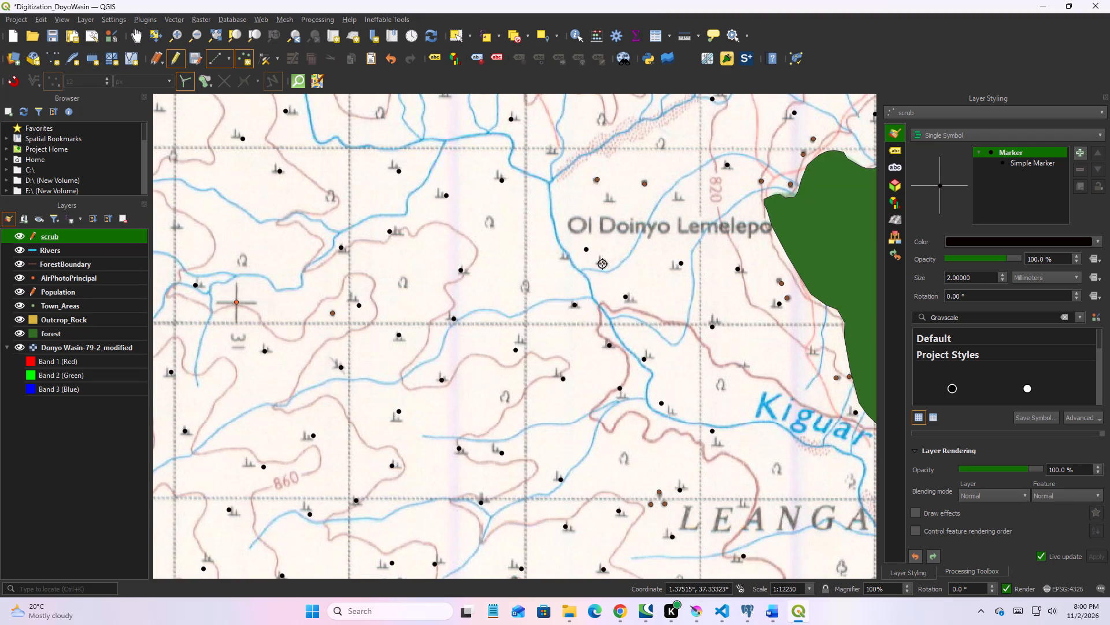
{"action": "left_click", "coordinate": [602, 264]}
{"action": "left_click", "coordinate": [567, 258]}
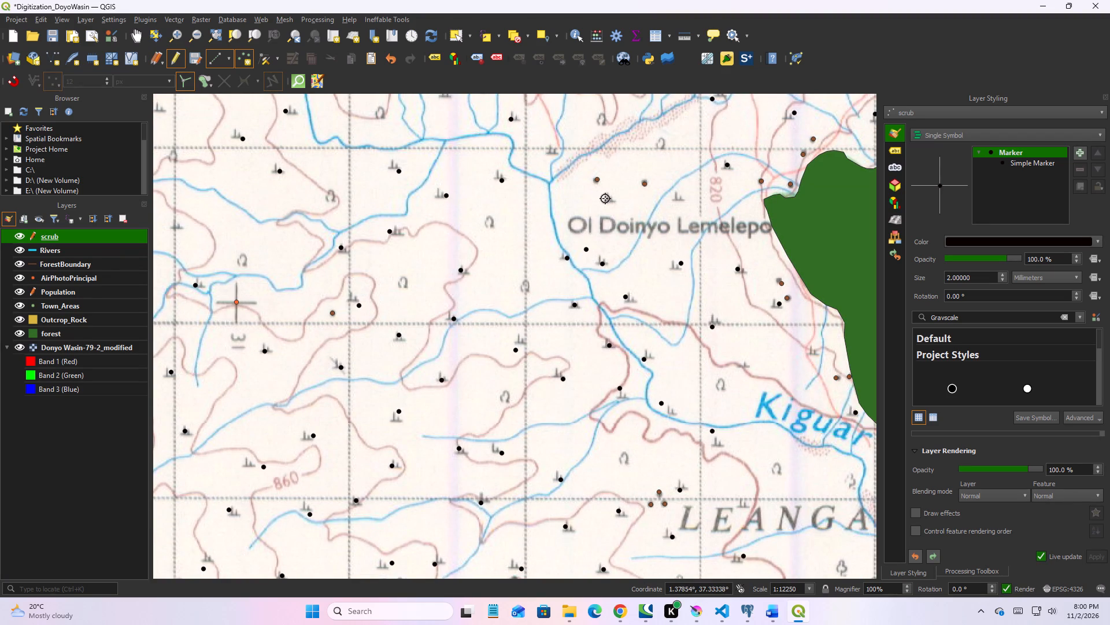
{"action": "left_click", "coordinate": [605, 198]}
{"action": "left_click", "coordinate": [675, 200]}
Add nine scrub points west and northwest of the air photo principal point cross, over to the area east of the 900 contour label.
{"action": "scroll", "coordinate": [671, 228], "scroll_direction": "down", "scroll_amount": 1}
{"action": "middle_click_drag", "start_coordinate": [472, 230], "coordinate": [502, 230]}
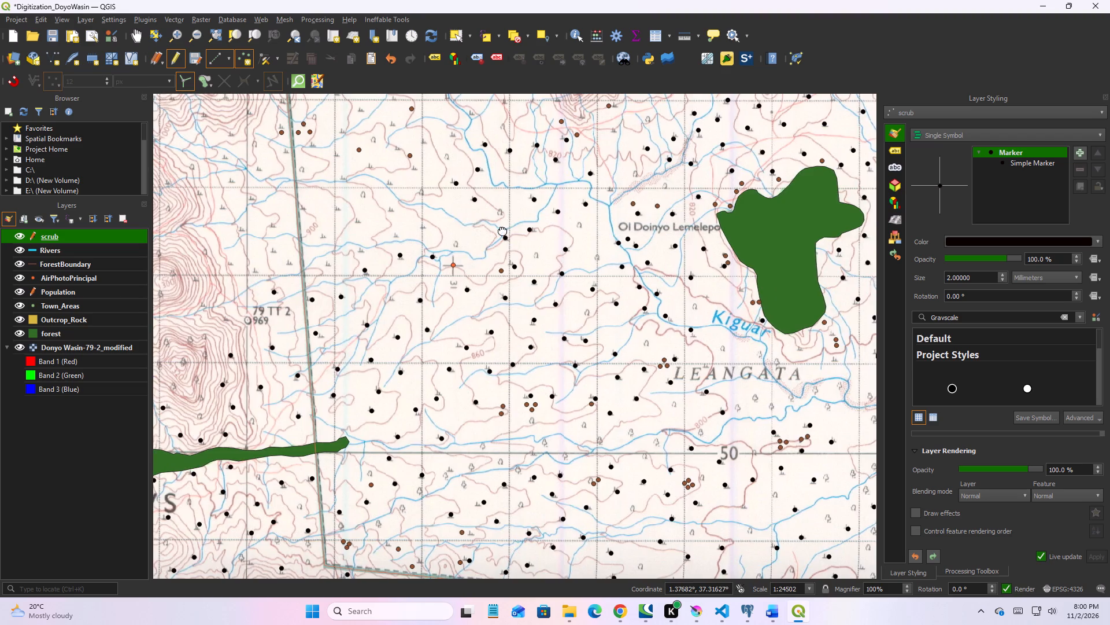
{"action": "middle_click_drag", "start_coordinate": [502, 230], "coordinate": [628, 242]}
{"action": "left_click", "coordinate": [516, 260]}
{"action": "scroll", "coordinate": [523, 263], "scroll_direction": "up", "scroll_amount": 2}
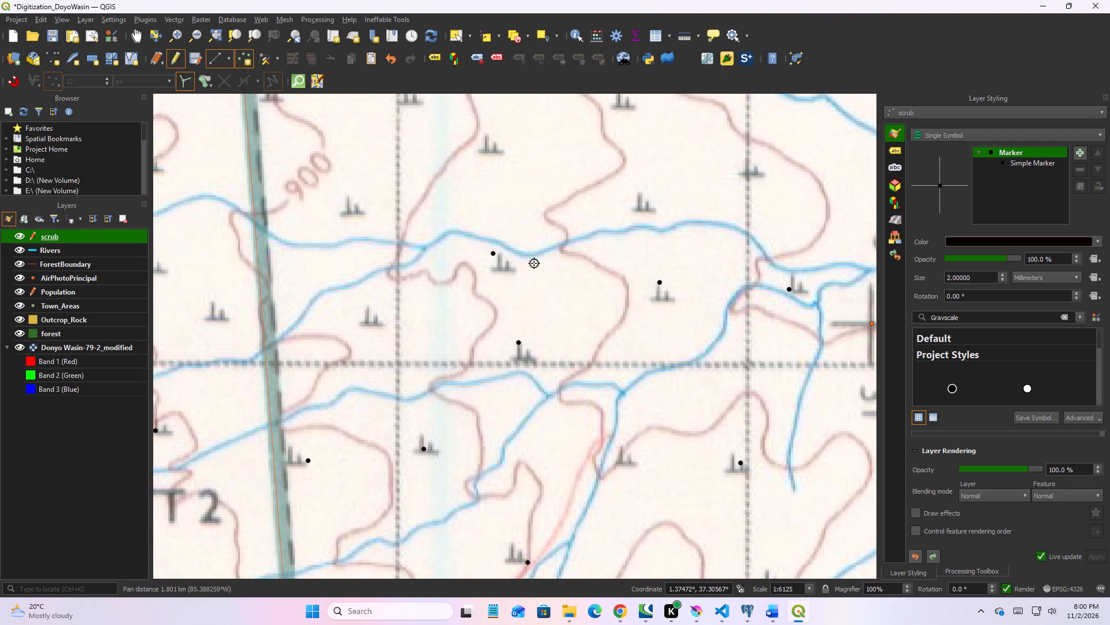
{"action": "scroll", "coordinate": [551, 255], "scroll_direction": "down", "scroll_amount": 1}
{"action": "left_click", "coordinate": [601, 230]}
{"action": "left_click", "coordinate": [652, 213]}
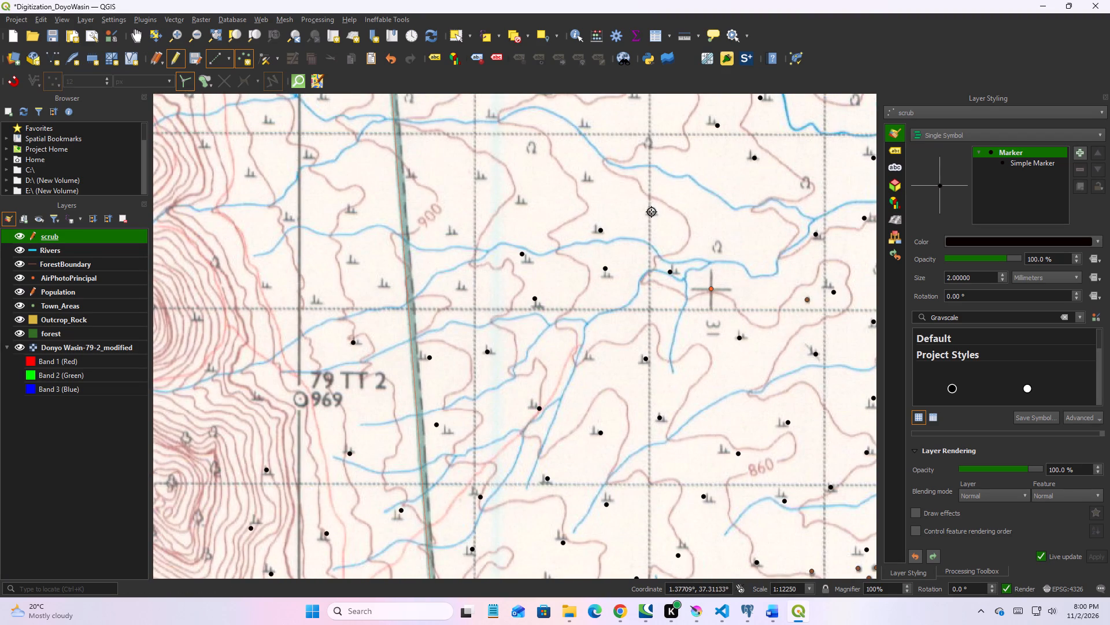
{"action": "left_click", "coordinate": [587, 176]}
{"action": "left_click", "coordinate": [582, 124]}
{"action": "left_click", "coordinate": [520, 205]}
{"action": "left_click", "coordinate": [483, 179]}
{"action": "left_click", "coordinate": [459, 230]}
{"action": "left_click", "coordinate": [460, 285]}
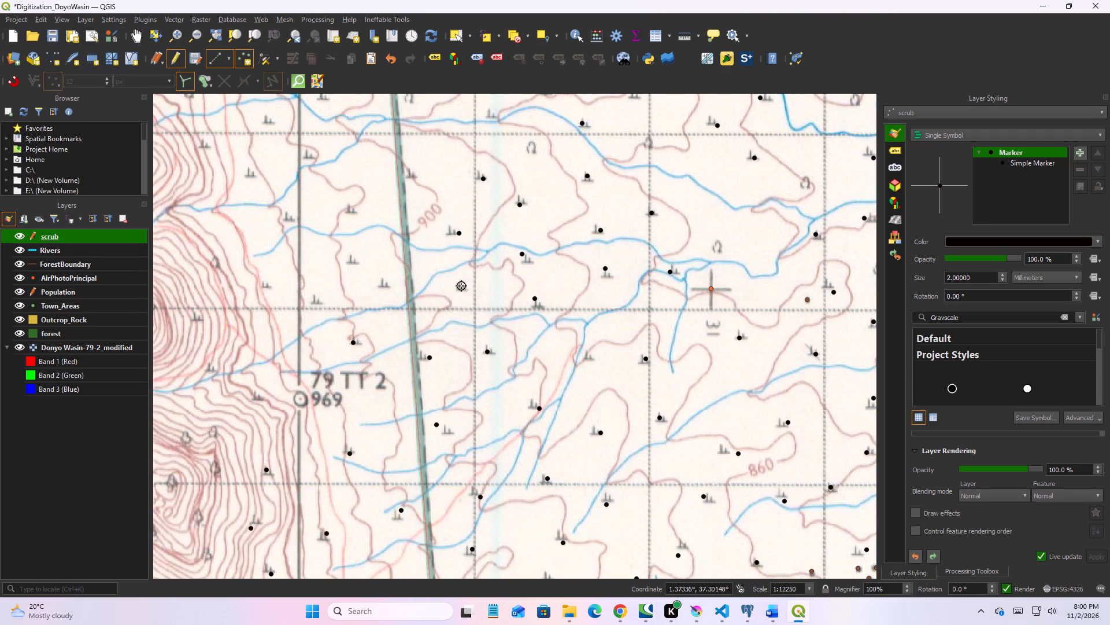
Add seven scrub points north and west of the 79 TT 2 label, continuing onto the hill slope.
{"action": "left_click", "coordinate": [377, 282]}
{"action": "left_click", "coordinate": [356, 267]}
{"action": "left_click", "coordinate": [324, 296]}
{"action": "left_click", "coordinate": [281, 287]}
{"action": "left_click", "coordinate": [206, 317]}
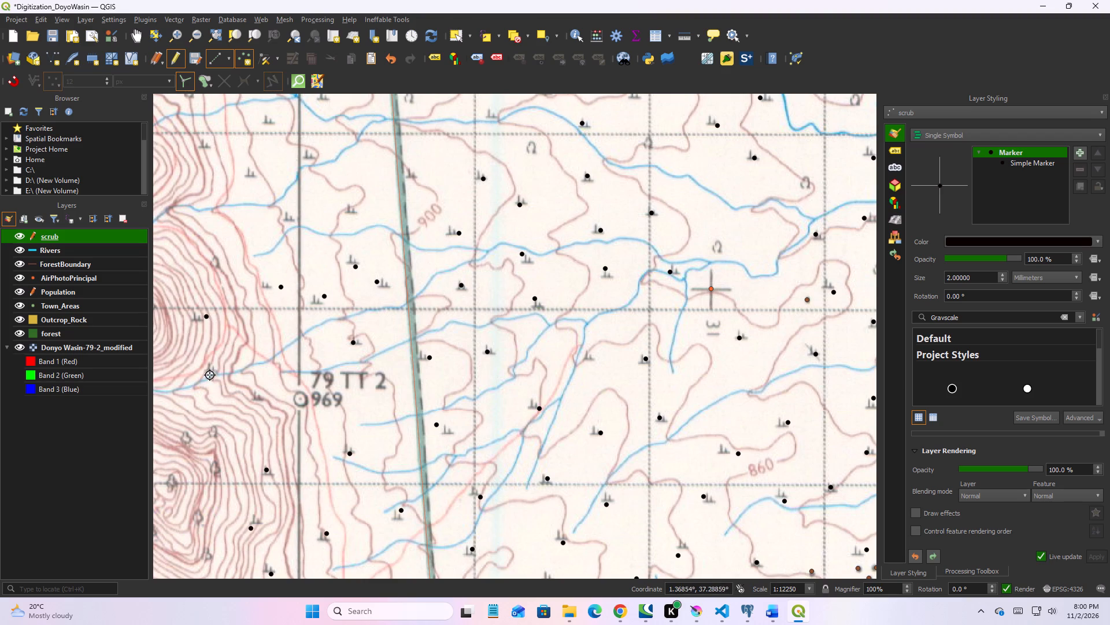
{"action": "left_click", "coordinate": [208, 370]}
{"action": "left_click", "coordinate": [258, 398]}
Add six scrub points northwest of the 900 contour label, around the streams at the foot of the hill.
{"action": "left_click", "coordinate": [292, 218]}
{"action": "left_click", "coordinate": [357, 215]}
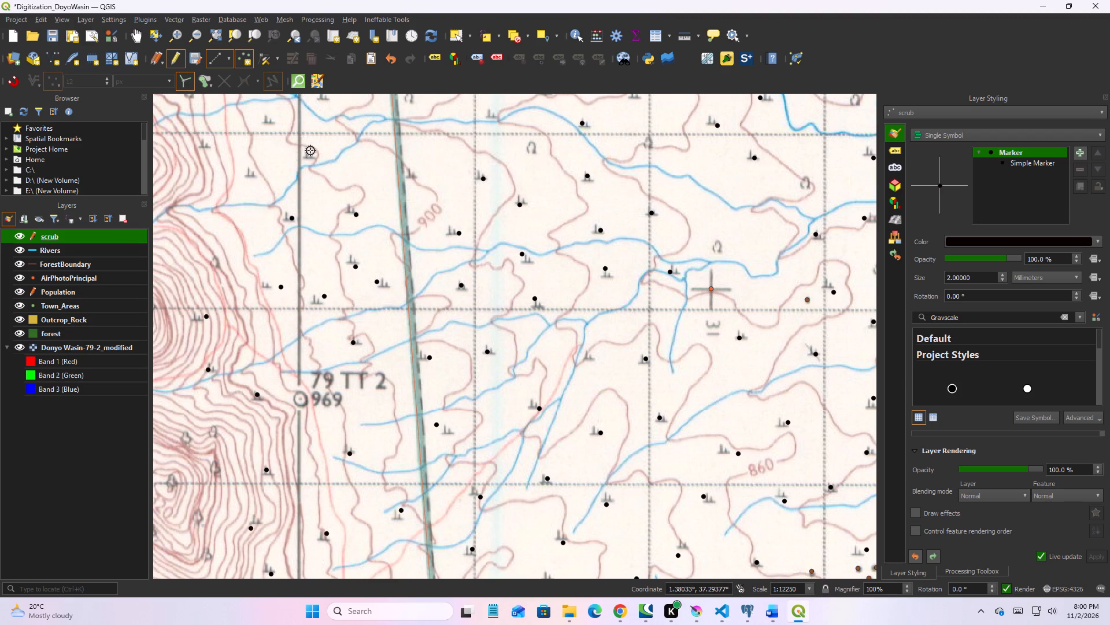
{"action": "left_click", "coordinate": [310, 150]}
{"action": "left_click", "coordinate": [269, 122]}
{"action": "left_click", "coordinate": [253, 172]}
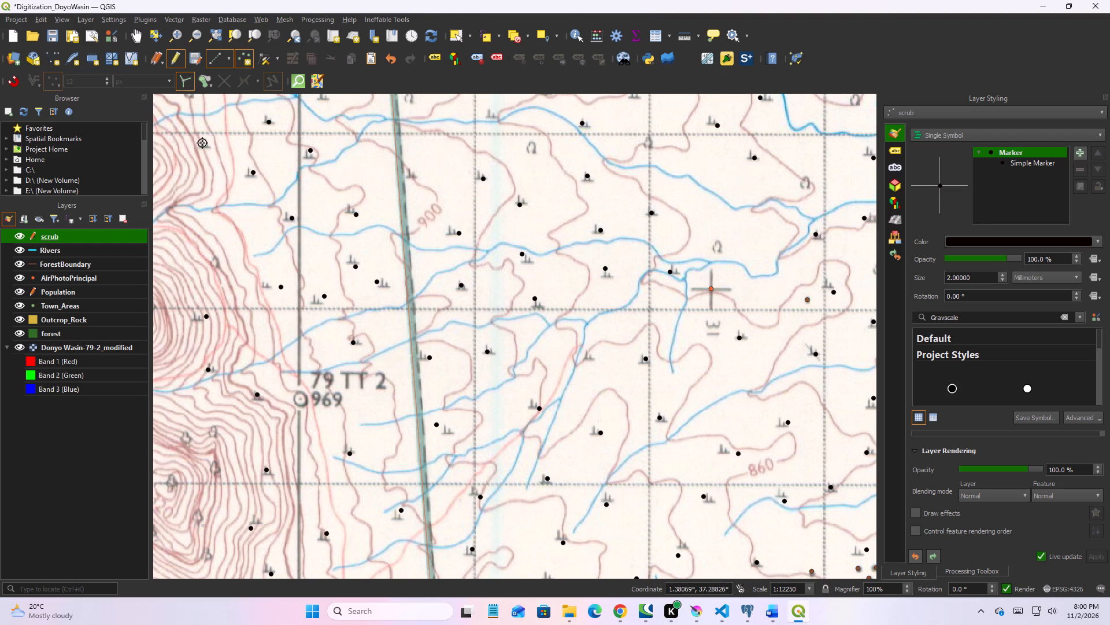
{"action": "left_click", "coordinate": [202, 143]}
Add nine scrub points north of the 900 contour label, from the stream junction west of the boundary line eastward toward the river.
{"action": "middle_click_drag", "start_coordinate": [323, 167], "coordinate": [290, 309]}
{"action": "left_click", "coordinate": [288, 244]}
{"action": "left_click", "coordinate": [345, 205]}
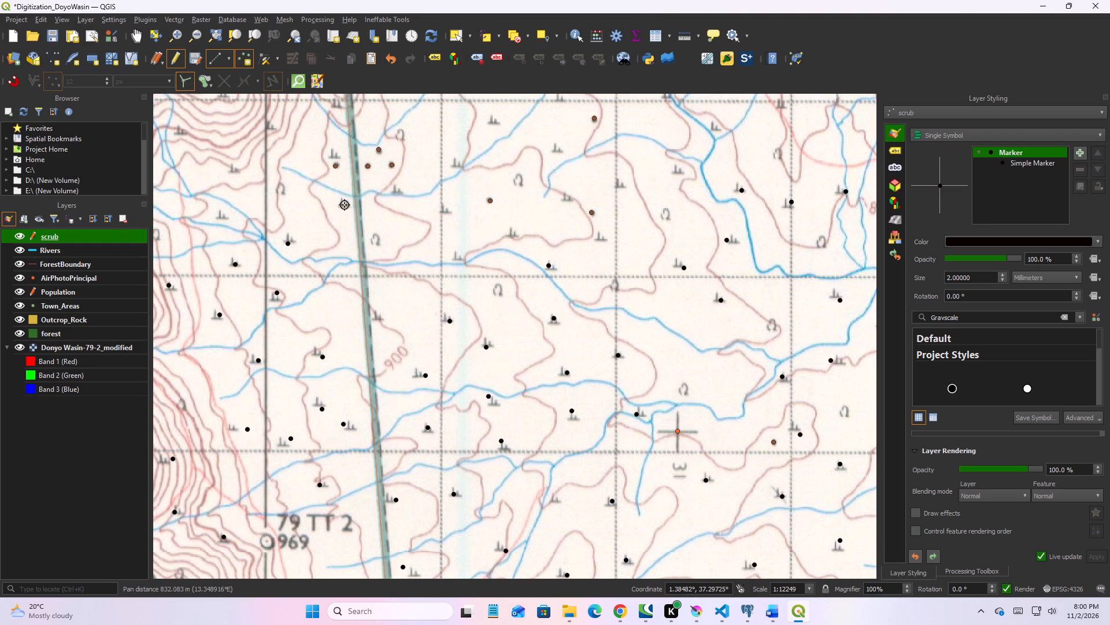
{"action": "left_click", "coordinate": [406, 193]}
{"action": "left_click", "coordinate": [441, 209]}
{"action": "left_click", "coordinate": [460, 269]}
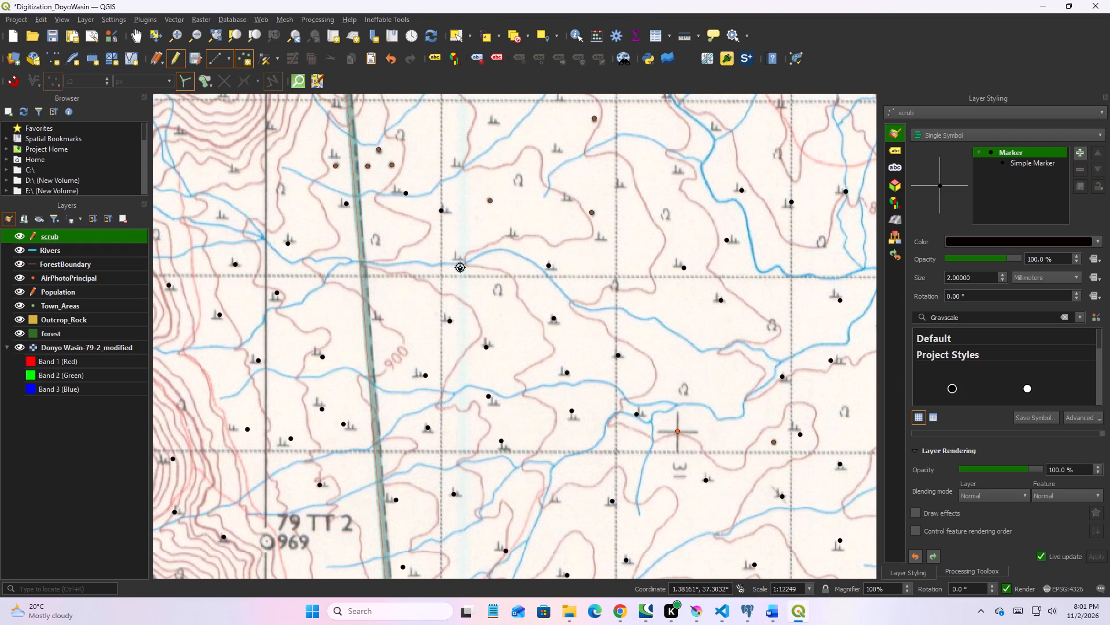
{"action": "left_click", "coordinate": [513, 236]}
{"action": "left_click", "coordinate": [605, 242]}
{"action": "left_click", "coordinate": [621, 182]}
{"action": "left_click", "coordinate": [682, 174]}
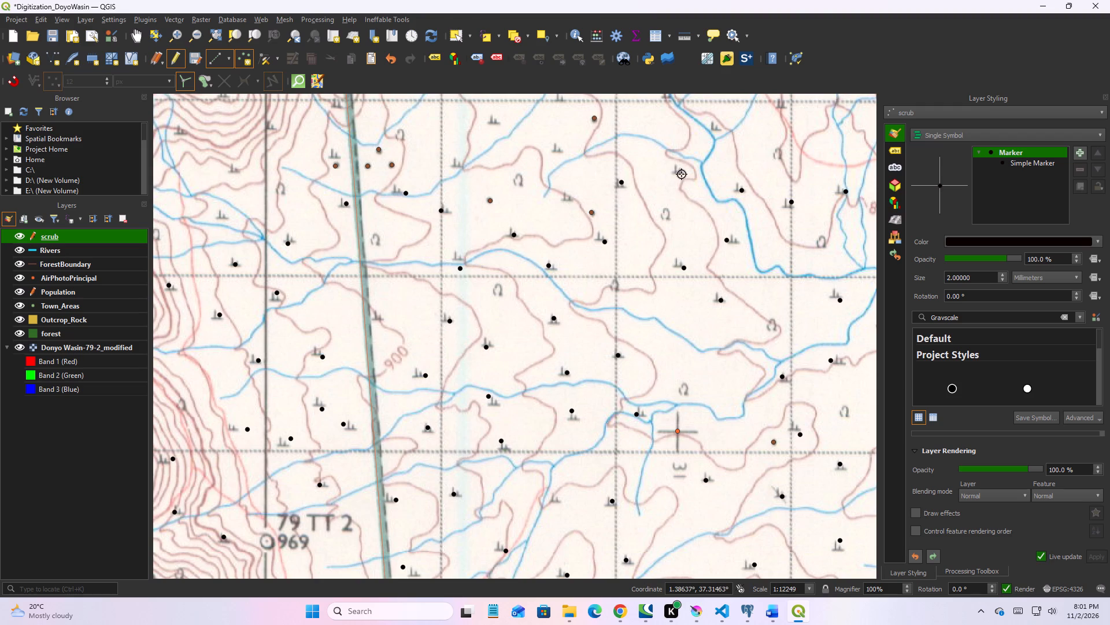
Add seven scrub points, two on the plain north of the 900 contour label and five along the boundary line east of the 10 label.
{"action": "left_click", "coordinate": [555, 149]}
{"action": "left_click", "coordinate": [564, 198]}
{"action": "middle_click_drag", "start_coordinate": [564, 200], "coordinate": [577, 361]}
{"action": "scroll", "coordinate": [528, 290], "scroll_direction": "down", "scroll_amount": 1}
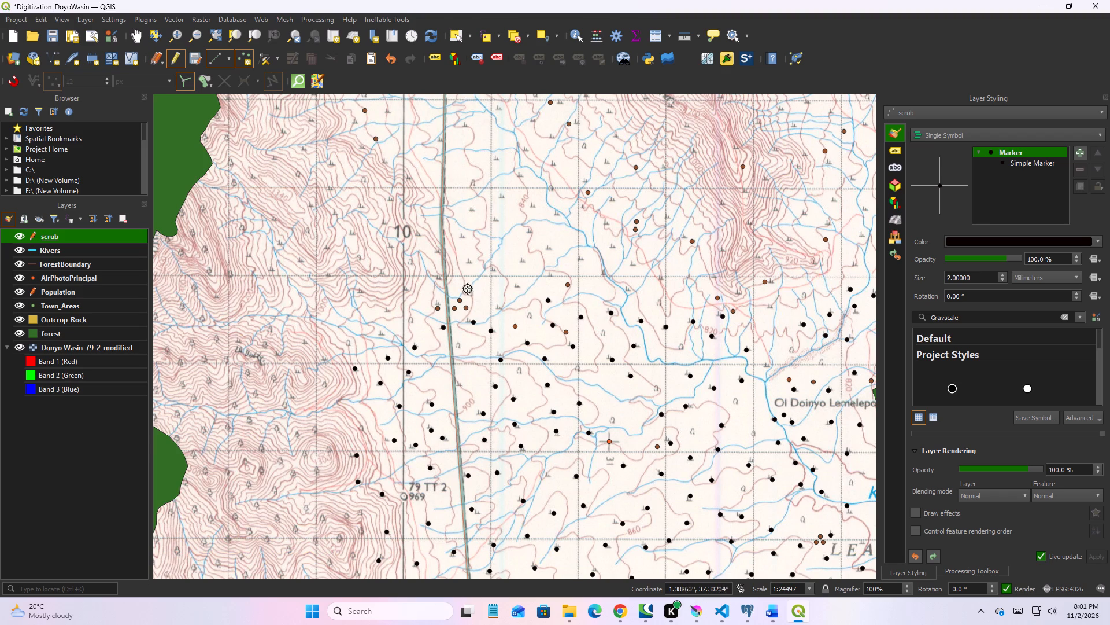
{"action": "scroll", "coordinate": [434, 284], "scroll_direction": "up", "scroll_amount": 1}
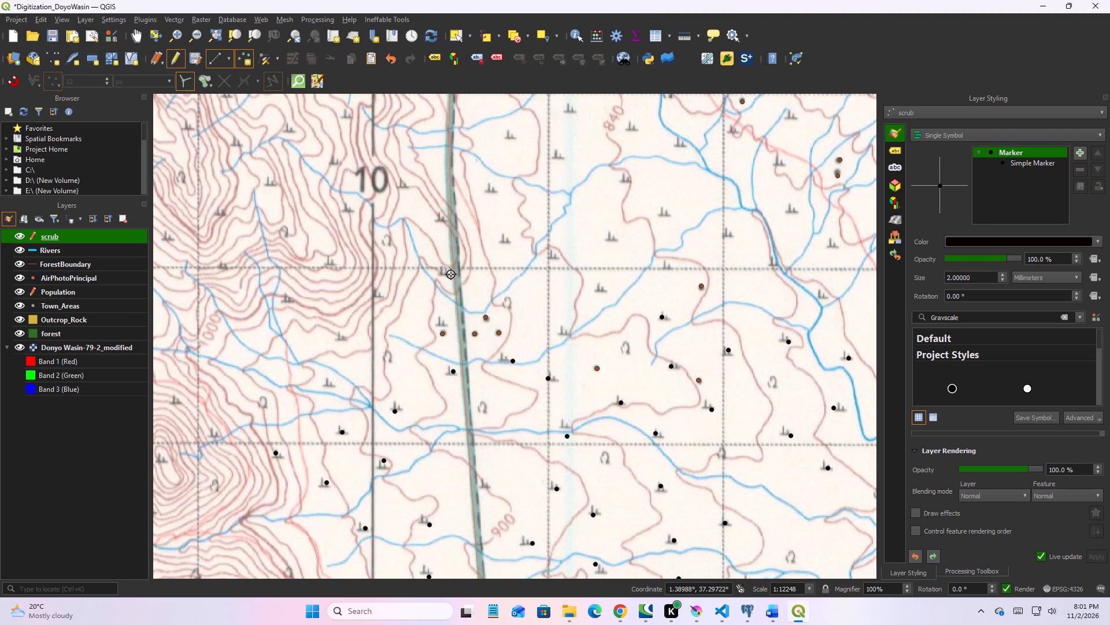
{"action": "left_click", "coordinate": [446, 273]}
{"action": "left_click", "coordinate": [504, 242]}
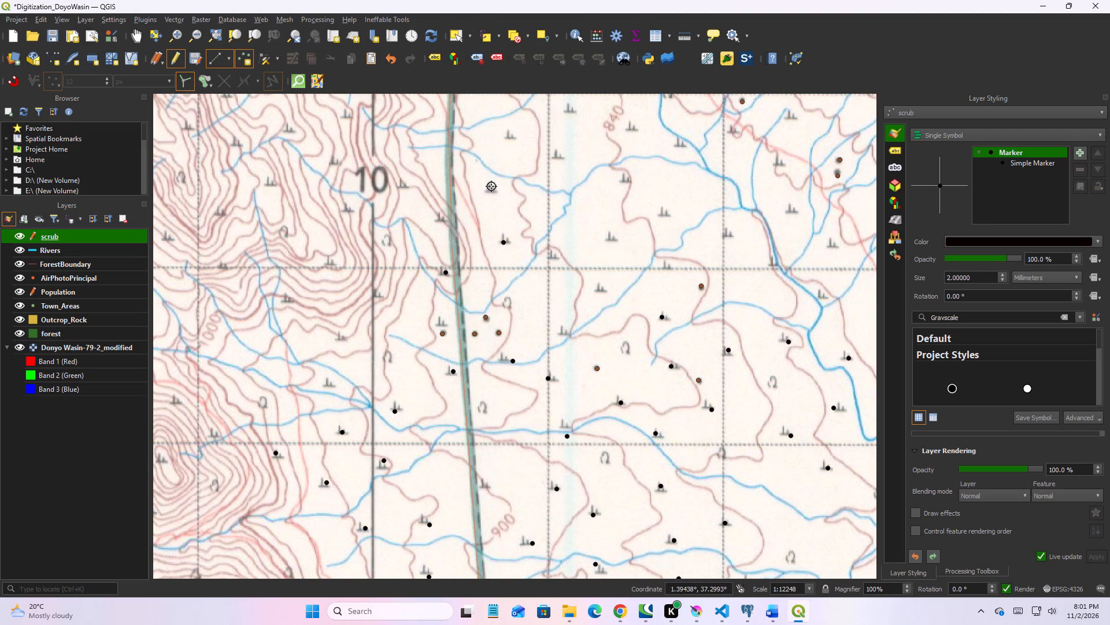
{"action": "left_click", "coordinate": [491, 186]}
{"action": "left_click", "coordinate": [439, 216]}
{"action": "left_click", "coordinate": [406, 183]}
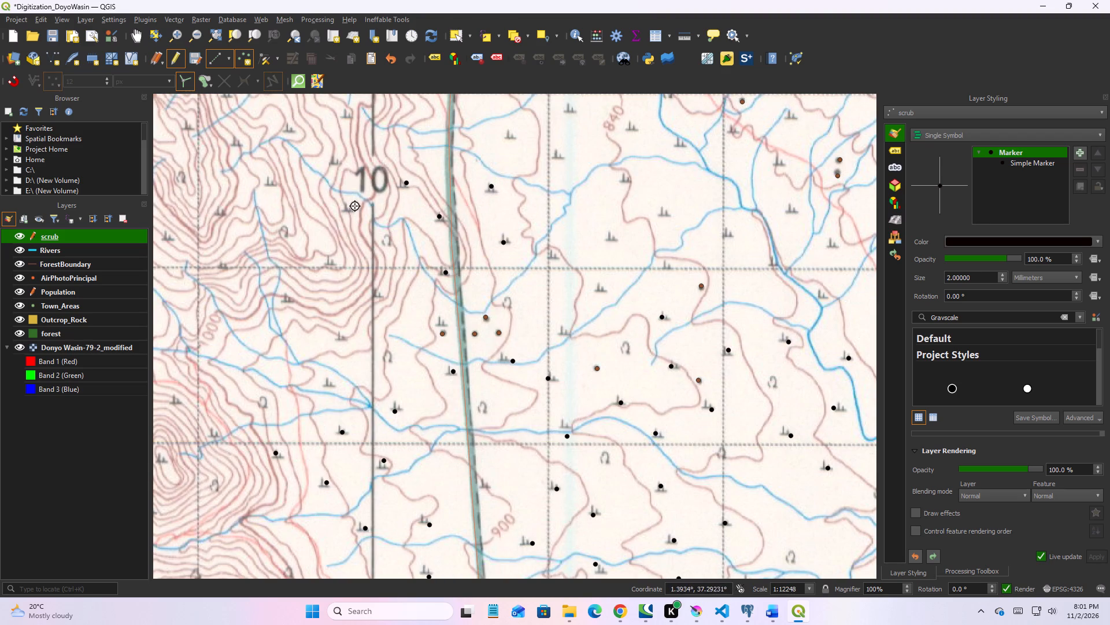
Add six scrub points on the hill slope west and southwest of the 10 label.
{"action": "left_click", "coordinate": [355, 206]}
{"action": "left_click", "coordinate": [339, 263]}
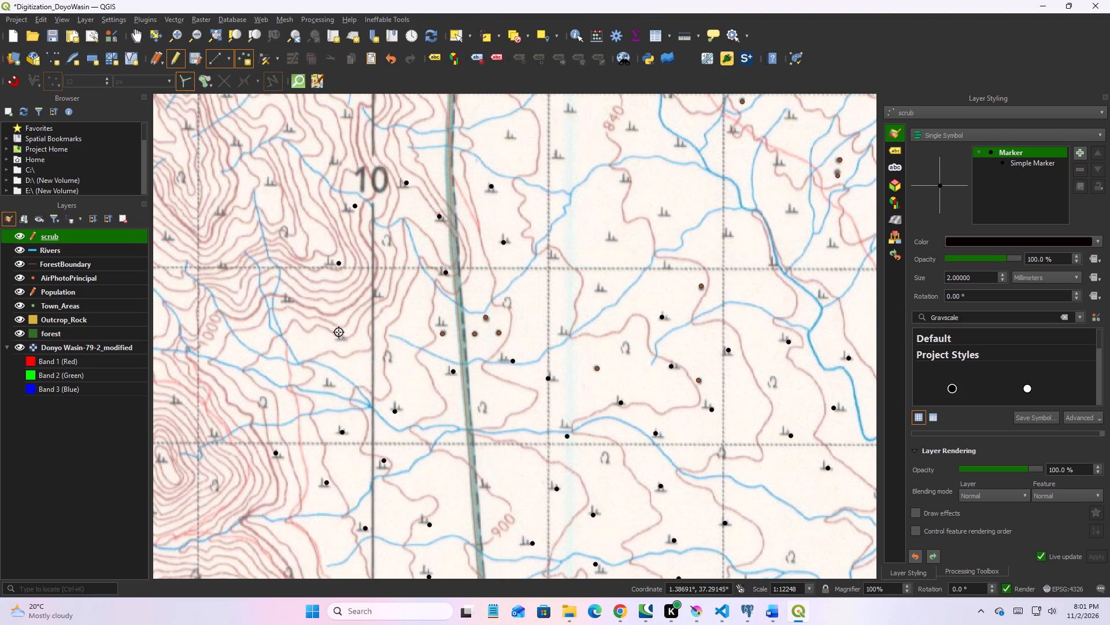
{"action": "left_click", "coordinate": [339, 332]}
{"action": "left_click", "coordinate": [289, 294]}
{"action": "left_click", "coordinate": [218, 214]}
{"action": "left_click", "coordinate": [219, 263]}
Add five scrub points further west on the slopes around the streams north and northeast of the 1200 contour label.
{"action": "middle_click_drag", "start_coordinate": [219, 263], "coordinate": [445, 292]}
{"action": "scroll", "coordinate": [299, 278], "scroll_direction": "up", "scroll_amount": 1}
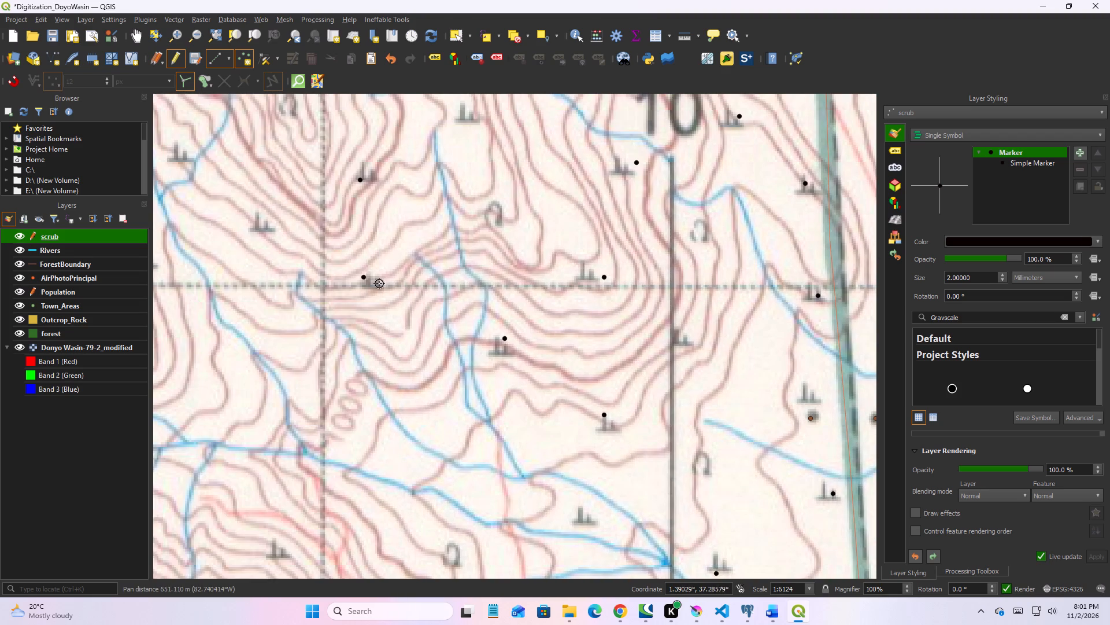
{"action": "left_click", "coordinate": [267, 231]}
{"action": "scroll", "coordinate": [294, 267], "scroll_direction": "up", "scroll_amount": 1}
{"action": "scroll", "coordinate": [301, 274], "scroll_direction": "down", "scroll_amount": 1}
{"action": "middle_click_drag", "start_coordinate": [344, 284], "coordinate": [556, 351]}
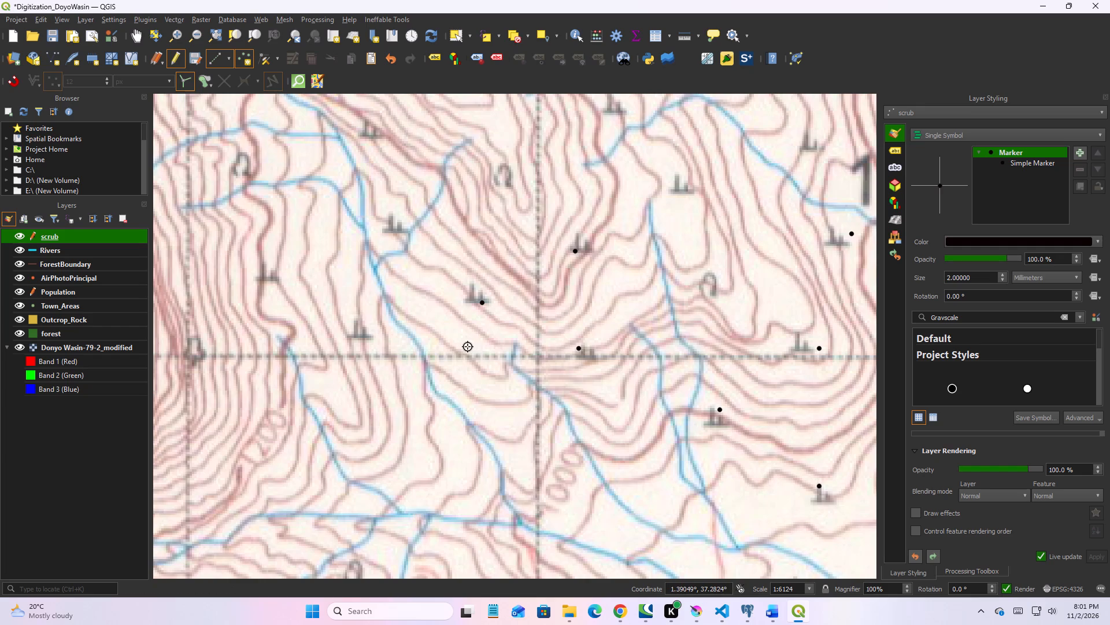
{"action": "left_click", "coordinate": [363, 339]}
{"action": "left_click", "coordinate": [264, 275]}
{"action": "left_click", "coordinate": [408, 230]}
{"action": "left_click", "coordinate": [380, 143]}
Add seven scrub points on the hill between the 10 label and the 1340 contour label.
{"action": "scroll", "coordinate": [381, 172], "scroll_direction": "down", "scroll_amount": 1}
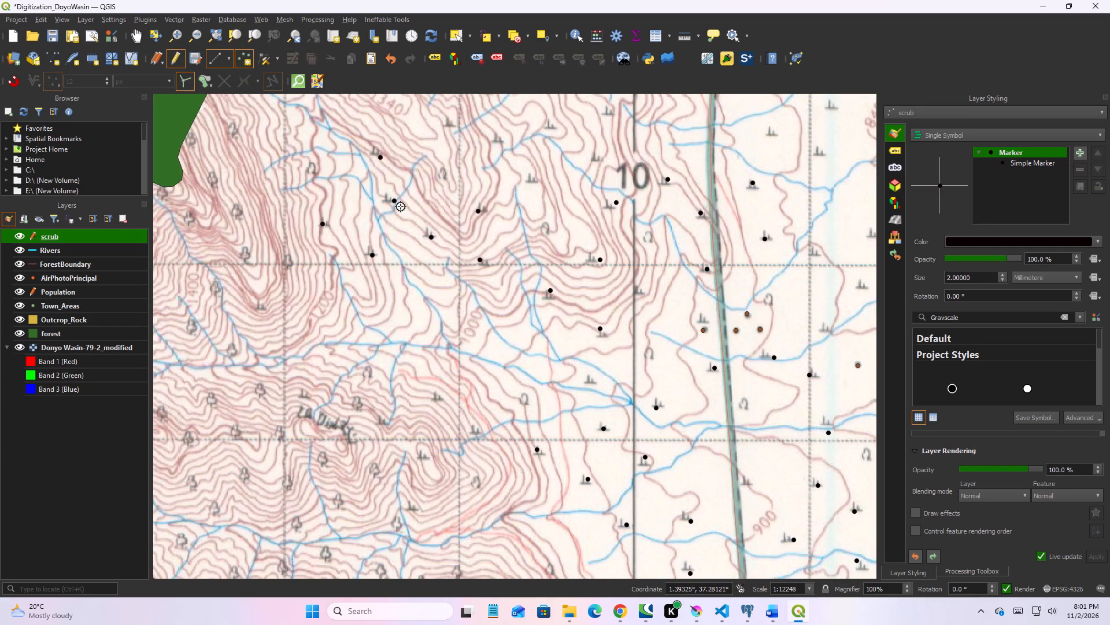
{"action": "middle_click_drag", "start_coordinate": [399, 209], "coordinate": [534, 315]}
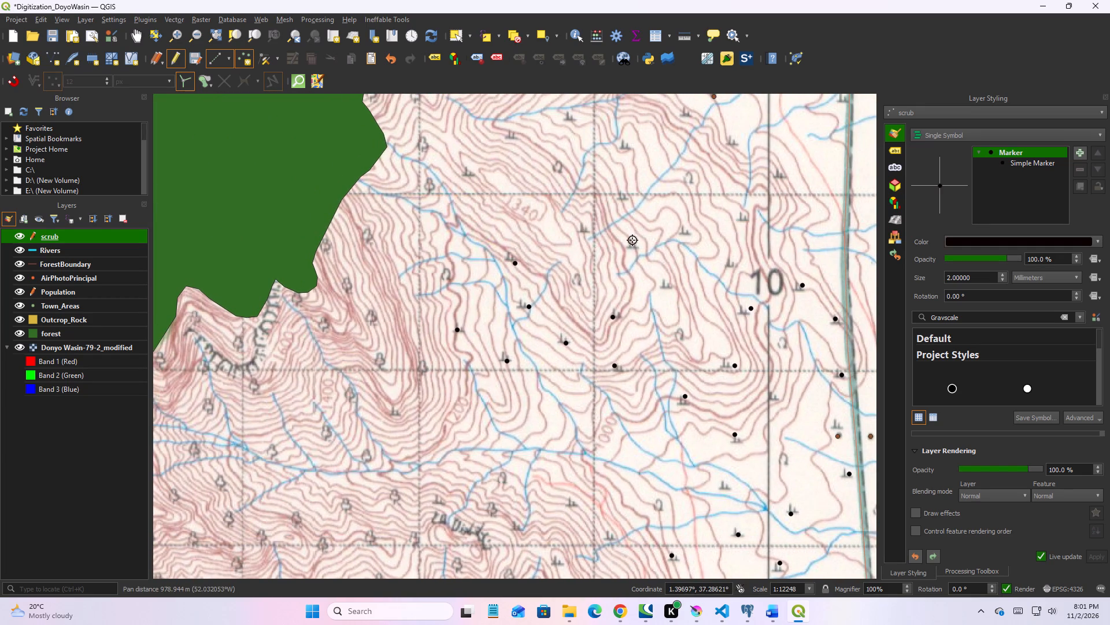
{"action": "left_click", "coordinate": [631, 248]}
{"action": "left_click", "coordinate": [667, 282]}
{"action": "left_click", "coordinate": [690, 227]}
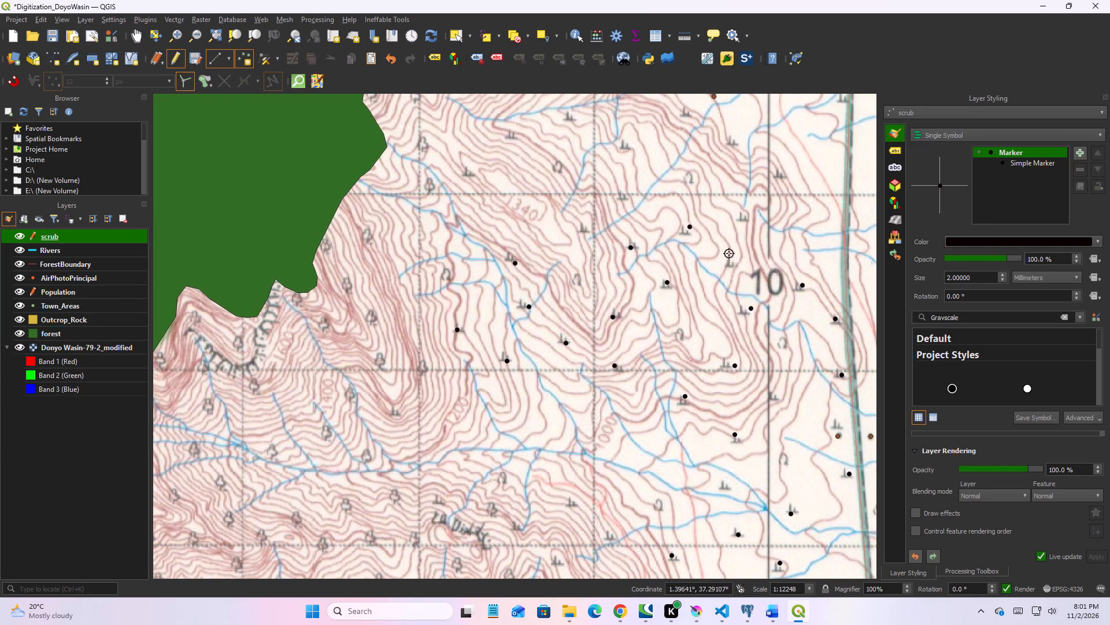
{"action": "left_click", "coordinate": [735, 263]}
{"action": "left_click", "coordinate": [745, 221]}
{"action": "left_click", "coordinate": [620, 196]}
{"action": "left_click", "coordinate": [583, 233]}
Add five scrub points on the ridge north of the 1340 contour label and around the stream above it.
{"action": "middle_click_drag", "start_coordinate": [582, 233], "coordinate": [582, 241]}
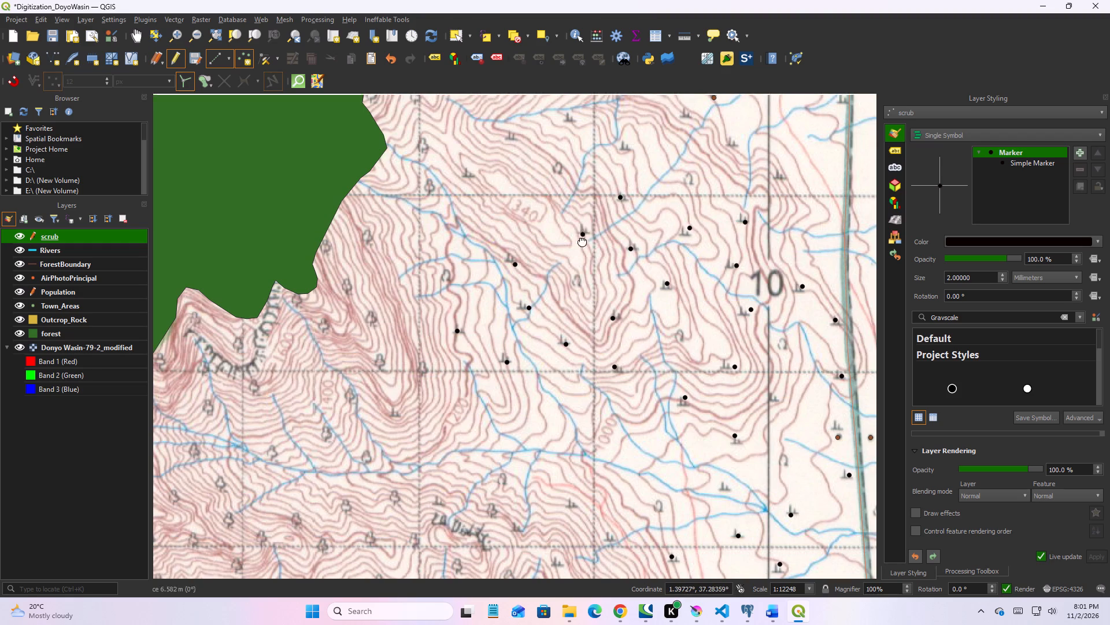
{"action": "middle_click_drag", "start_coordinate": [582, 241], "coordinate": [549, 329]}
{"action": "left_click", "coordinate": [593, 241]}
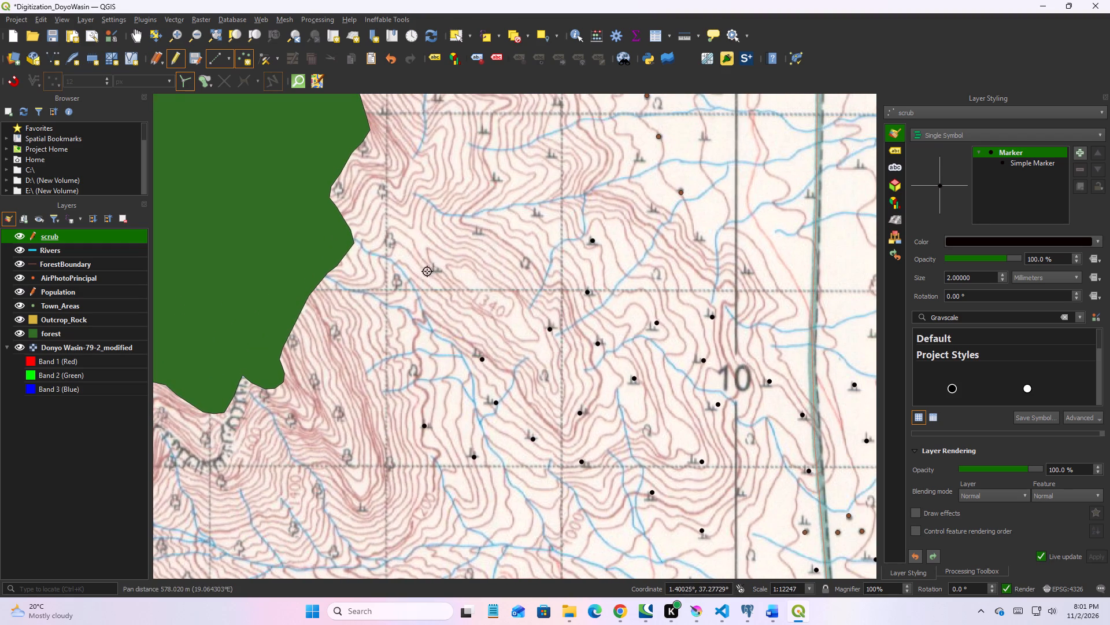
{"action": "left_click", "coordinate": [429, 269]}
{"action": "left_click", "coordinate": [480, 230]}
{"action": "left_click", "coordinate": [539, 219]}
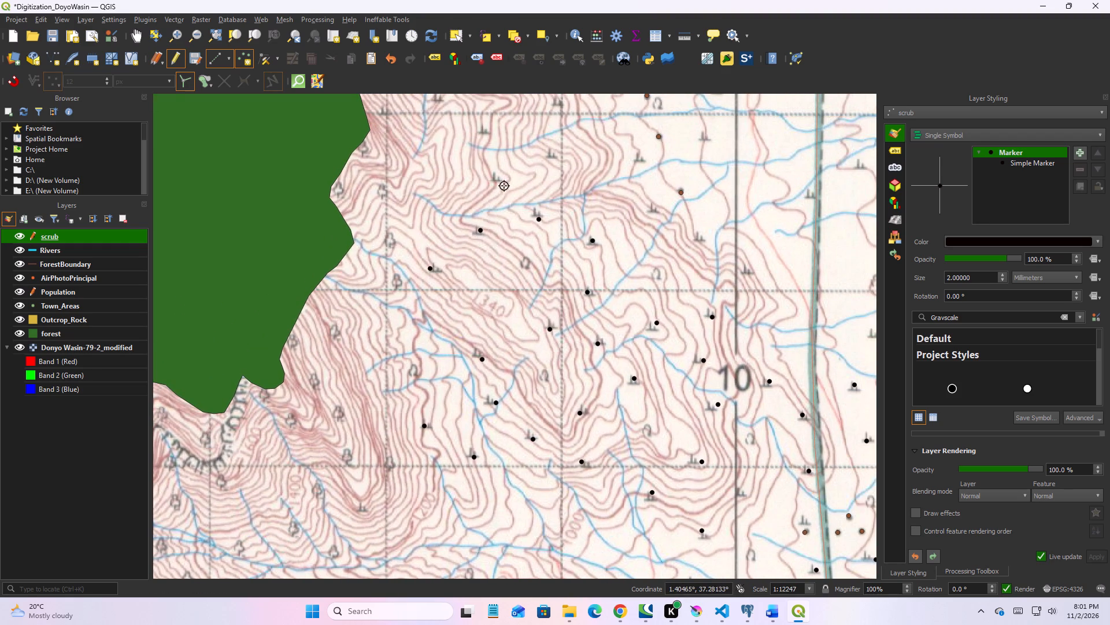
{"action": "left_click", "coordinate": [496, 182]}
Add seven scrub points from the slope north of the 10 label northwestward across the stream onto the hillside.
{"action": "left_click", "coordinate": [740, 262]}
{"action": "left_click", "coordinate": [693, 240]}
{"action": "left_click", "coordinate": [654, 213]}
{"action": "left_click", "coordinate": [639, 163]}
{"action": "left_click", "coordinate": [550, 159]}
{"action": "left_click", "coordinate": [709, 141]}
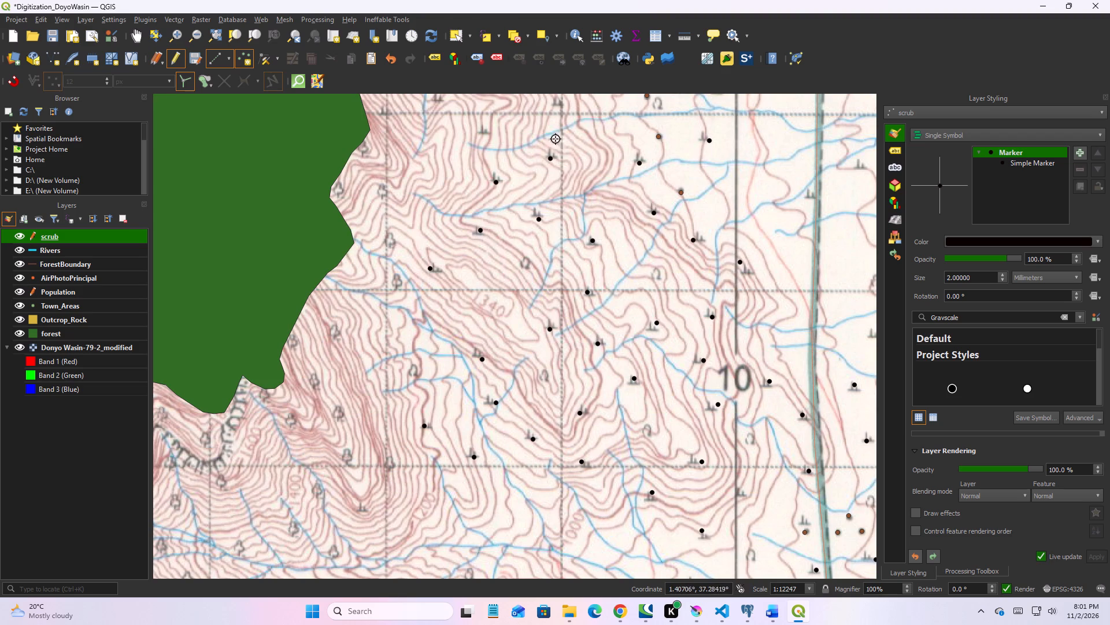
{"action": "left_click", "coordinate": [486, 136]}
Add ten scrub points further north, from the slope beside the forest polygon's edge eastward to the plain near the boundary line.
{"action": "middle_click_drag", "start_coordinate": [491, 161], "coordinate": [487, 280]}
{"action": "left_click", "coordinate": [556, 220]}
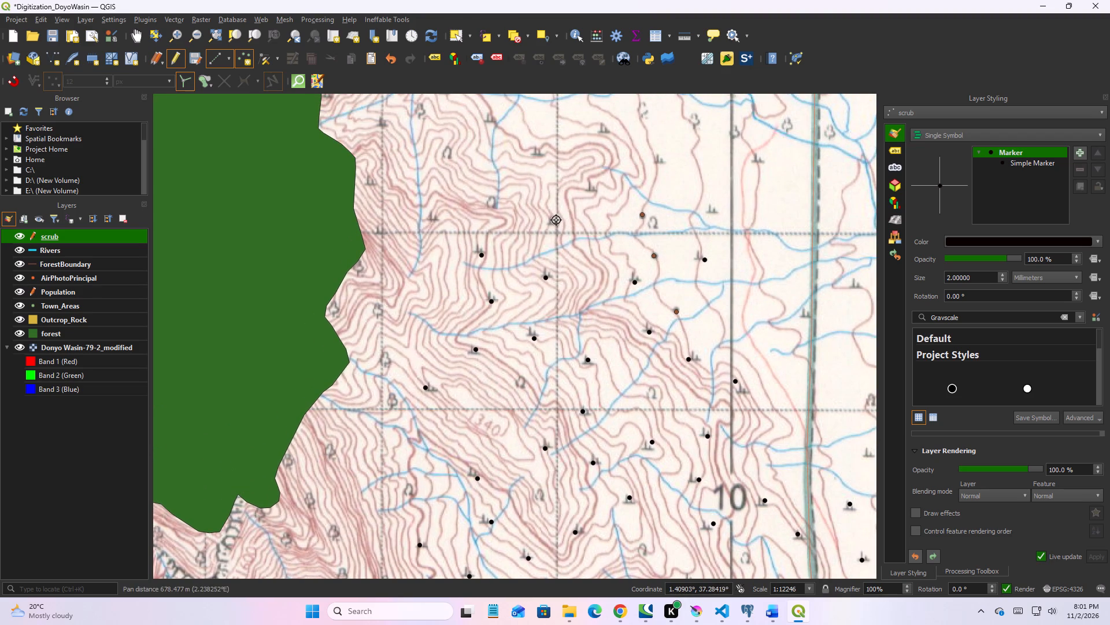
{"action": "left_click", "coordinate": [431, 219]}
{"action": "left_click", "coordinate": [382, 233]}
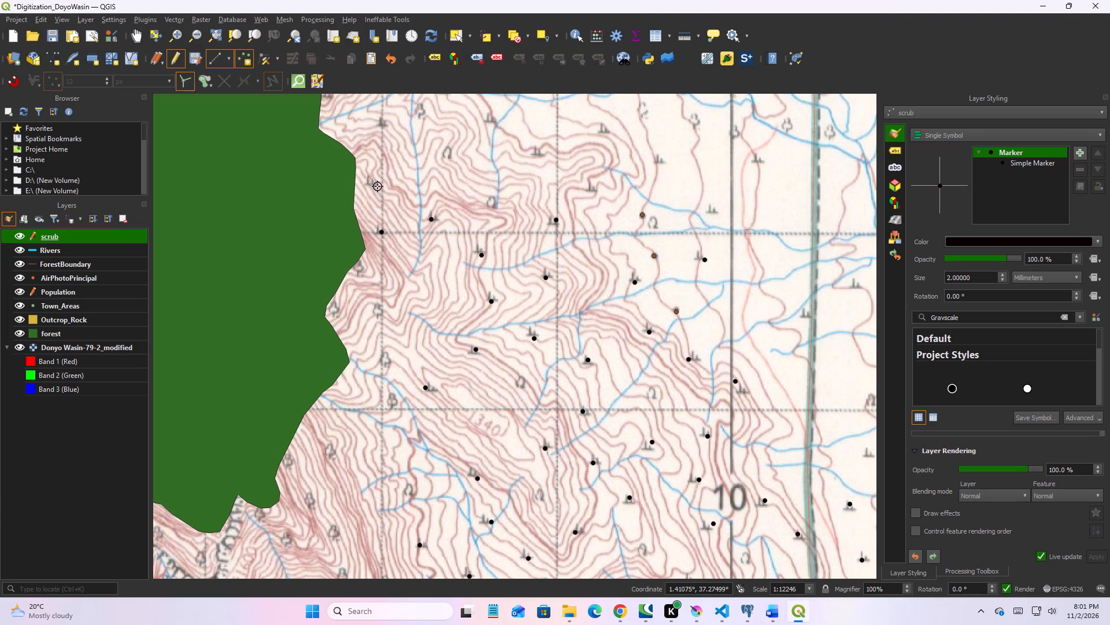
{"action": "left_click", "coordinate": [378, 186]}
{"action": "left_click", "coordinate": [589, 190]}
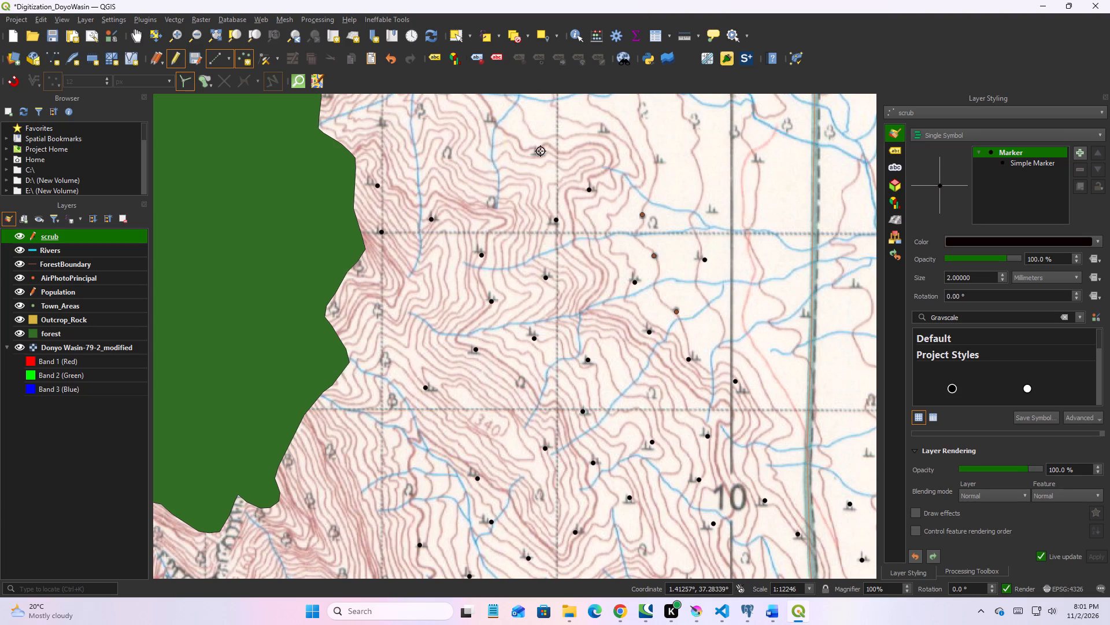
{"action": "left_click", "coordinate": [541, 151]}
{"action": "left_click", "coordinate": [603, 136]}
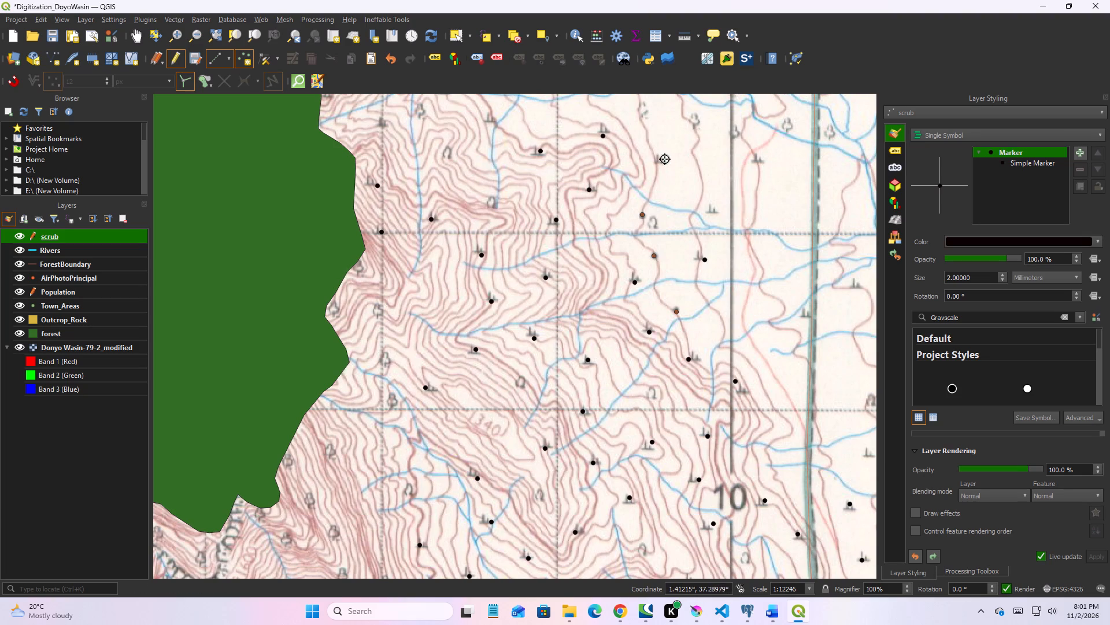
{"action": "left_click", "coordinate": [665, 159]}
{"action": "left_click", "coordinate": [710, 209]}
{"action": "left_click", "coordinate": [757, 156]}
Add seven scrub points from the boundary line northeast of the 10 label eastward to the area west of the 840 contour label.
{"action": "middle_click_drag", "start_coordinate": [770, 230], "coordinate": [618, 194]}
{"action": "left_click", "coordinate": [654, 280]}
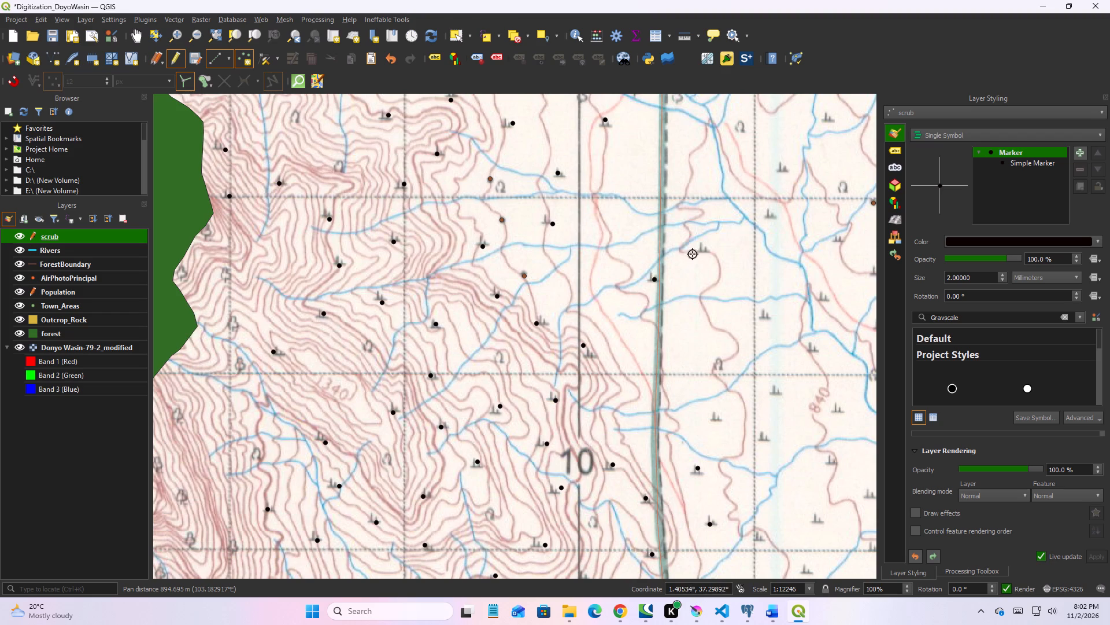
{"action": "left_click", "coordinate": [703, 248]}
{"action": "left_click", "coordinate": [763, 311]}
{"action": "left_click", "coordinate": [774, 389]}
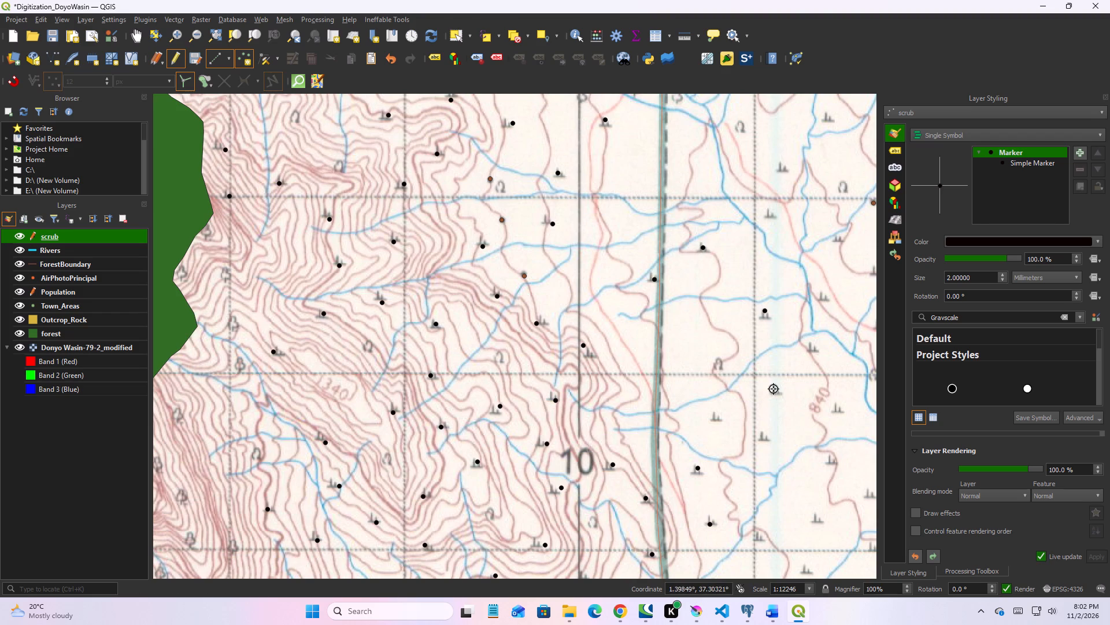
{"action": "left_click", "coordinate": [820, 350]}
{"action": "left_click", "coordinate": [772, 440]}
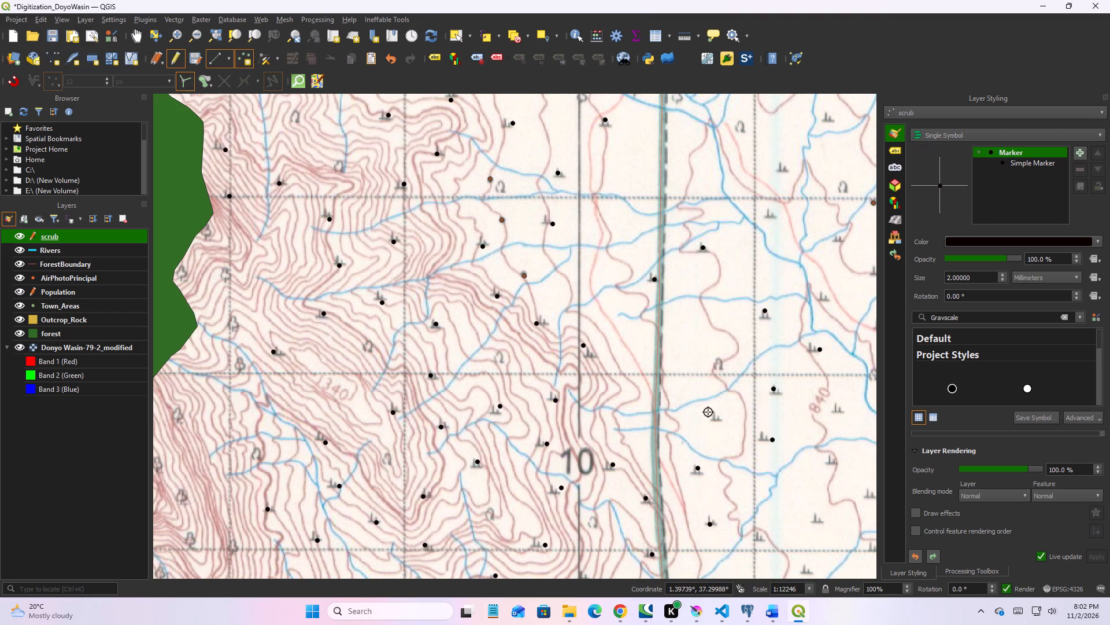
{"action": "left_click", "coordinate": [709, 418]}
Add eleven scrub points east and south of the 840 contour label, reaching the main river and the grid line beyond it.
{"action": "middle_click_drag", "start_coordinate": [748, 429], "coordinate": [587, 344]}
{"action": "left_click", "coordinate": [600, 456]}
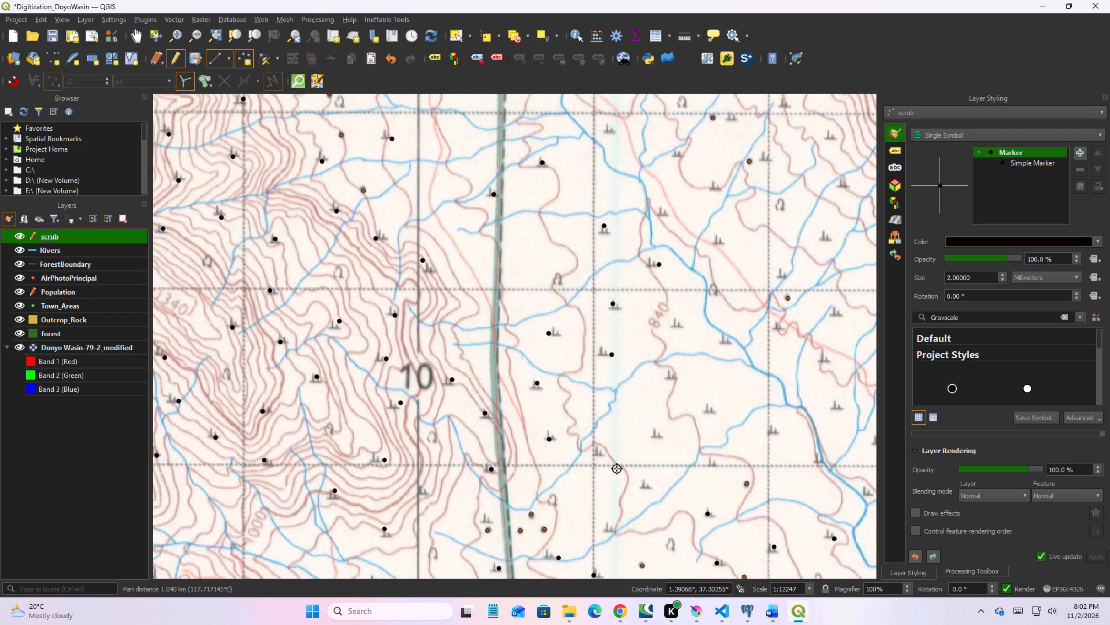
{"action": "left_click", "coordinate": [647, 486]}
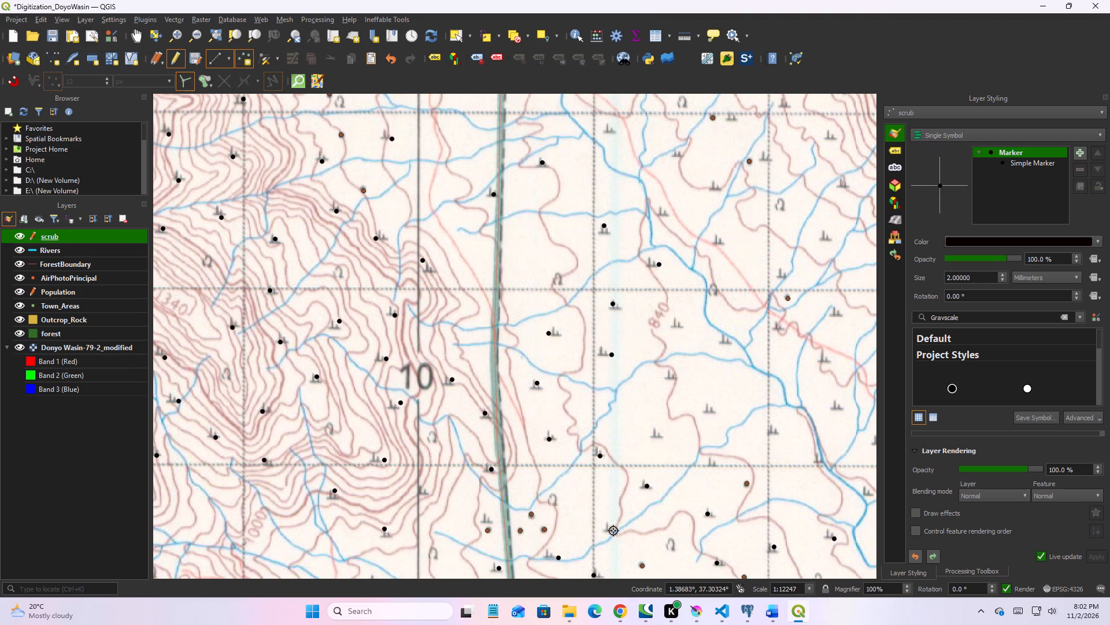
{"action": "left_click", "coordinate": [613, 531]}
{"action": "left_click", "coordinate": [709, 409]}
{"action": "left_click", "coordinate": [713, 461]}
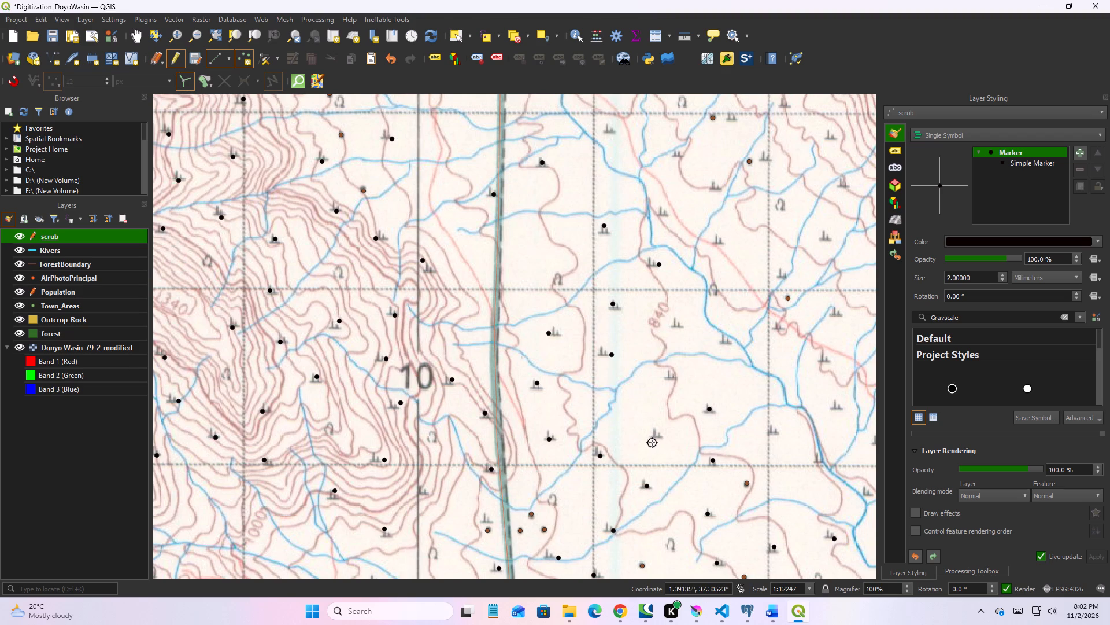
{"action": "left_click", "coordinate": [654, 440]}
{"action": "left_click", "coordinate": [670, 376]}
{"action": "left_click", "coordinate": [673, 318]}
{"action": "left_click", "coordinate": [733, 343]}
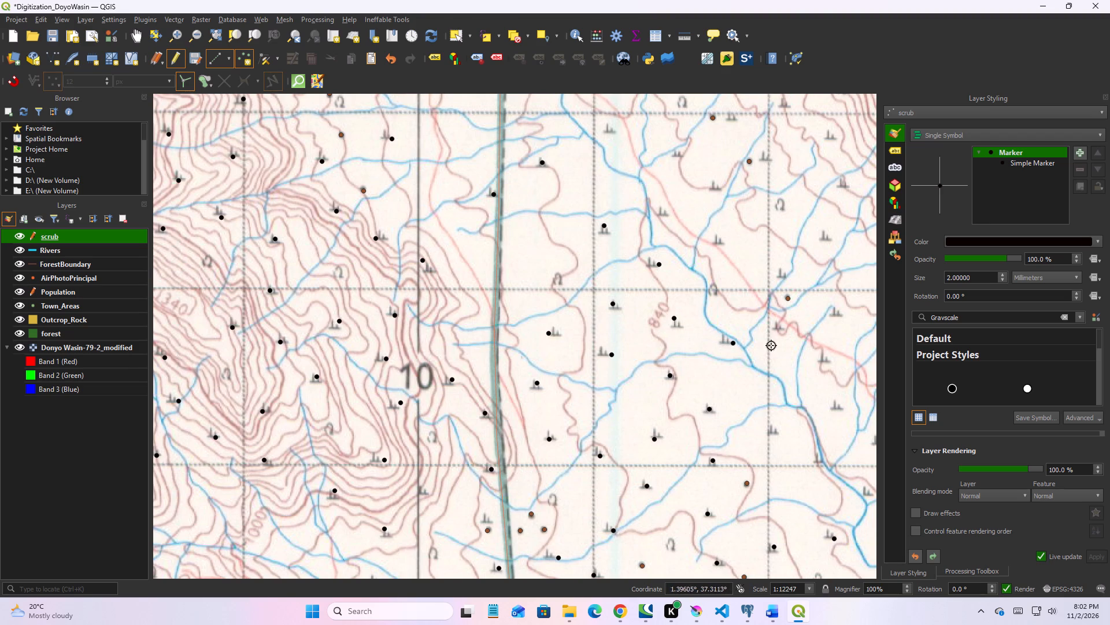
{"action": "left_click", "coordinate": [773, 332]}
{"action": "left_click", "coordinate": [779, 432]}
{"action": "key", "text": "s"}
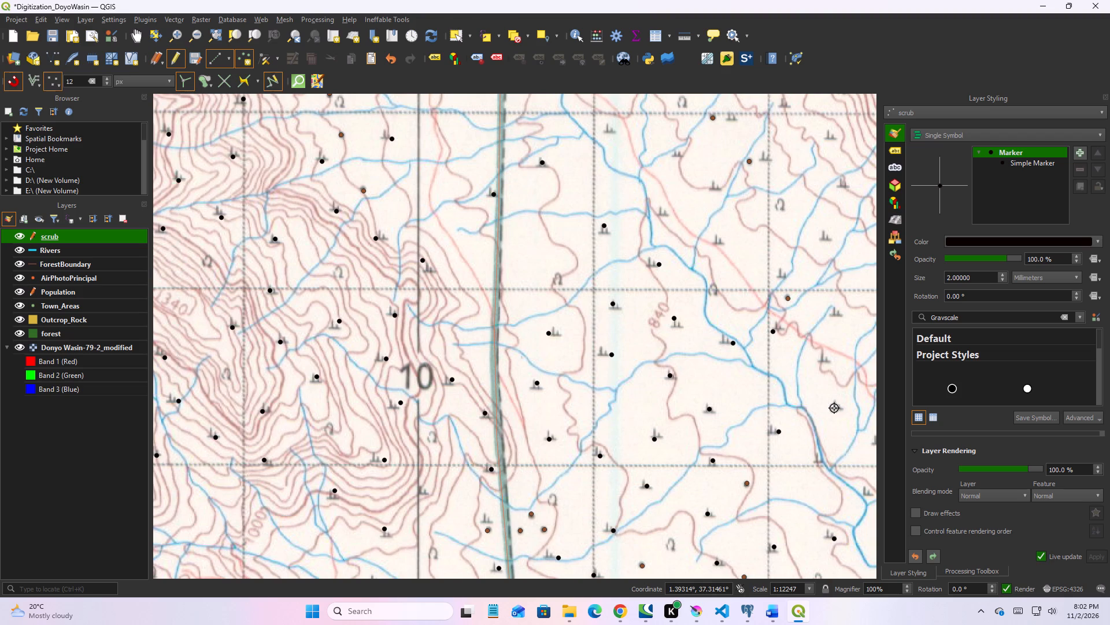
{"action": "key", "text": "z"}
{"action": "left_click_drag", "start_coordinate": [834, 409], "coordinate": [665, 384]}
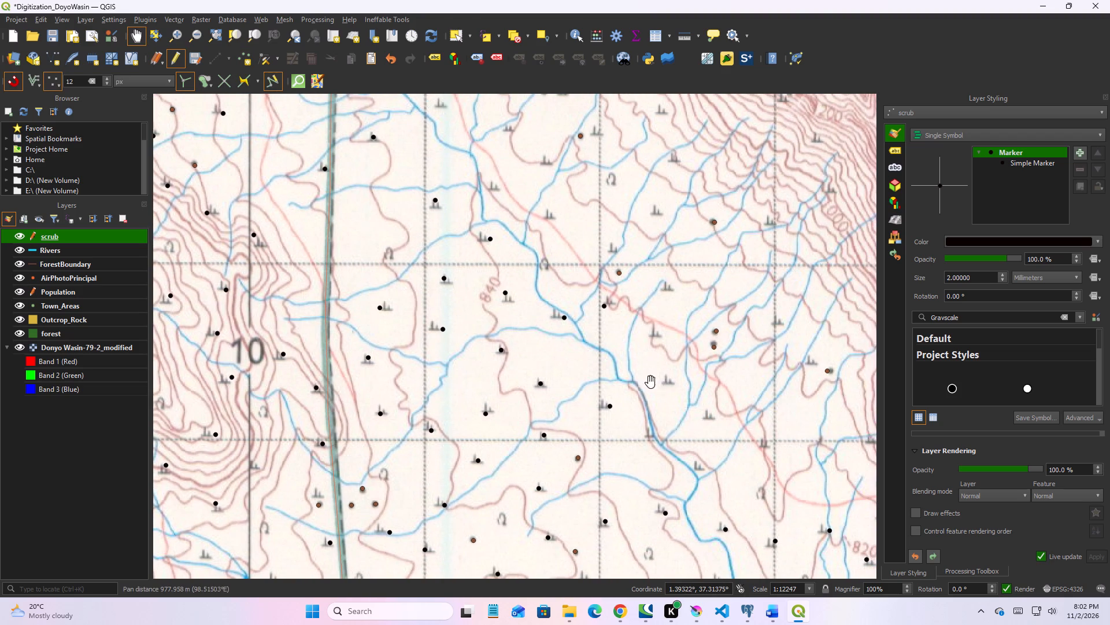
Add seven scrub points east of the main river, from its bank near the grid line northeastward to the foot of the hills.
{"action": "key", "text": "x"}
{"action": "left_click", "coordinate": [669, 381]}
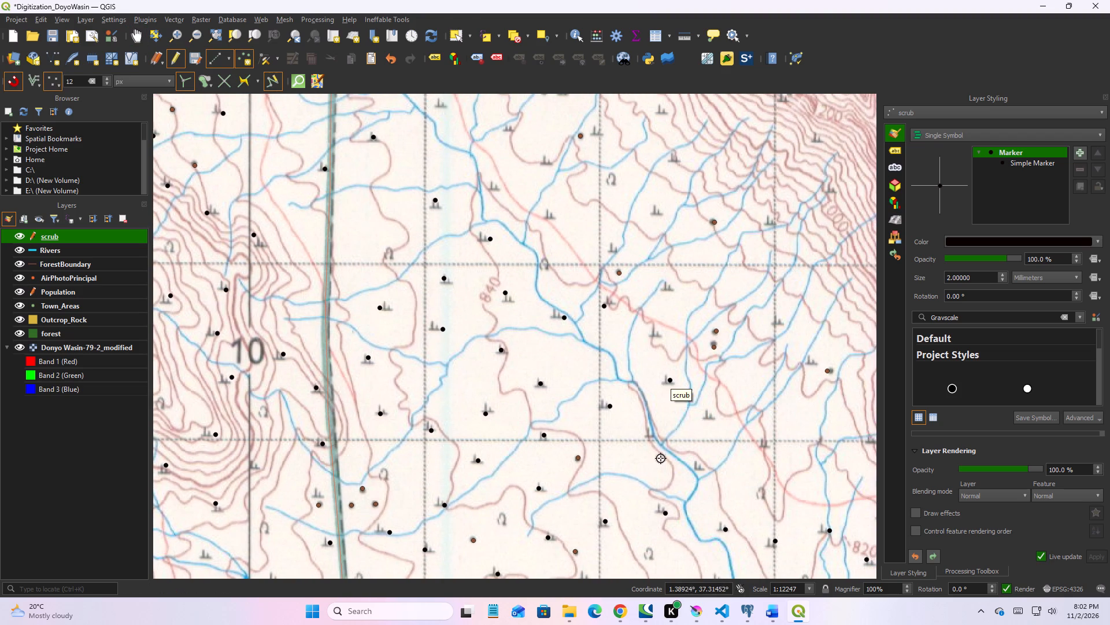
{"action": "left_click", "coordinate": [652, 440]}
{"action": "left_click", "coordinate": [709, 468]}
{"action": "left_click", "coordinate": [711, 412]}
{"action": "left_click", "coordinate": [763, 442]}
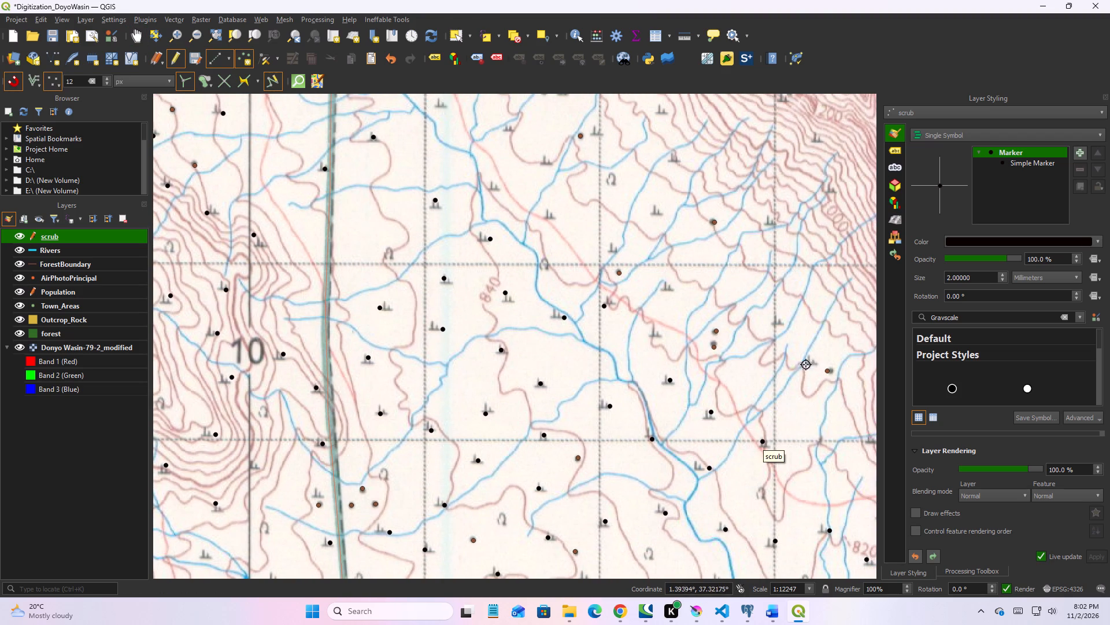
{"action": "left_click", "coordinate": [811, 362]}
{"action": "left_click", "coordinate": [780, 321]}
Add five scrub points among the streams northeast of the 840 contour label, reaching the lower slope of the eastern hills.
{"action": "left_click", "coordinate": [665, 287]}
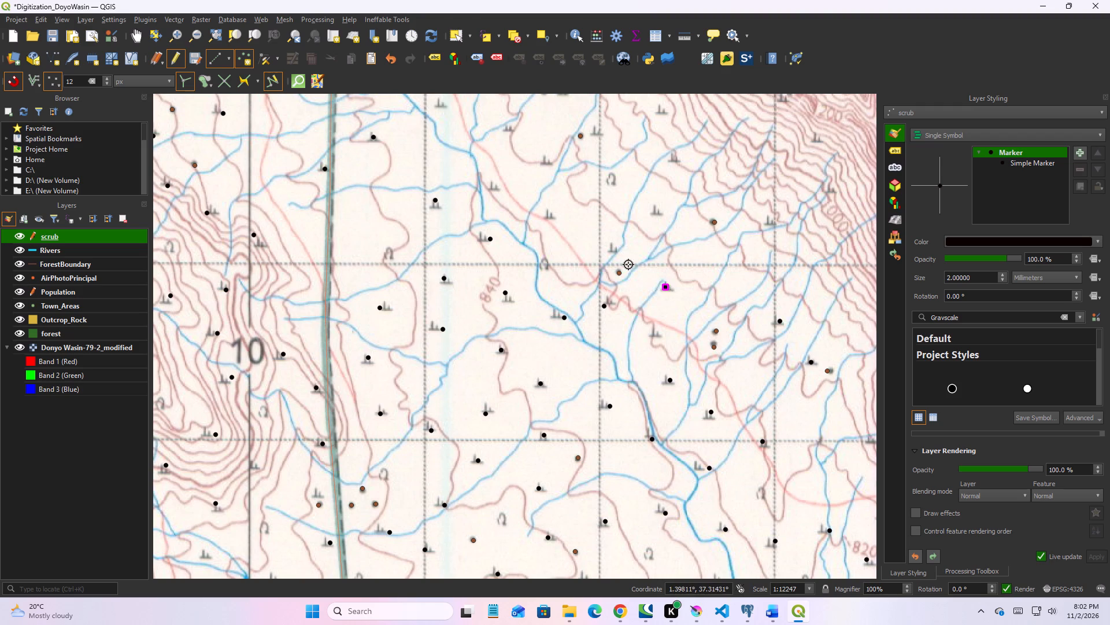
{"action": "left_click", "coordinate": [608, 246]}
{"action": "left_click", "coordinate": [652, 215]}
{"action": "left_click", "coordinate": [546, 219]}
{"action": "left_click", "coordinate": [776, 220]}
Examine the scrub point coverage across the northern half of the map sheet for areas still to digitize.
{"action": "scroll", "coordinate": [721, 274], "scroll_direction": "down", "scroll_amount": 2}
{"action": "middle_click_drag", "start_coordinate": [719, 303], "coordinate": [600, 337]}
{"action": "middle_click_drag", "start_coordinate": [686, 346], "coordinate": [591, 317]}
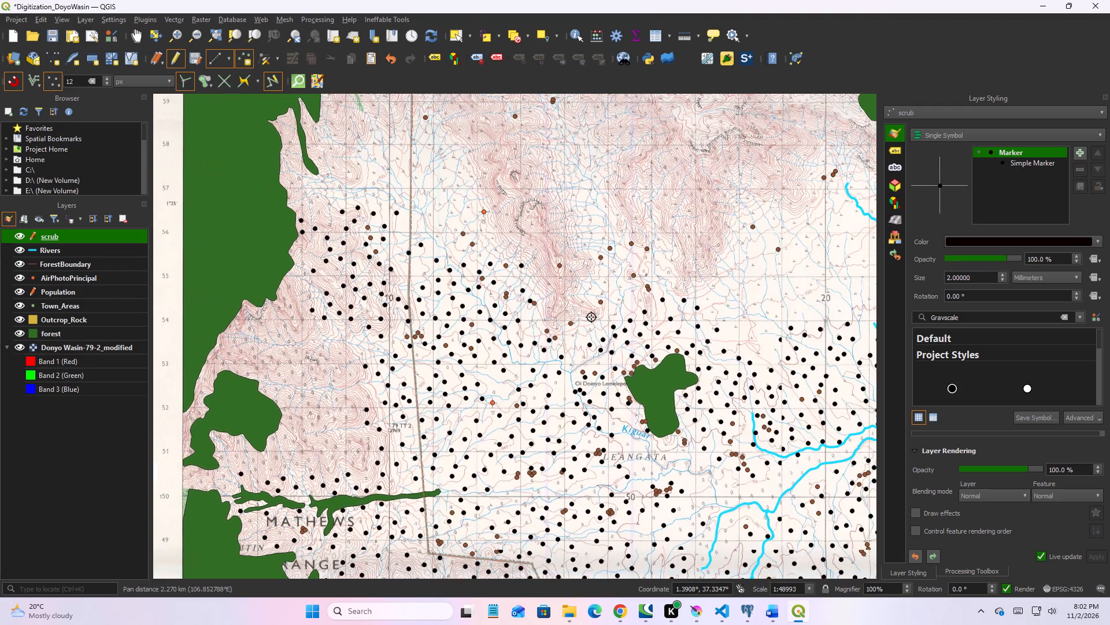
{"action": "scroll", "coordinate": [591, 317], "scroll_direction": "down", "scroll_amount": 2}
{"action": "scroll", "coordinate": [600, 329], "scroll_direction": "up", "scroll_amount": 1}
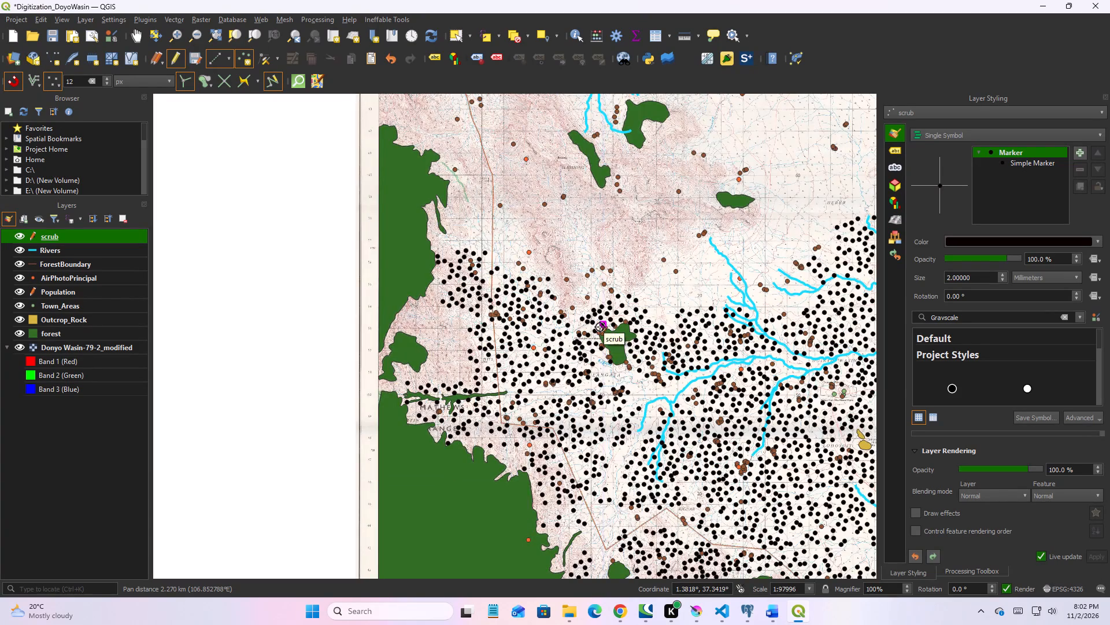
{"action": "scroll", "coordinate": [600, 327], "scroll_direction": "up", "scroll_amount": 1}
{"action": "scroll", "coordinate": [600, 327], "scroll_direction": "down", "scroll_amount": 1}
{"action": "middle_click_drag", "start_coordinate": [593, 321], "coordinate": [485, 324]}
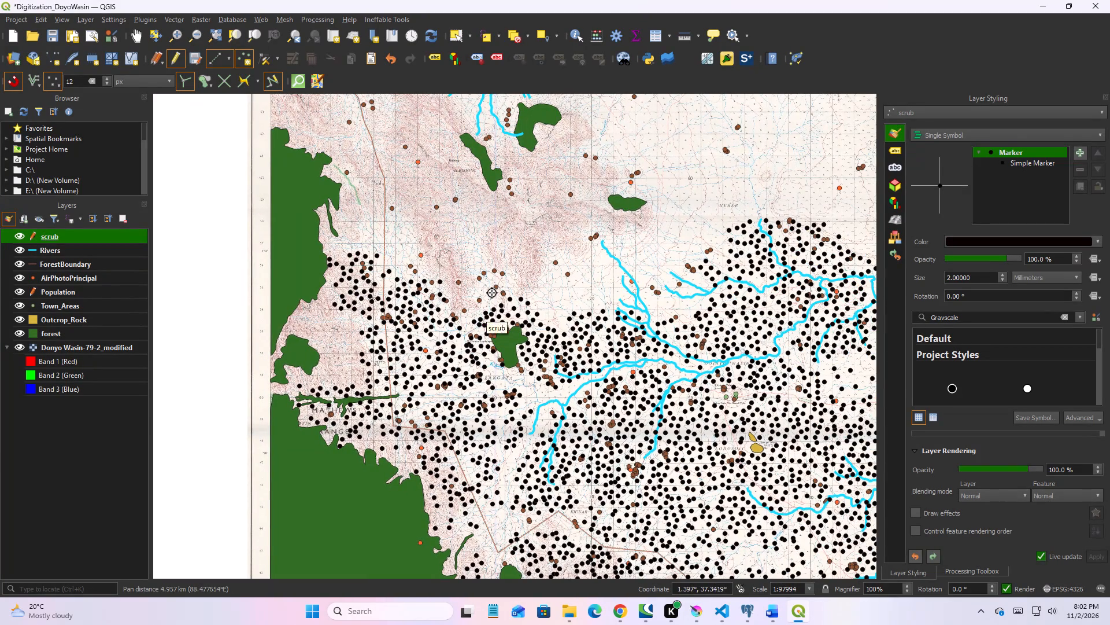
{"action": "middle_click_drag", "start_coordinate": [452, 319], "coordinate": [431, 326]}
{"action": "middle_click_drag", "start_coordinate": [558, 313], "coordinate": [467, 367]}
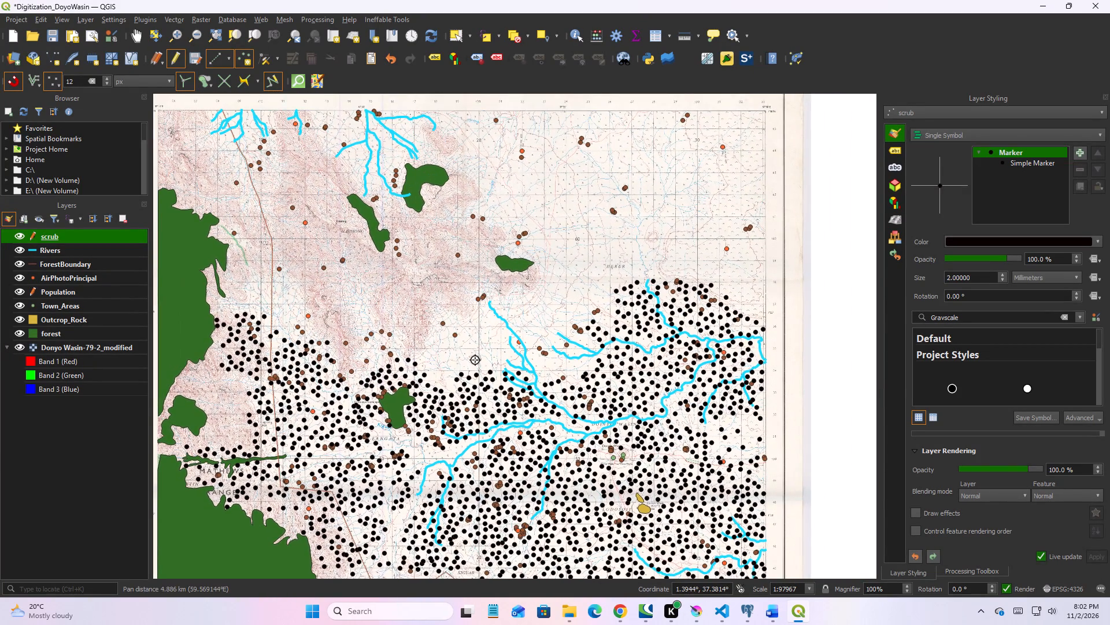
Add five scrub points on the southern end of the ridge, around and northwest of the 920 contour label.
{"action": "scroll", "coordinate": [475, 360], "scroll_direction": "up", "scroll_amount": 1}
{"action": "middle_click_drag", "start_coordinate": [406, 383], "coordinate": [595, 318]}
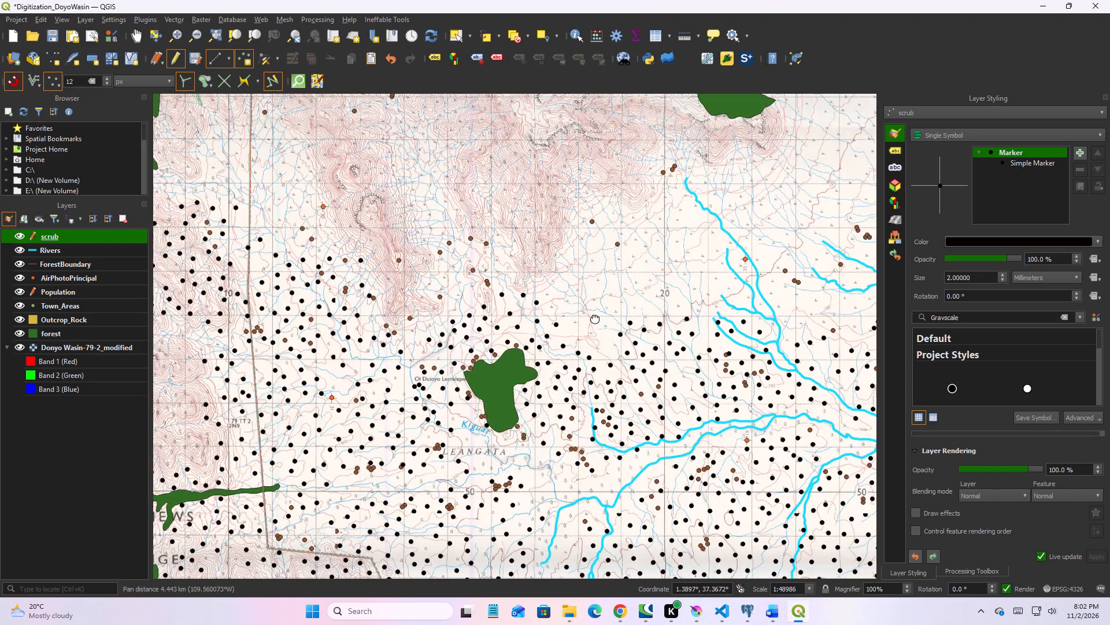
{"action": "middle_click_drag", "start_coordinate": [595, 318], "coordinate": [597, 318]}
{"action": "middle_click_drag", "start_coordinate": [457, 323], "coordinate": [586, 341]}
{"action": "scroll", "coordinate": [568, 314], "scroll_direction": "up", "scroll_amount": 1}
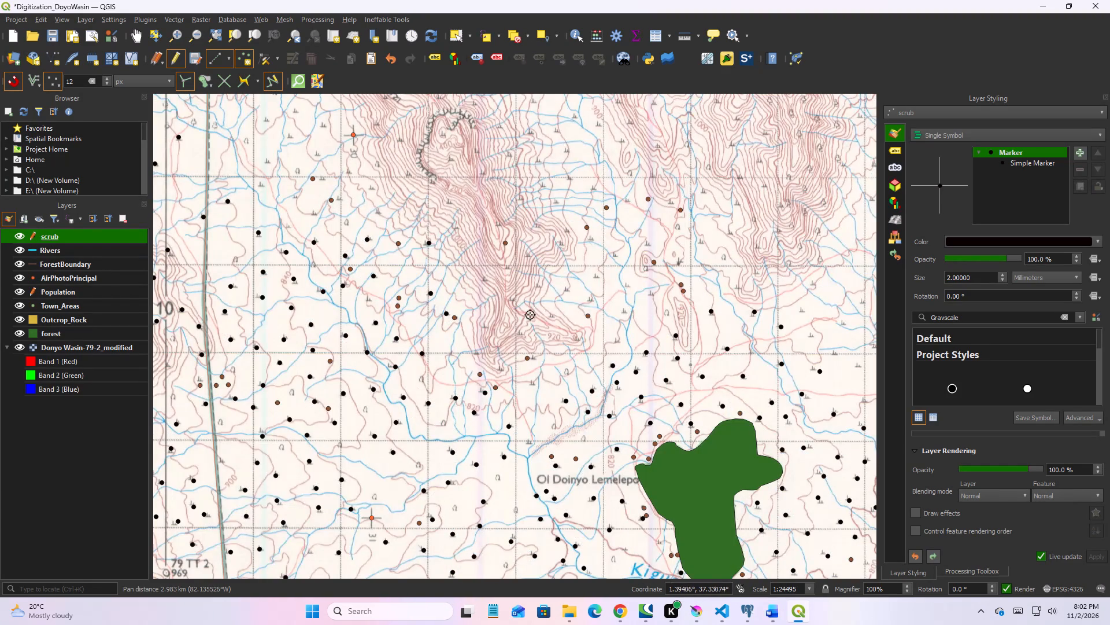
{"action": "scroll", "coordinate": [547, 316], "scroll_direction": "up", "scroll_amount": 1}
{"action": "left_click", "coordinate": [550, 317]}
{"action": "left_click", "coordinate": [498, 350]}
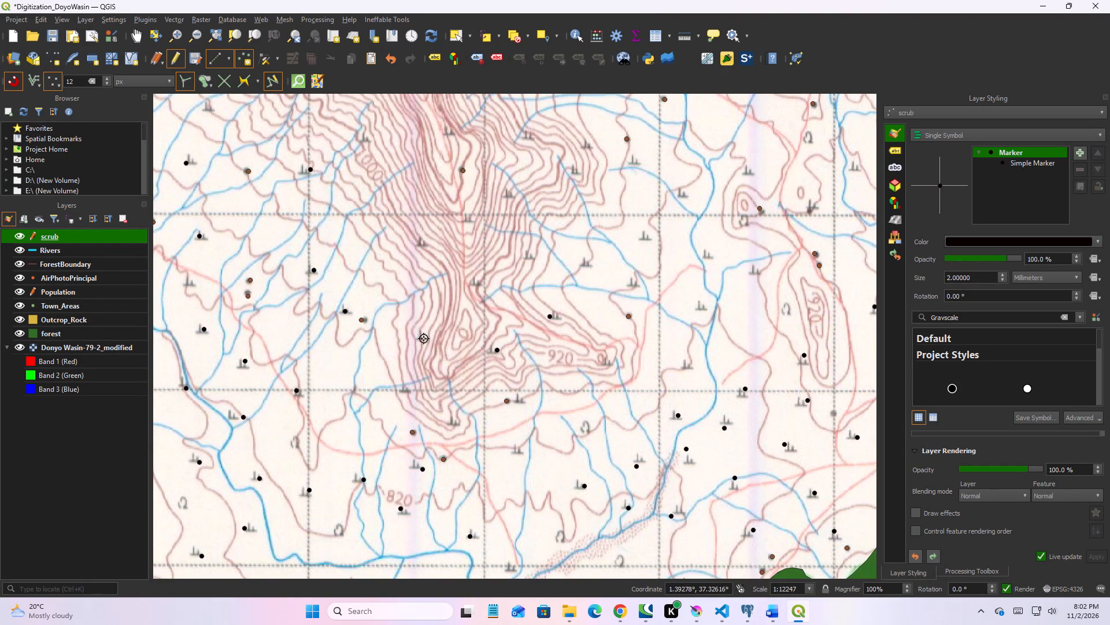
{"action": "left_click", "coordinate": [424, 339]}
{"action": "left_click", "coordinate": [479, 288]}
{"action": "left_click", "coordinate": [524, 251]}
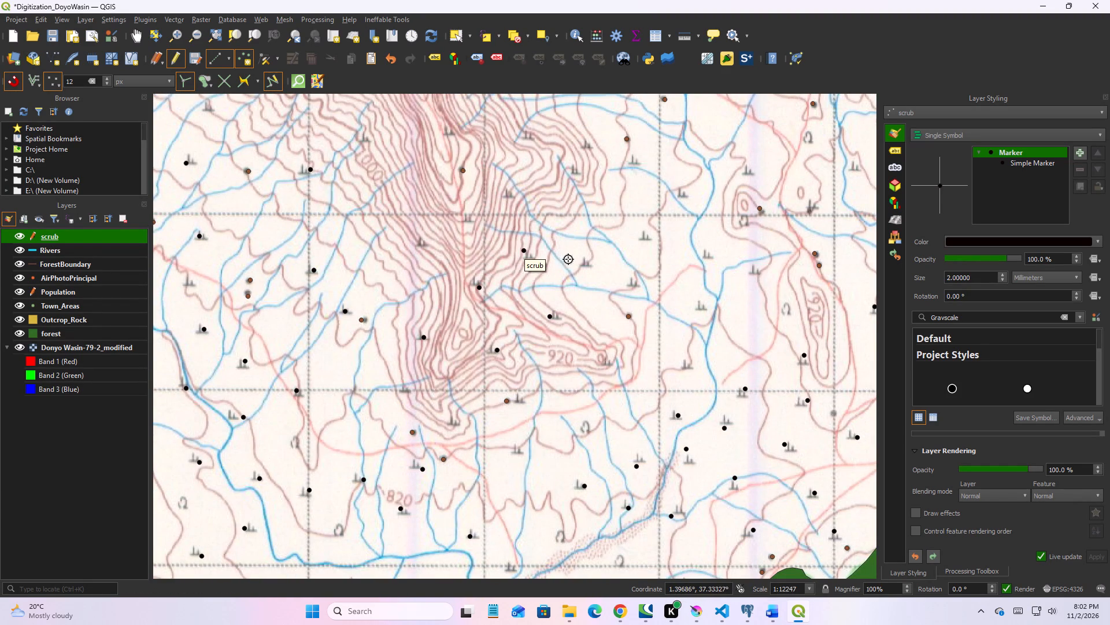
Add seven scrub points on the plain northeast and east of the 920 contour label, on both sides of the north-south stream.
{"action": "left_click", "coordinate": [579, 259]}
{"action": "left_click", "coordinate": [640, 281]}
{"action": "left_click", "coordinate": [651, 247]}
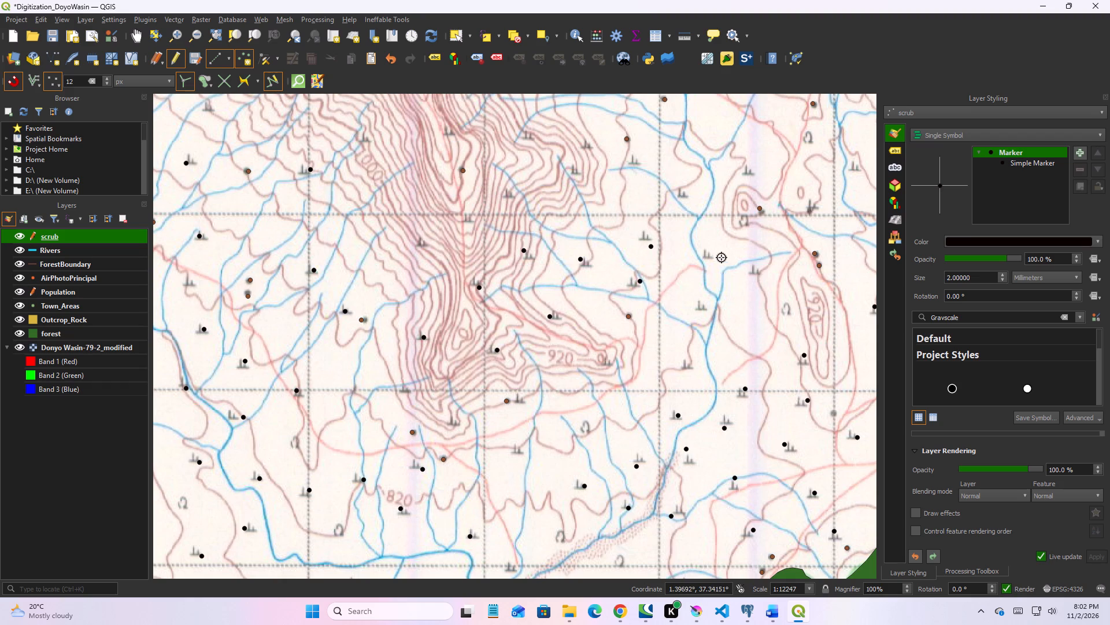
{"action": "left_click", "coordinate": [712, 253]}
{"action": "left_click", "coordinate": [703, 306]}
{"action": "left_click", "coordinate": [756, 277]}
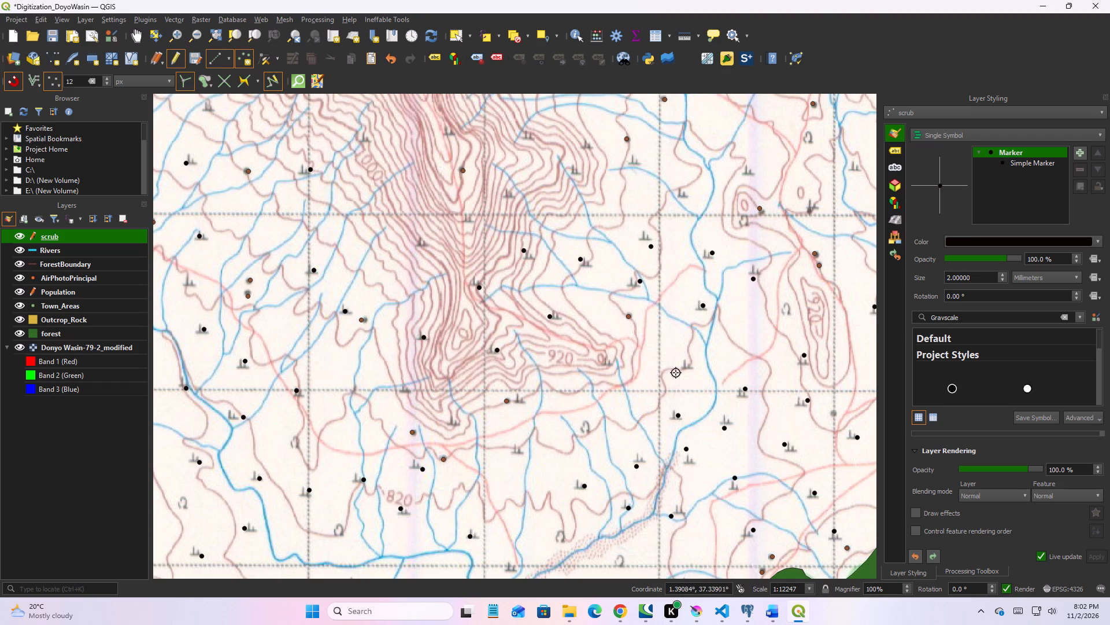
{"action": "left_click", "coordinate": [676, 372]}
Add six scrub points along the ridge north of the 920 contour label, up its western slope toward the cliff-ringed summit.
{"action": "scroll", "coordinate": [753, 352], "scroll_direction": "down", "scroll_amount": 1}
{"action": "middle_click_drag", "start_coordinate": [748, 334], "coordinate": [678, 402]}
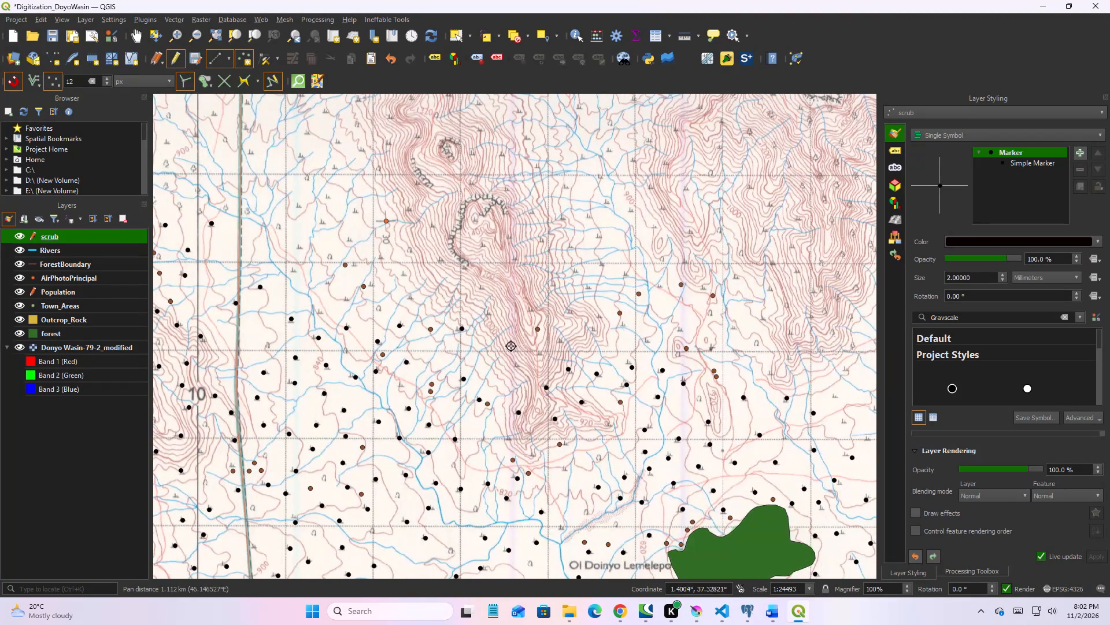
{"action": "middle_click_drag", "start_coordinate": [527, 353], "coordinate": [607, 362]}
{"action": "left_click", "coordinate": [639, 350]}
{"action": "left_click", "coordinate": [622, 363]}
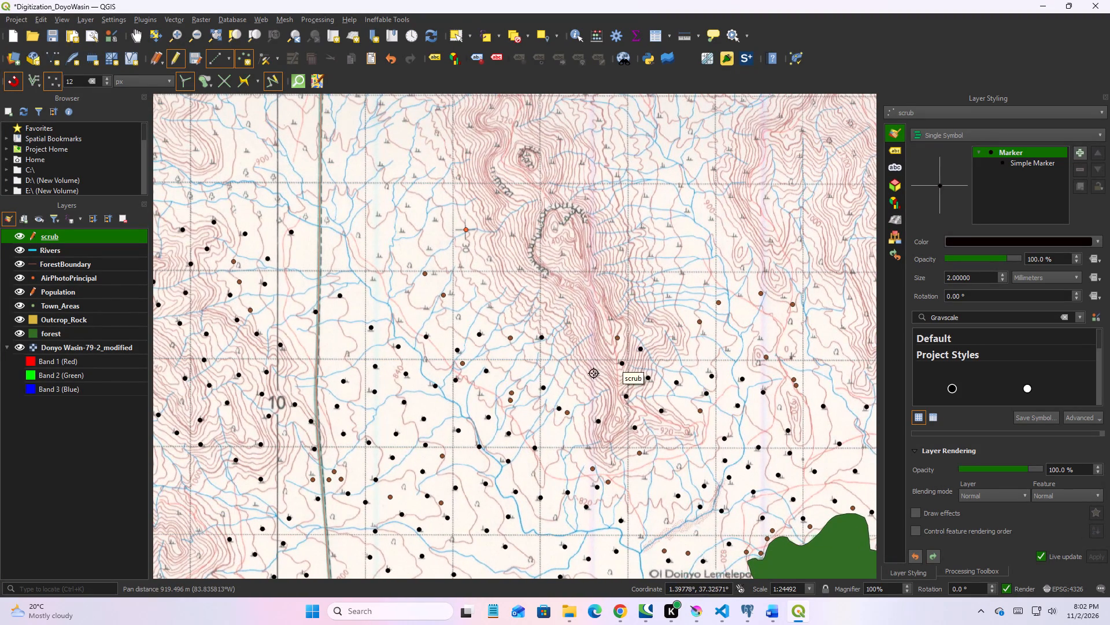
{"action": "left_click", "coordinate": [594, 373]}
{"action": "middle_click_drag", "start_coordinate": [594, 366], "coordinate": [567, 417]}
{"action": "scroll", "coordinate": [519, 366], "scroll_direction": "up", "scroll_amount": 1}
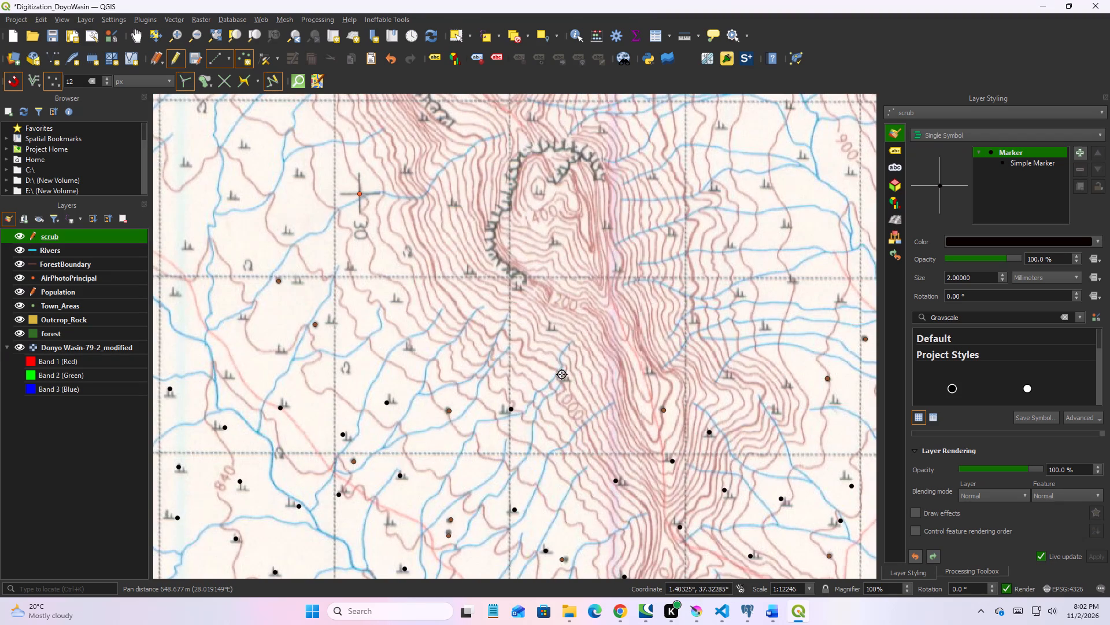
{"action": "left_click", "coordinate": [562, 374]}
{"action": "left_click", "coordinate": [549, 325]}
{"action": "left_click", "coordinate": [652, 370]}
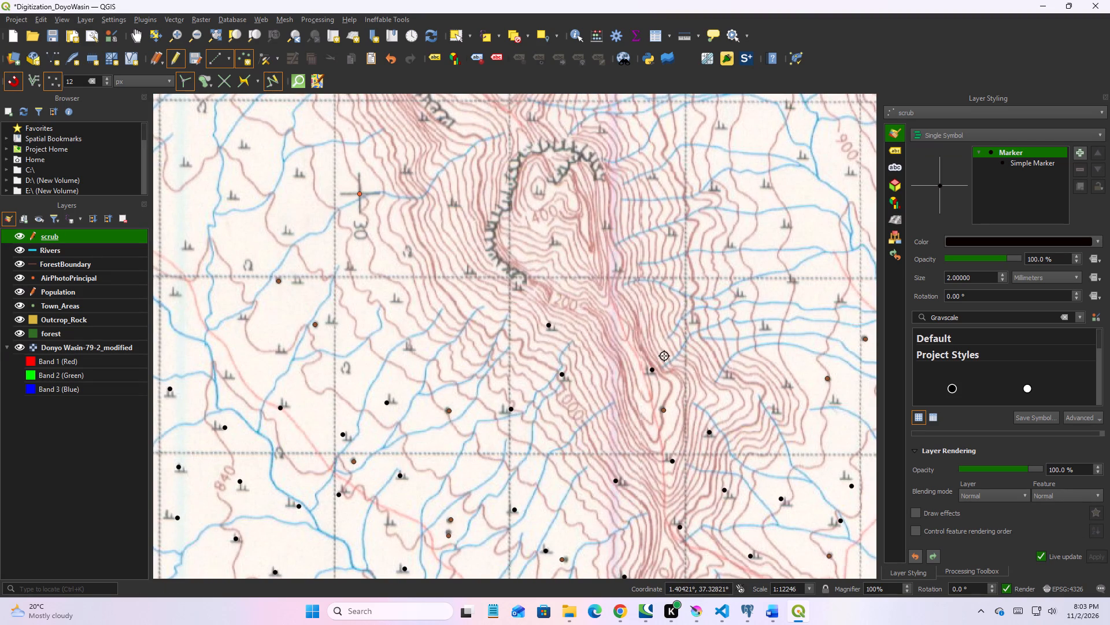
Add eight scrub points on the ridge's eastern spur and the stream-cut slope southeast of the cliff-ringed summit.
{"action": "left_click", "coordinate": [700, 322]}
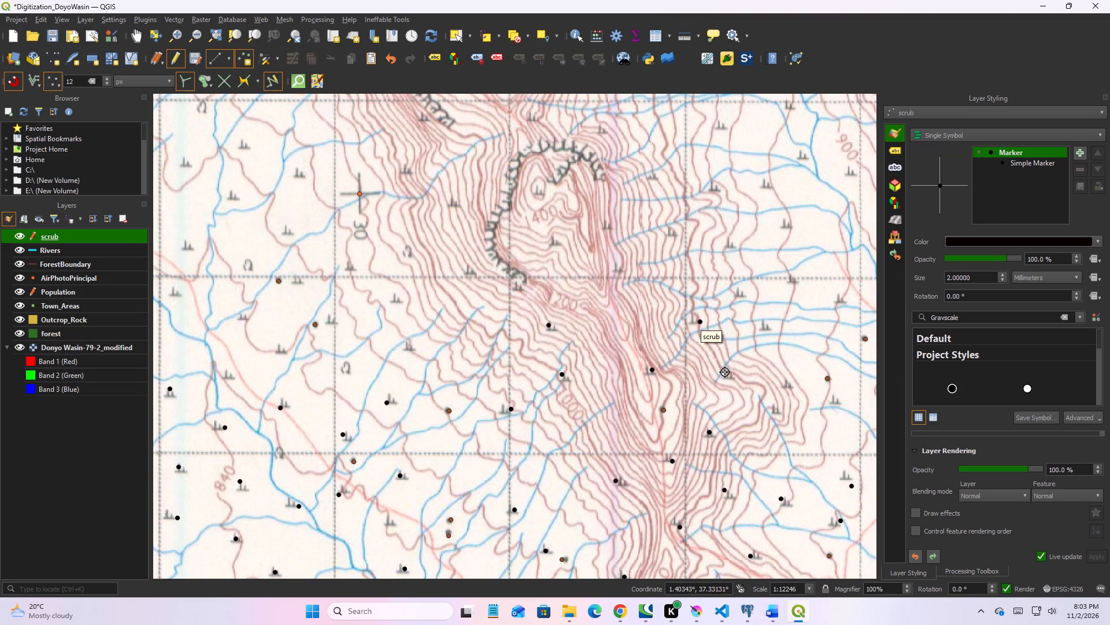
{"action": "left_click", "coordinate": [728, 381]}
{"action": "left_click_drag", "start_coordinate": [779, 416], "coordinate": [779, 411]}
{"action": "left_click", "coordinate": [782, 385]}
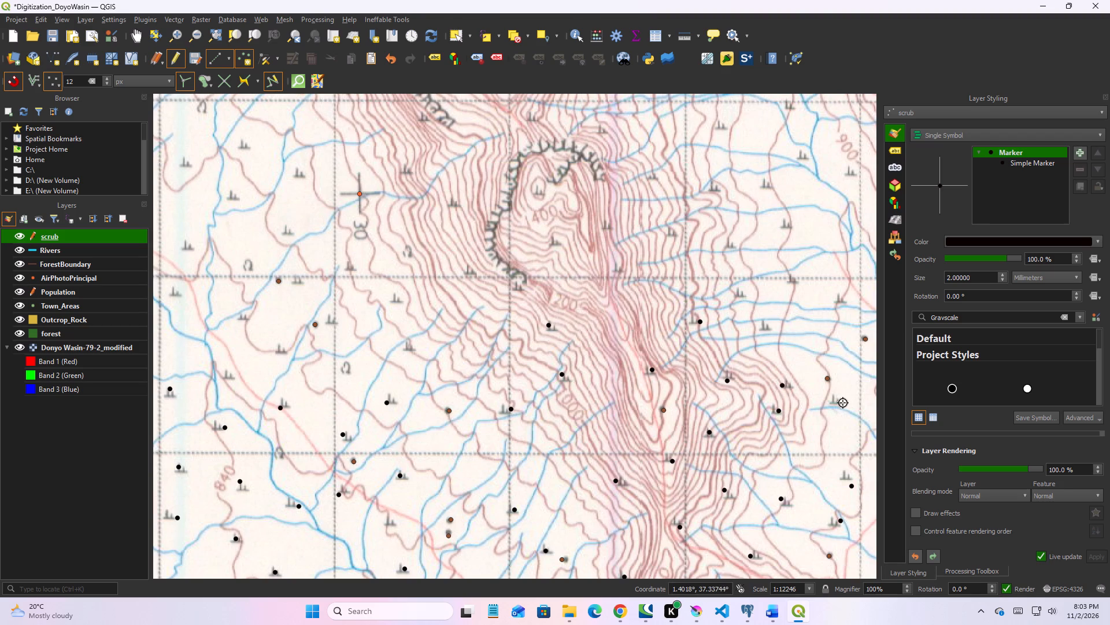
{"action": "left_click", "coordinate": [841, 403]}
{"action": "left_click", "coordinate": [760, 328]}
{"action": "left_click", "coordinate": [741, 296]}
{"action": "left_click", "coordinate": [738, 251]}
Add six scrub points around and inside the cliff-ringed summit, covering its western flank, top and eastern side.
{"action": "left_click", "coordinate": [478, 278]}
{"action": "left_click", "coordinate": [464, 211]}
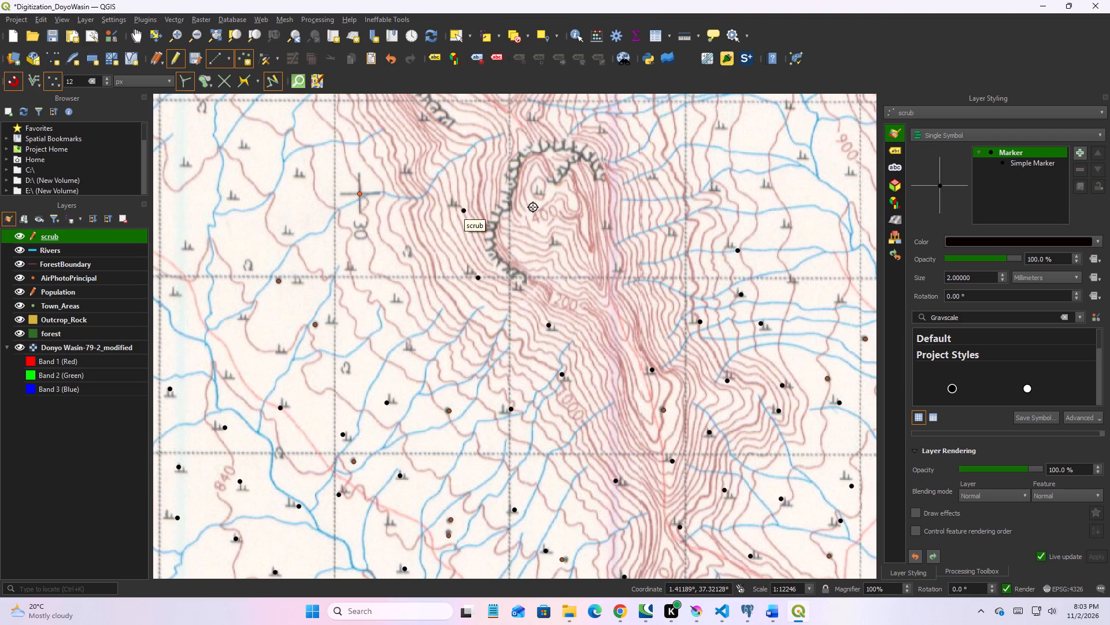
{"action": "left_click", "coordinate": [539, 198]}
{"action": "left_click", "coordinate": [641, 171]}
{"action": "left_click", "coordinate": [617, 234]}
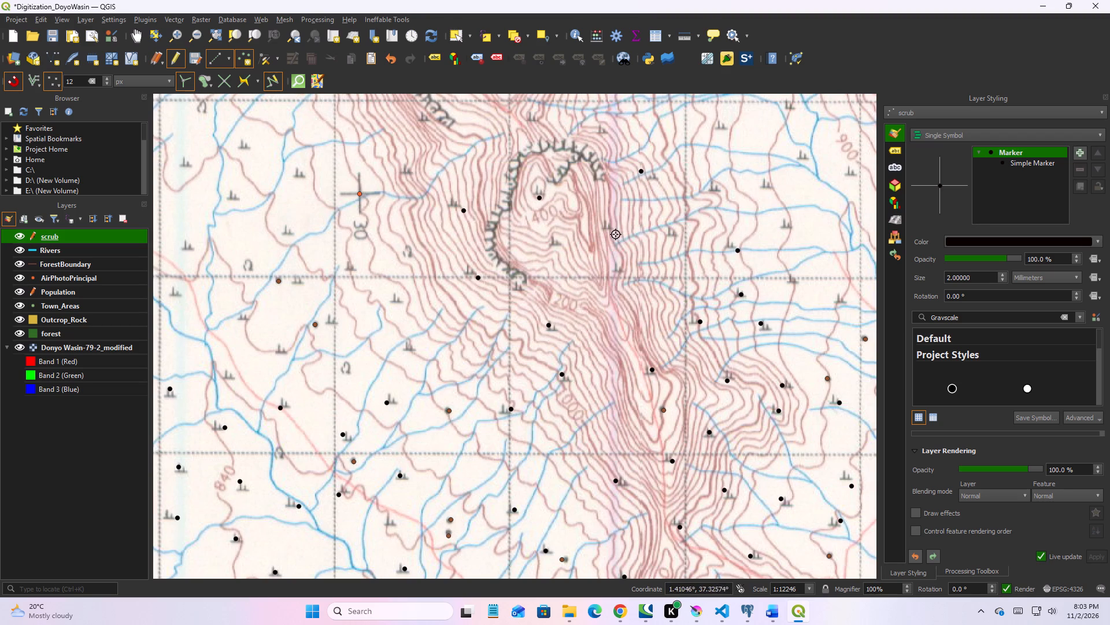
{"action": "left_click", "coordinate": [557, 241]}
Add eleven scrub points on the foothills and stream plain south and west of the air photo point labelled 30.
{"action": "left_click", "coordinate": [400, 292]}
{"action": "left_click", "coordinate": [419, 358]}
{"action": "left_click", "coordinate": [353, 268]}
{"action": "left_click", "coordinate": [297, 237]}
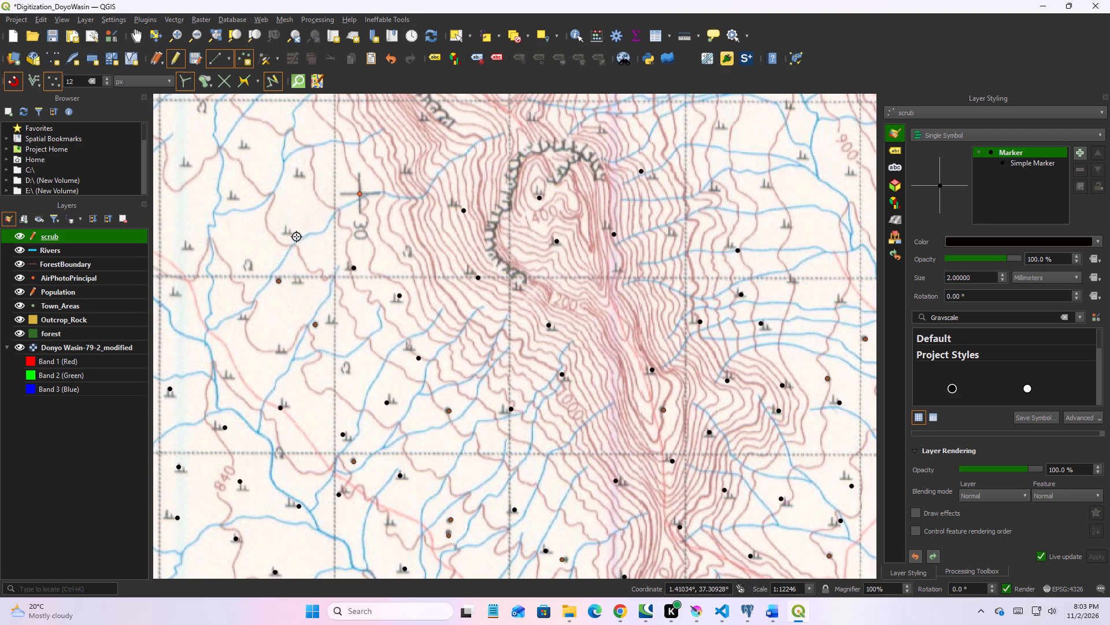
{"action": "left_click", "coordinate": [187, 246]}
{"action": "left_click", "coordinate": [180, 299]}
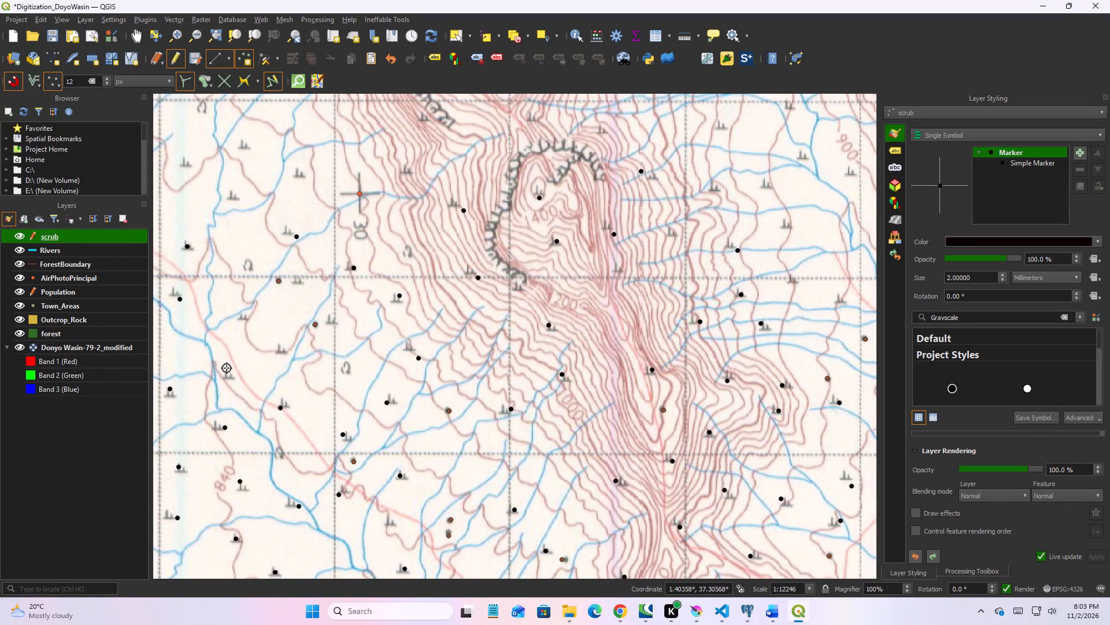
{"action": "left_click", "coordinate": [227, 368]}
{"action": "left_click", "coordinate": [229, 197]}
{"action": "left_click", "coordinate": [304, 174]}
{"action": "left_click", "coordinate": [249, 146]}
{"action": "left_click", "coordinate": [182, 165]}
Add seven scrub points from the slope east of air photo point 30 northeastward past the small cliff-ringed peak.
{"action": "middle_click_drag", "start_coordinate": [388, 187], "coordinate": [275, 280]}
{"action": "left_click", "coordinate": [296, 264]}
{"action": "left_click", "coordinate": [340, 293]}
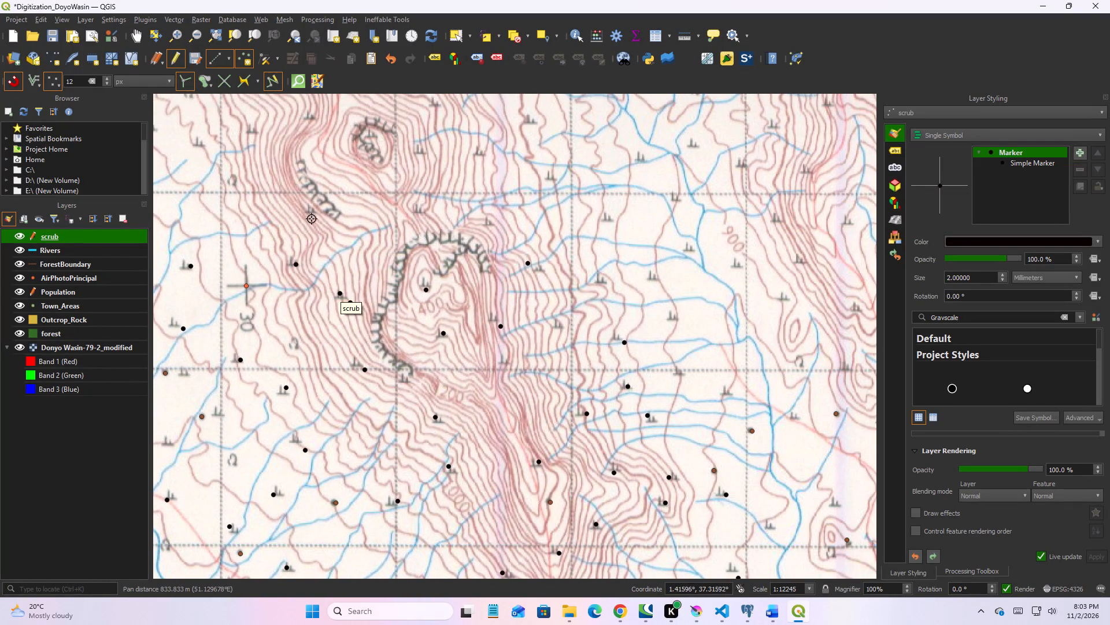
{"action": "left_click", "coordinate": [310, 207]}
{"action": "left_click", "coordinate": [425, 212]}
{"action": "left_click", "coordinate": [486, 225]}
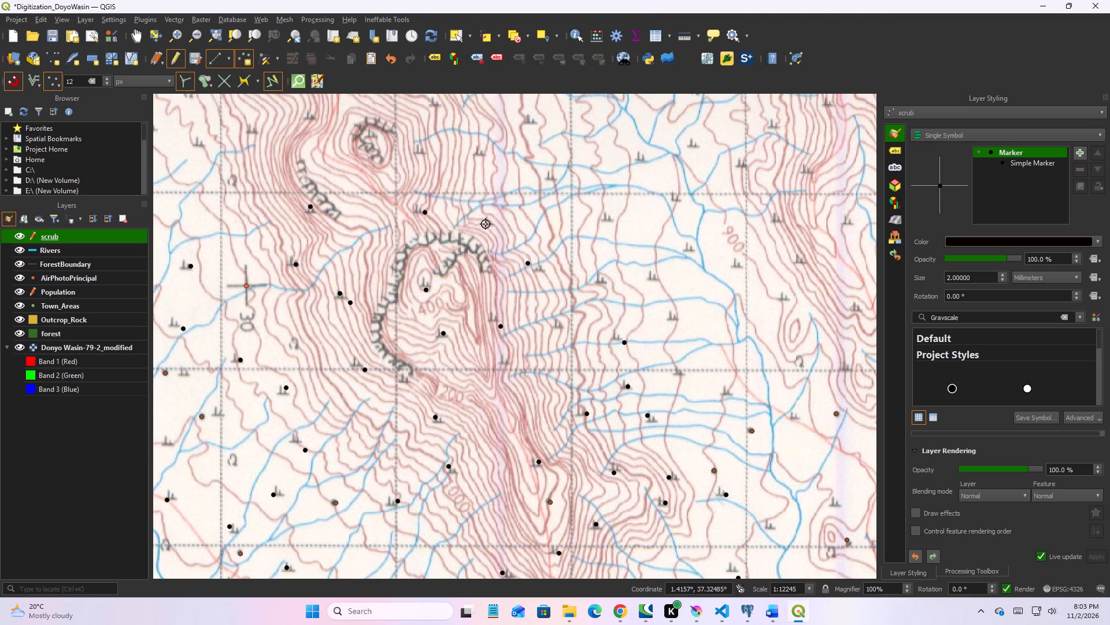
{"action": "left_click", "coordinate": [419, 148]}
{"action": "left_click", "coordinate": [486, 150]}
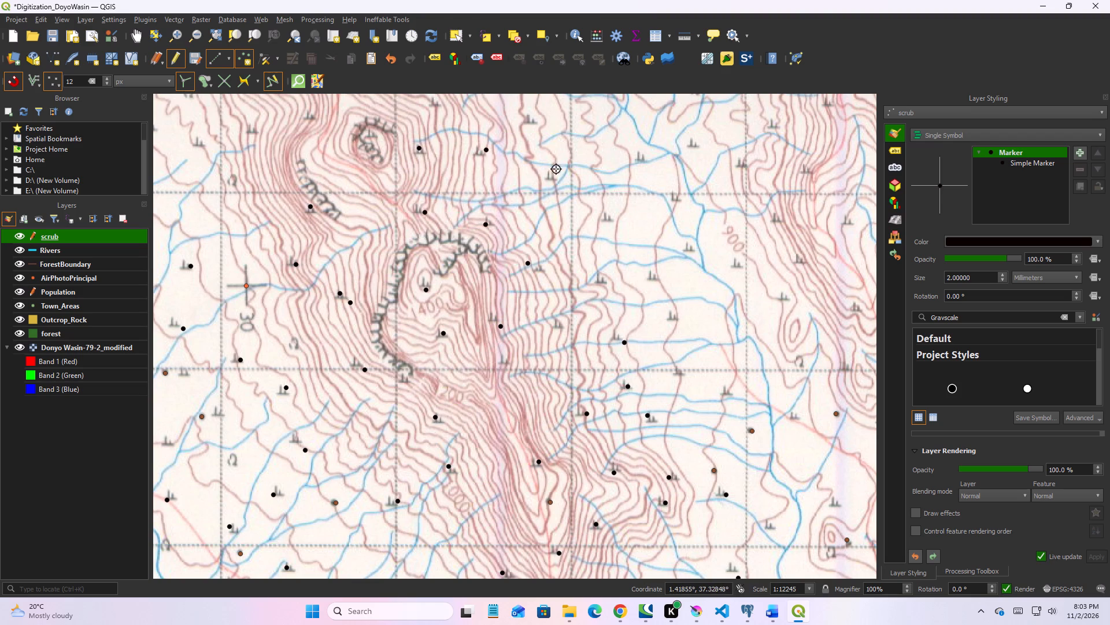
Add six scrub points across the stream-cut slope east of the cliff-ringed summit.
{"action": "left_click", "coordinate": [556, 169]}
{"action": "left_click", "coordinate": [601, 214]}
{"action": "left_click", "coordinate": [651, 281]}
{"action": "left_click", "coordinate": [668, 319]}
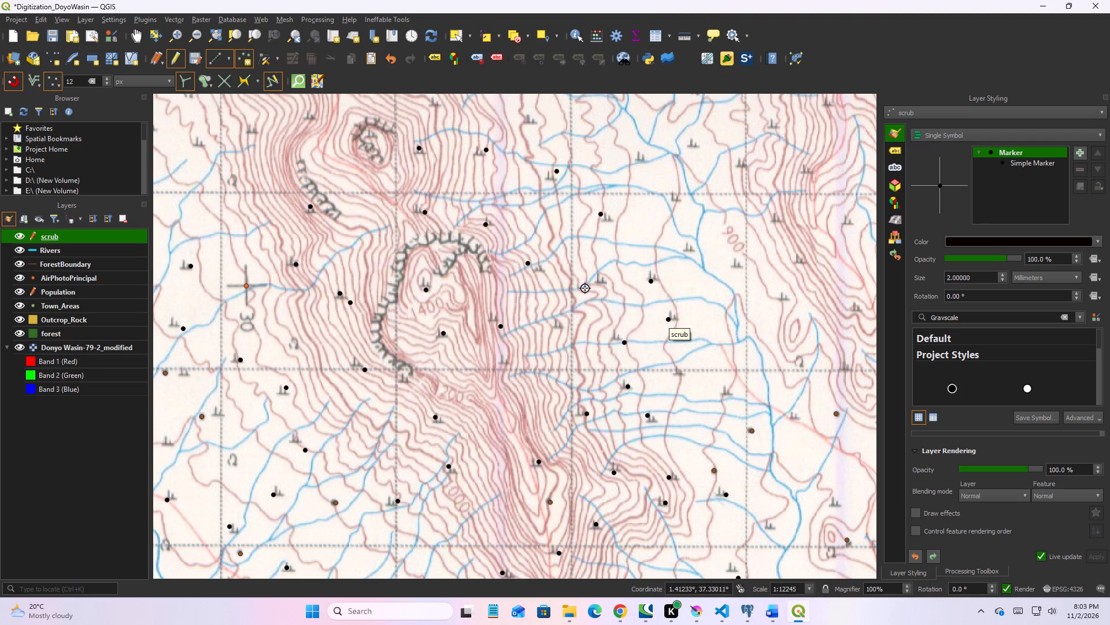
{"action": "left_click", "coordinate": [592, 284]}
{"action": "left_click", "coordinate": [698, 248]}
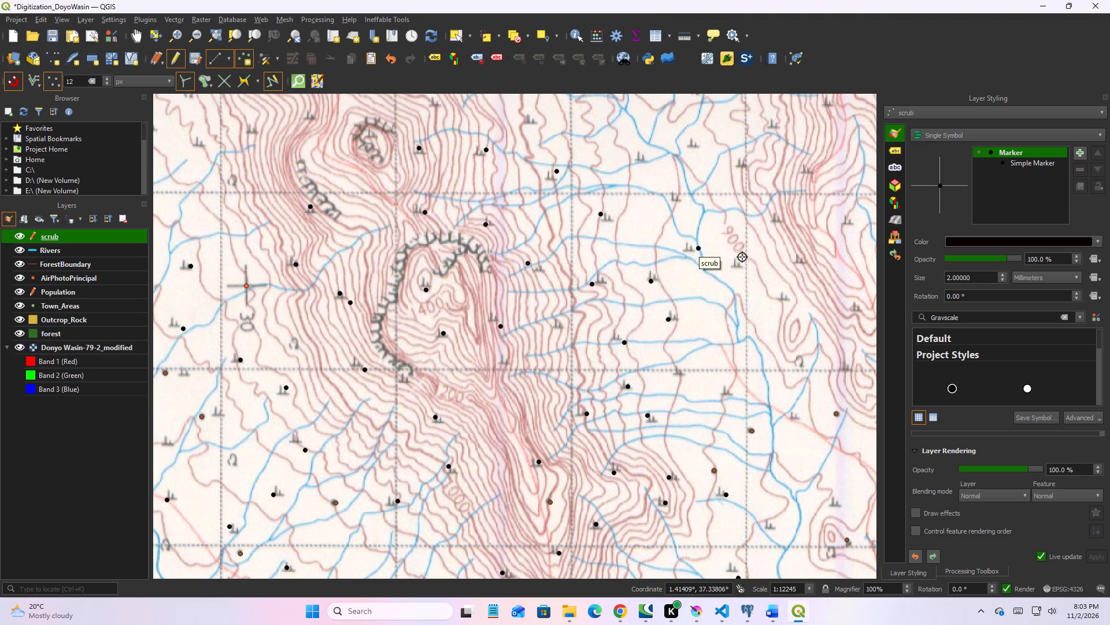
Add nine scrub points around contour label 900 and on the streams and slopes just north of it.
{"action": "left_click", "coordinate": [740, 262]}
{"action": "left_click", "coordinate": [785, 296]}
{"action": "left_click", "coordinate": [799, 259]}
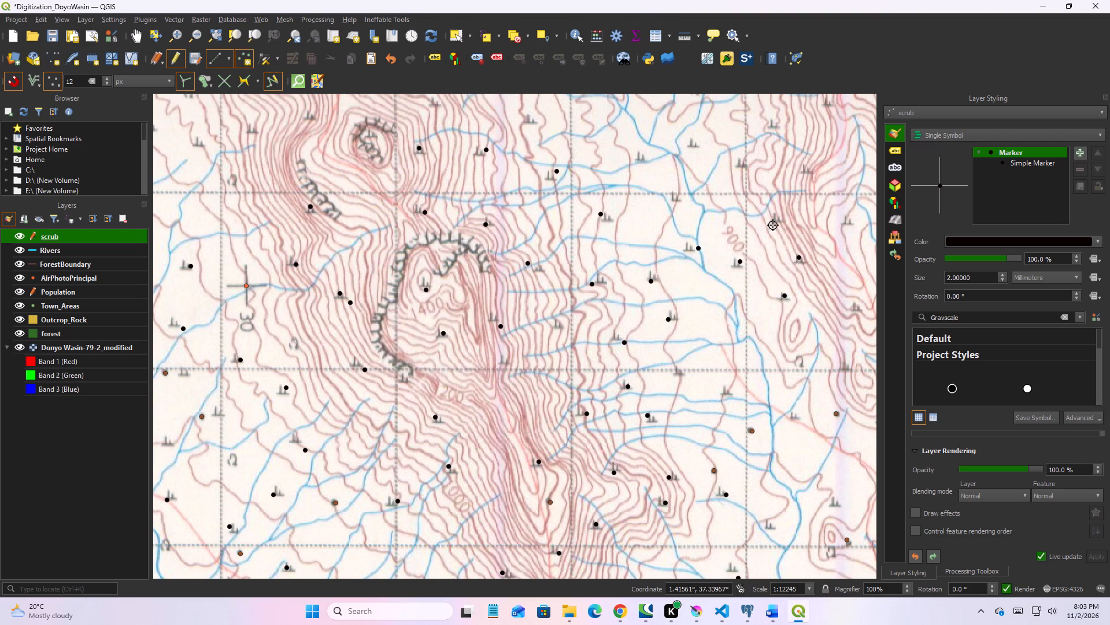
{"action": "left_click", "coordinate": [773, 223]}
{"action": "left_click", "coordinate": [745, 161]}
{"action": "left_click", "coordinate": [805, 171]}
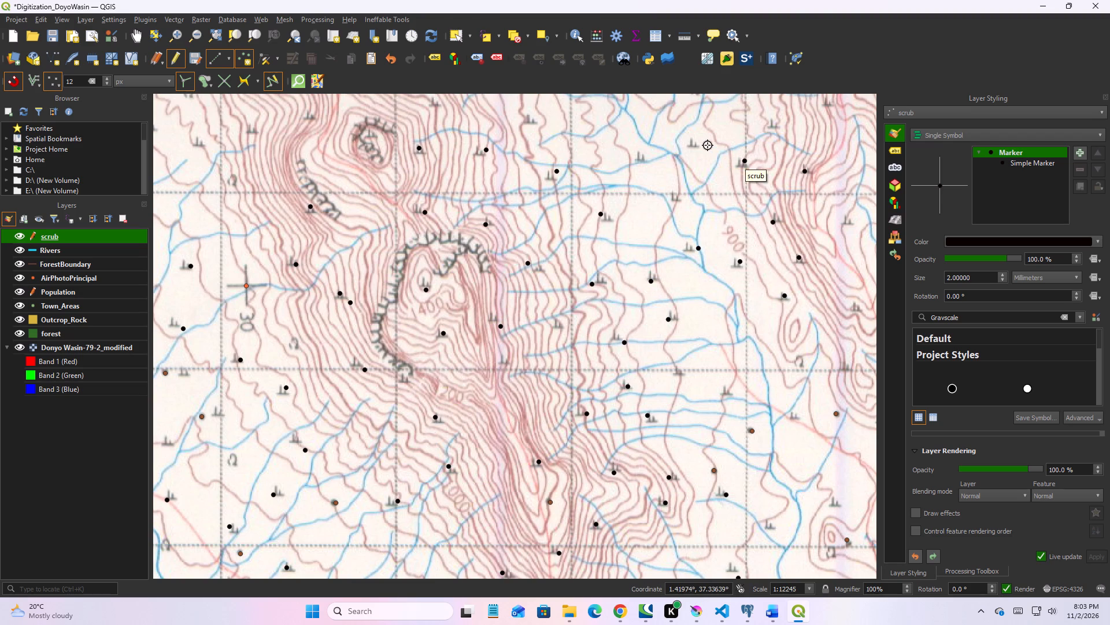
{"action": "left_click", "coordinate": [700, 144]}
{"action": "left_click", "coordinate": [675, 194]}
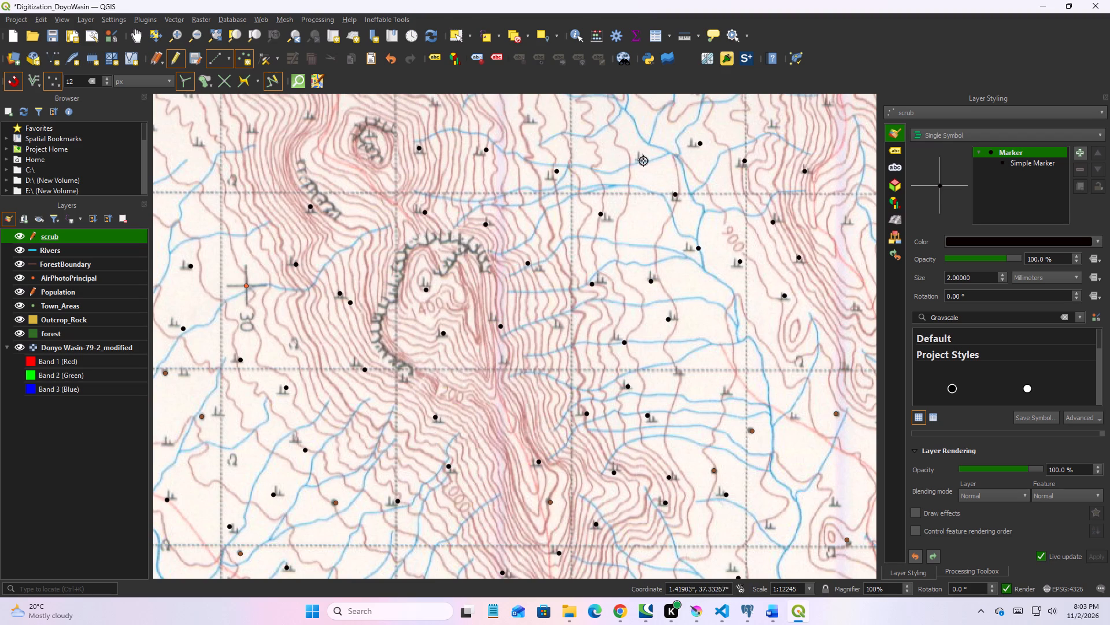
{"action": "left_click", "coordinate": [646, 161]}
Add four scrub points in the stream valley north of the narrow hill labelled 920, among the population points.
{"action": "scroll", "coordinate": [638, 233], "scroll_direction": "down", "scroll_amount": 1}
{"action": "scroll", "coordinate": [653, 292], "scroll_direction": "down", "scroll_amount": 1}
{"action": "middle_click_drag", "start_coordinate": [646, 320], "coordinate": [483, 332]}
{"action": "scroll", "coordinate": [563, 330], "scroll_direction": "up", "scroll_amount": 1}
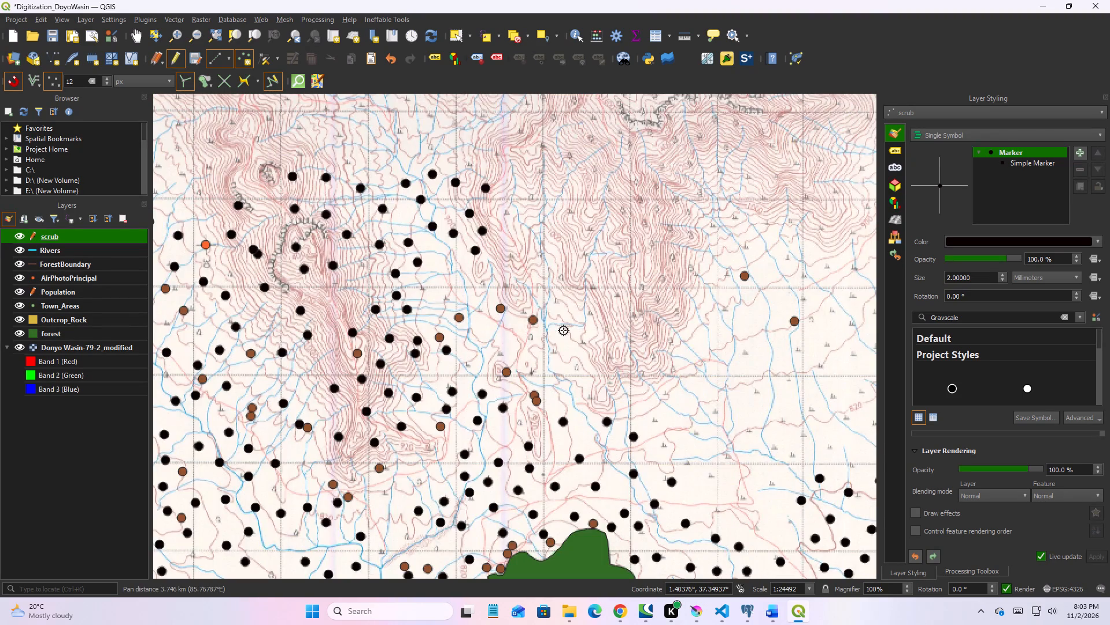
{"action": "left_click", "coordinate": [524, 313]}
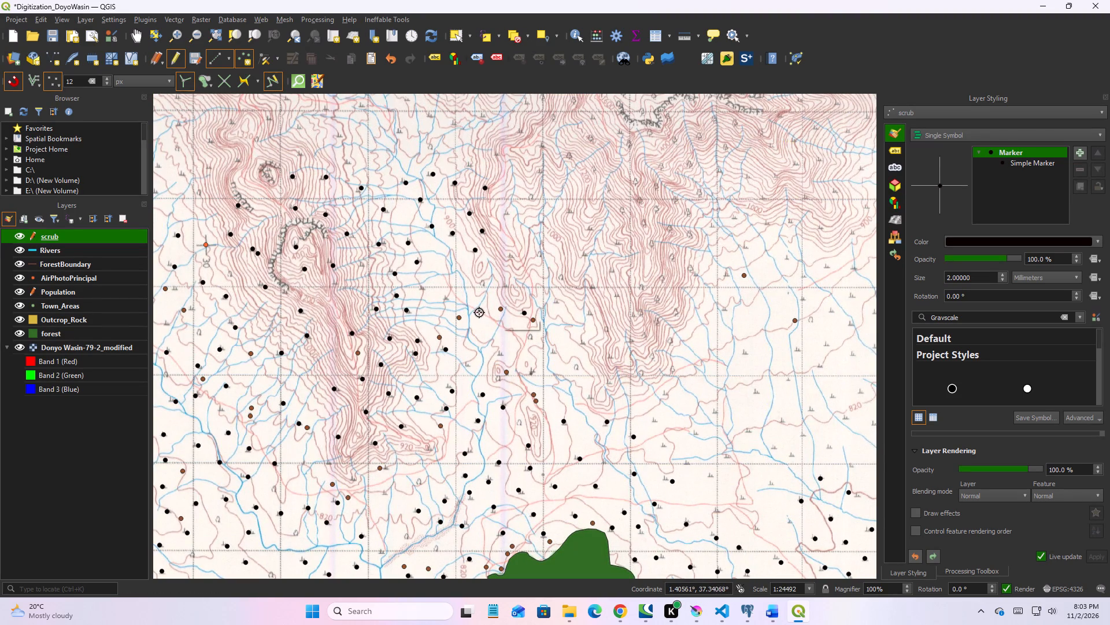
{"action": "left_click", "coordinate": [479, 312]}
{"action": "left_click", "coordinate": [499, 354]}
{"action": "left_click", "coordinate": [468, 363]}
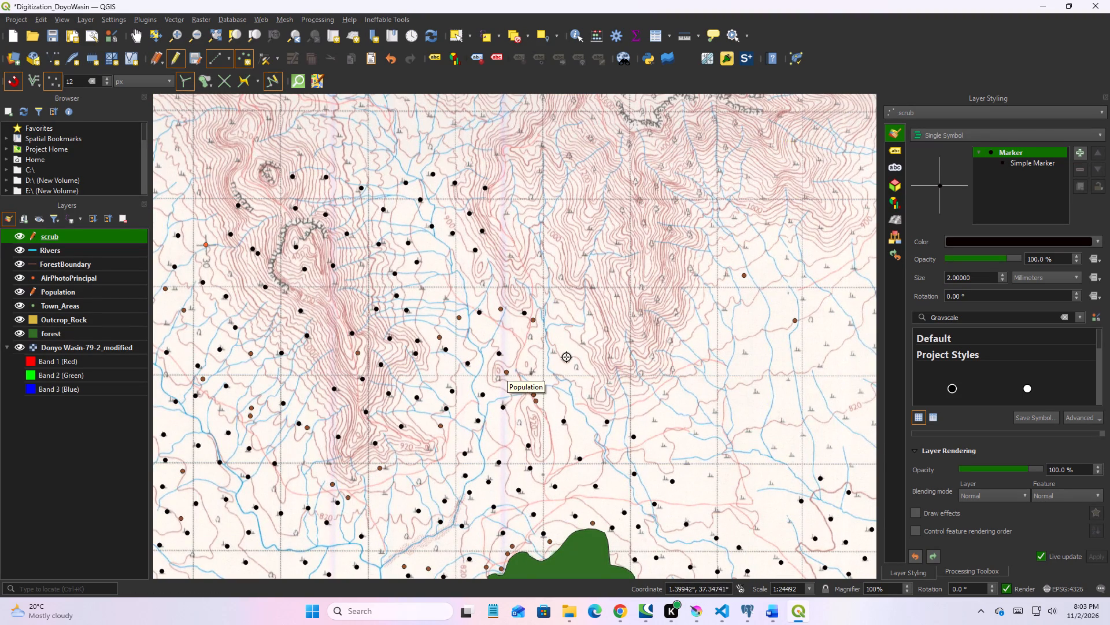
Add five scrub points around the southern foot of the eastern ridge, from the stream on its west to its tip.
{"action": "middle_click_drag", "start_coordinate": [563, 364], "coordinate": [517, 399]}
{"action": "scroll", "coordinate": [506, 399], "scroll_direction": "up", "scroll_amount": 1}
{"action": "left_click", "coordinate": [511, 376]}
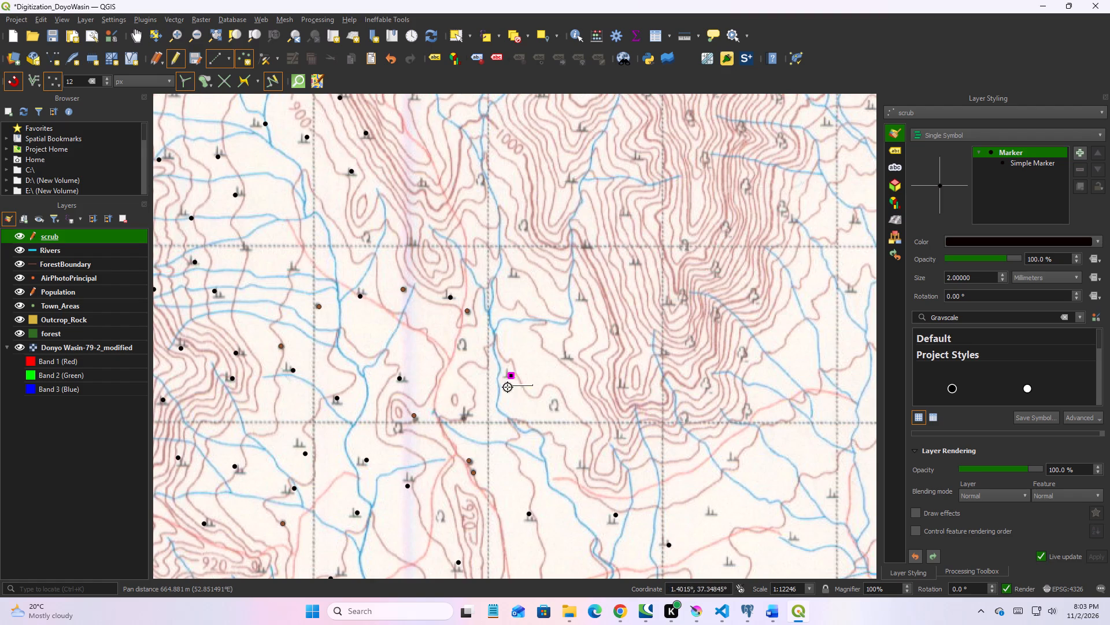
{"action": "left_click", "coordinate": [565, 355]}
{"action": "left_click", "coordinate": [621, 381]}
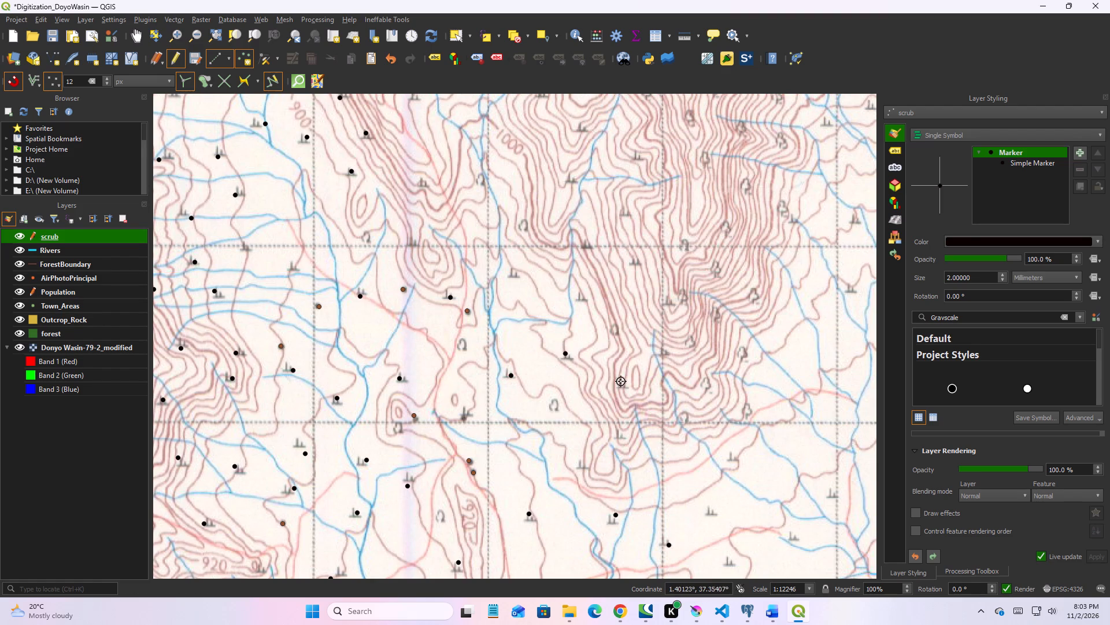
{"action": "left_click", "coordinate": [623, 430]}
{"action": "left_click", "coordinate": [580, 465]}
Add eleven scrub points on the plain southeast of the eastern ridge's foot, around the tracks and streams northeast of the forest polygon.
{"action": "middle_click_drag", "start_coordinate": [572, 410], "coordinate": [472, 364]}
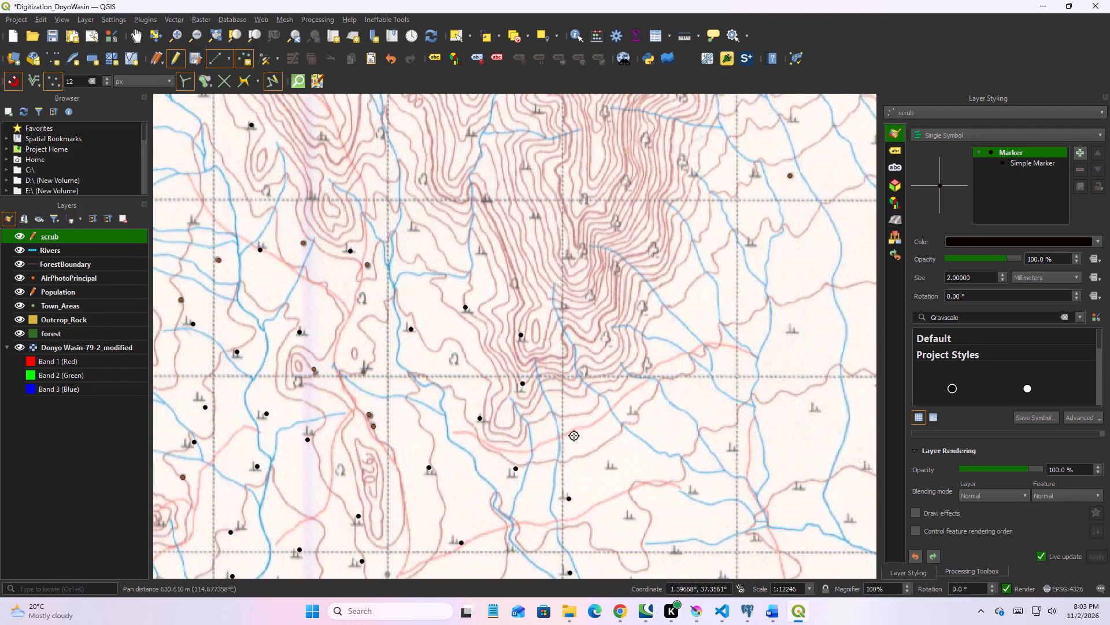
{"action": "middle_click_drag", "start_coordinate": [571, 425], "coordinate": [490, 295]}
{"action": "left_click", "coordinate": [532, 341]}
{"action": "left_click", "coordinate": [551, 388]}
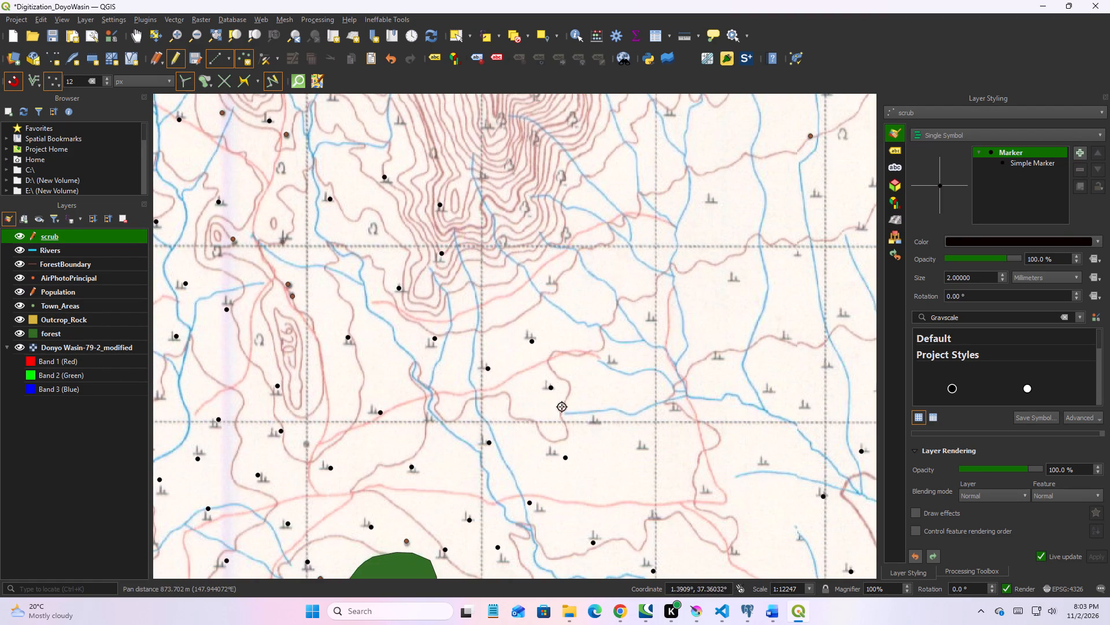
{"action": "left_click", "coordinate": [591, 425]}
{"action": "left_click", "coordinate": [633, 440]}
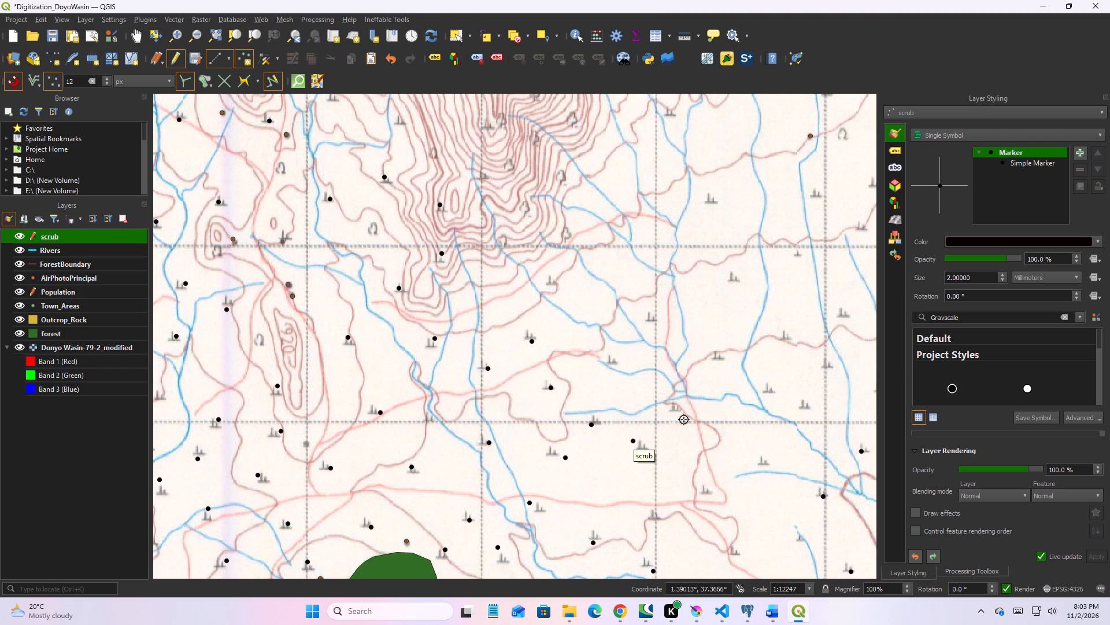
{"action": "left_click", "coordinate": [684, 408]}
{"action": "left_click", "coordinate": [776, 391]}
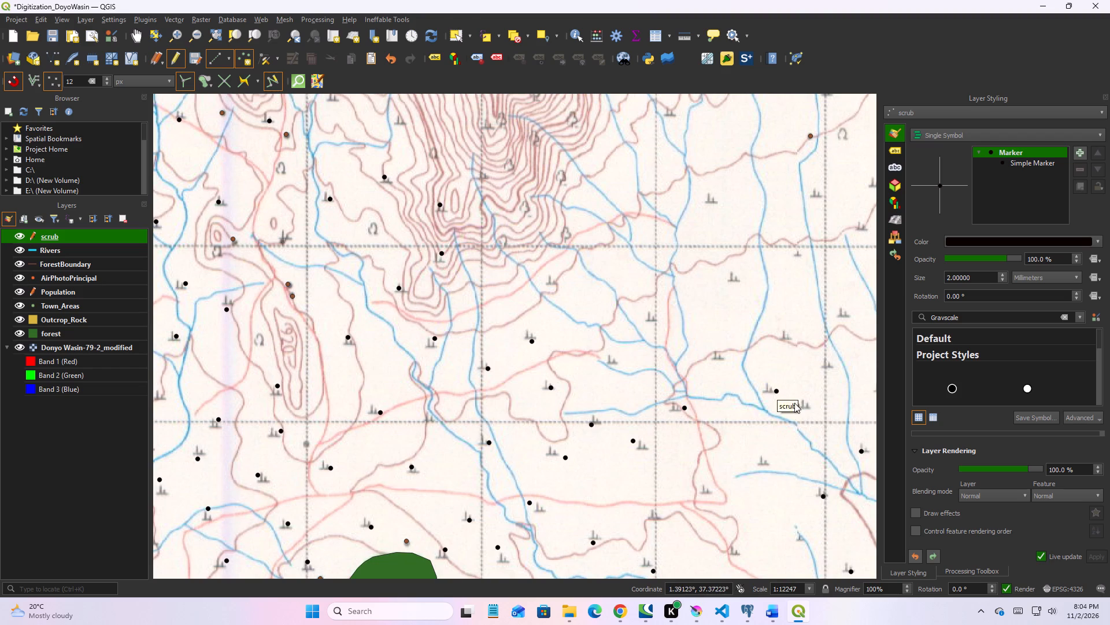
{"action": "left_click", "coordinate": [801, 403]}
{"action": "left_click", "coordinate": [768, 458]}
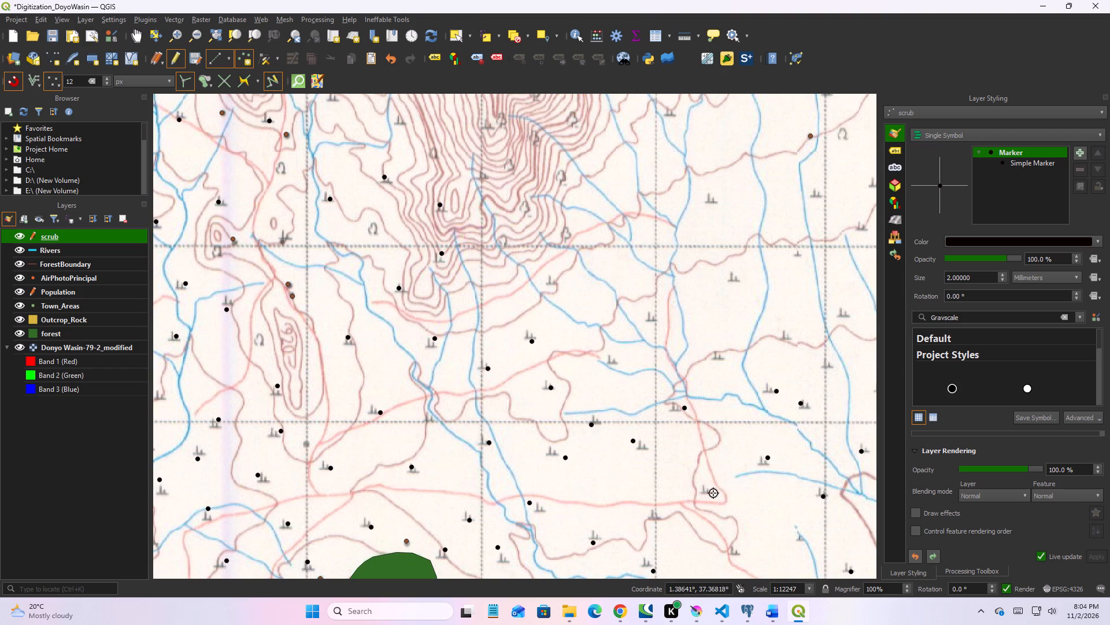
{"action": "left_click", "coordinate": [713, 493]}
{"action": "left_click", "coordinate": [664, 516]}
{"action": "middle_click_drag", "start_coordinate": [628, 453], "coordinate": [410, 375]}
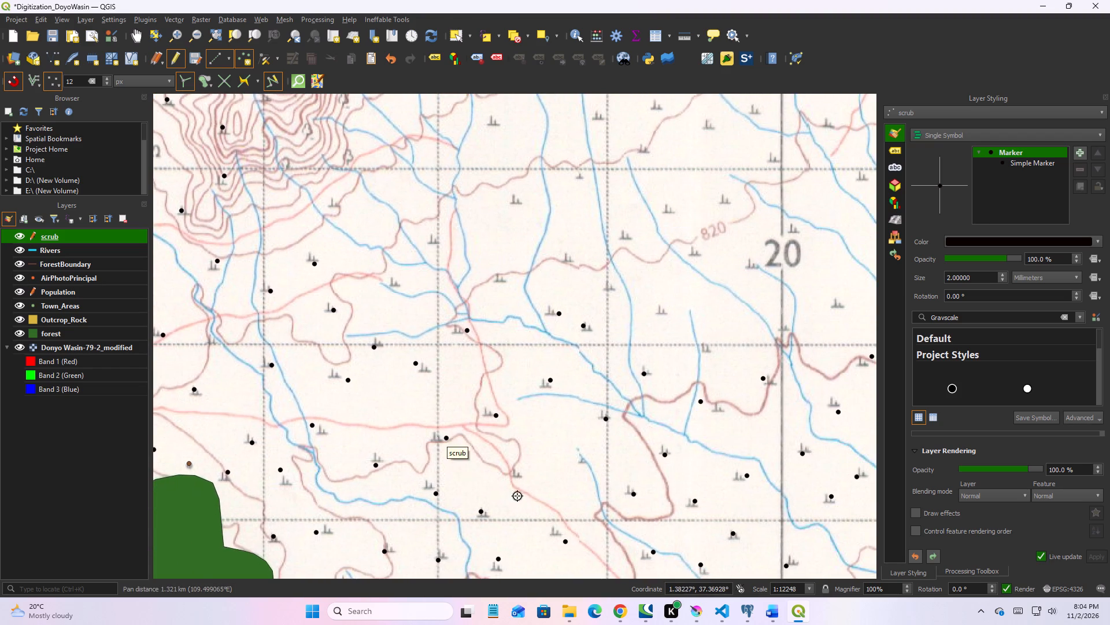
{"action": "left_click", "coordinate": [516, 470]}
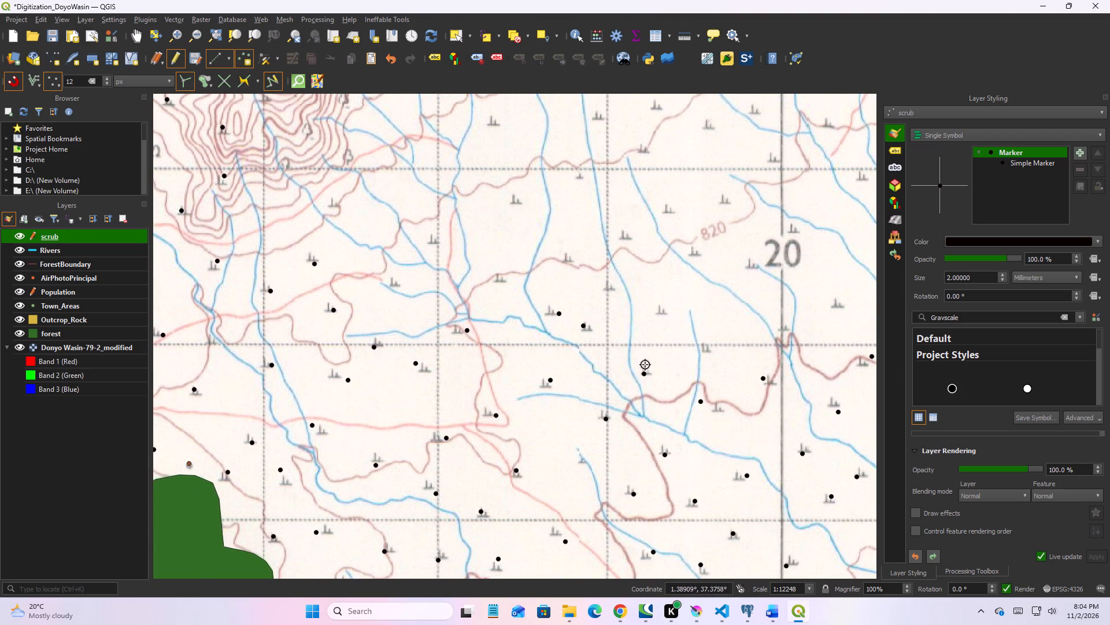
Add six scrub points on the plain west and southwest of contour label 820, working northward along the streams.
{"action": "left_click", "coordinate": [645, 367]}
{"action": "left_click", "coordinate": [654, 308]}
{"action": "left_click", "coordinate": [608, 295]}
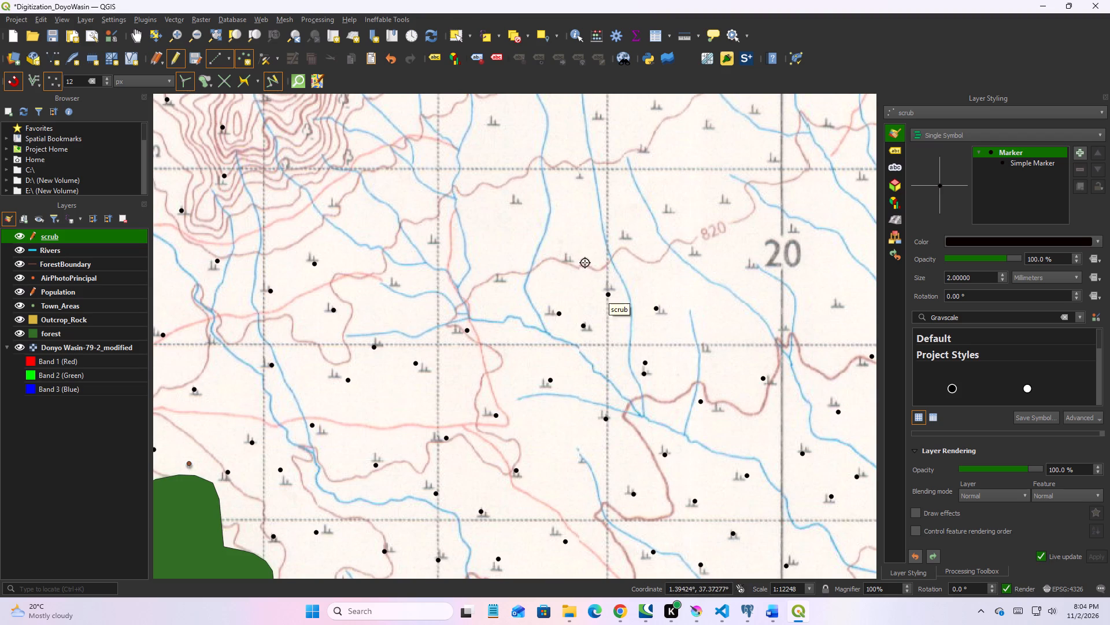
{"action": "left_click", "coordinate": [563, 256]}
{"action": "middle_click_drag", "start_coordinate": [569, 297], "coordinate": [581, 417]}
{"action": "left_click", "coordinate": [634, 360]}
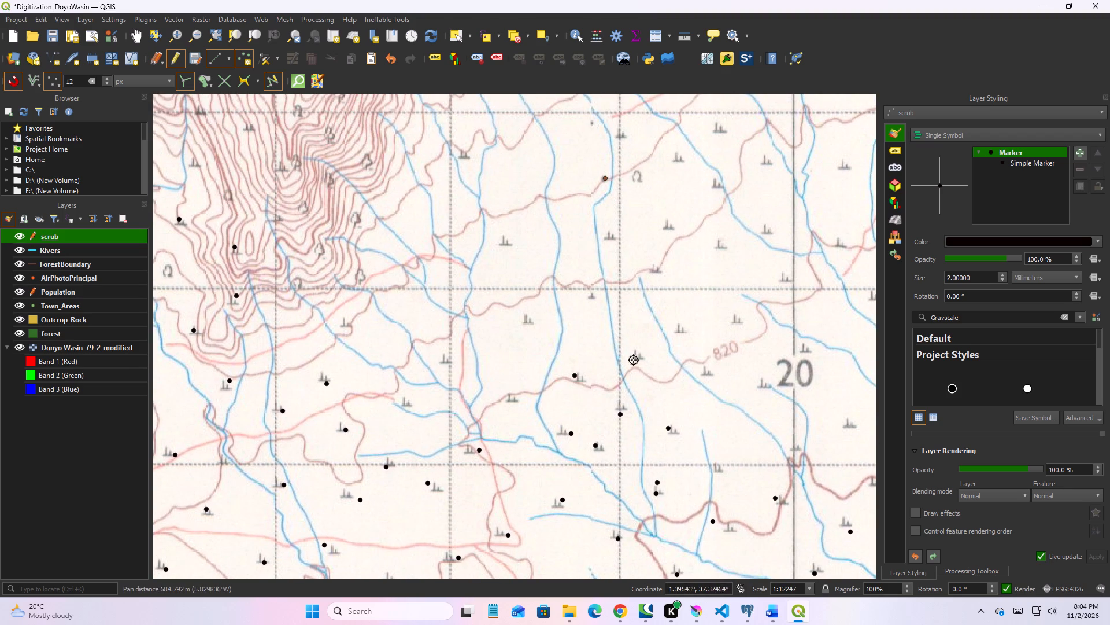
{"action": "left_click", "coordinate": [680, 330]}
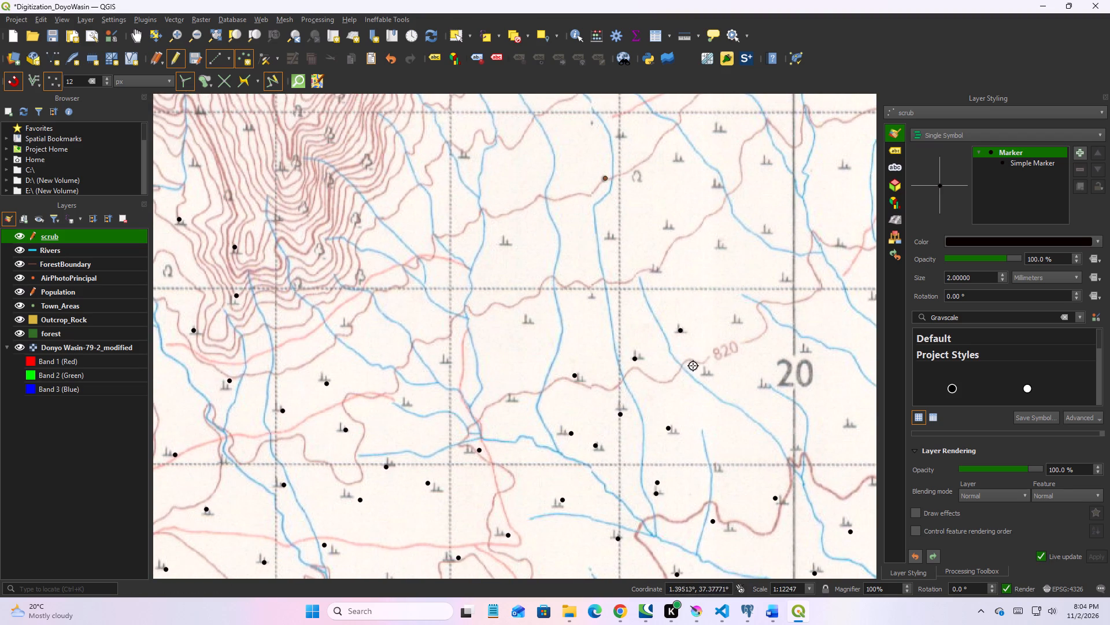
Add seven scrub points around contour label 820 and grid label 20.
{"action": "left_click", "coordinate": [699, 372]}
{"action": "left_click", "coordinate": [767, 386]}
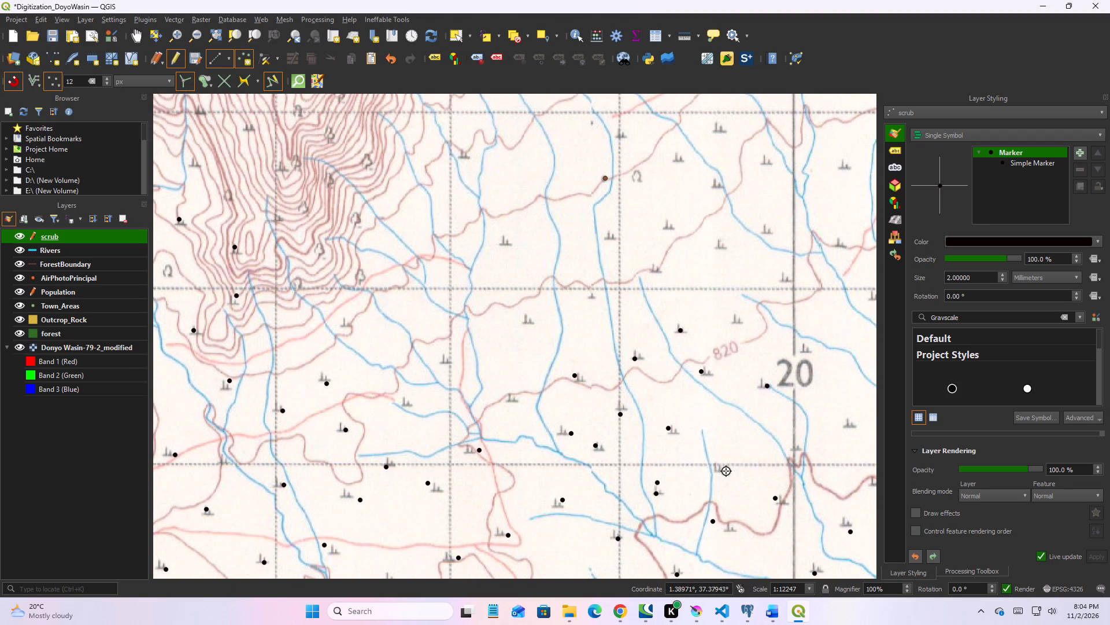
{"action": "left_click", "coordinate": [724, 471]}
{"action": "left_click", "coordinate": [799, 448]}
{"action": "left_click", "coordinate": [855, 422]}
{"action": "left_click", "coordinate": [800, 350]}
{"action": "left_click", "coordinate": [740, 318]}
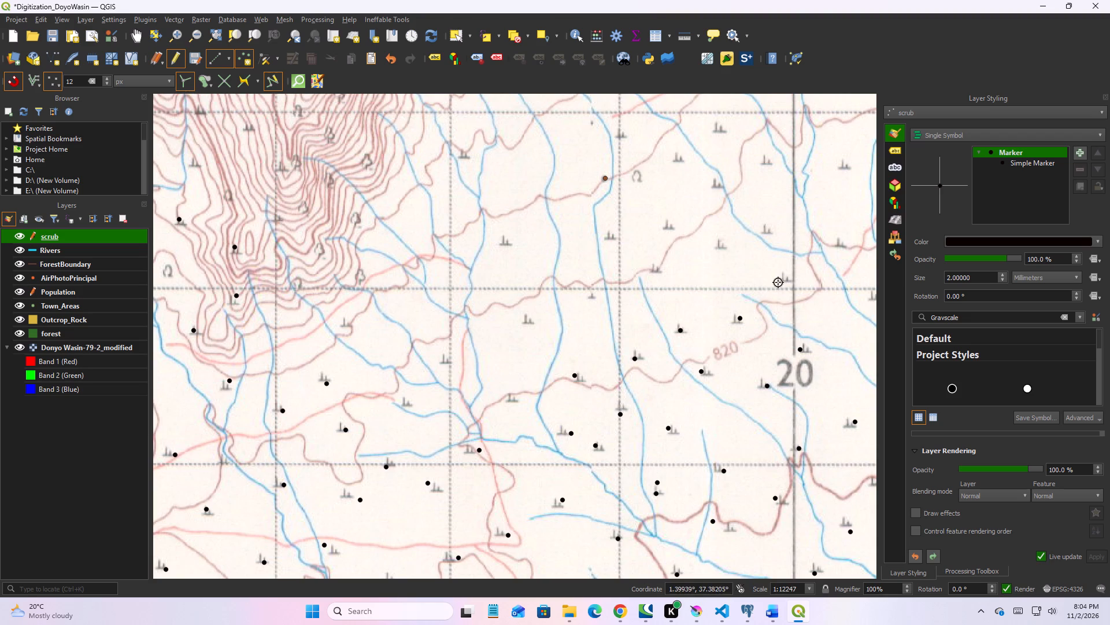
Add six scrub points on the plain north of grid label 20, on both sides of the grid line.
{"action": "left_click", "coordinate": [778, 282]}
{"action": "left_click", "coordinate": [876, 293]}
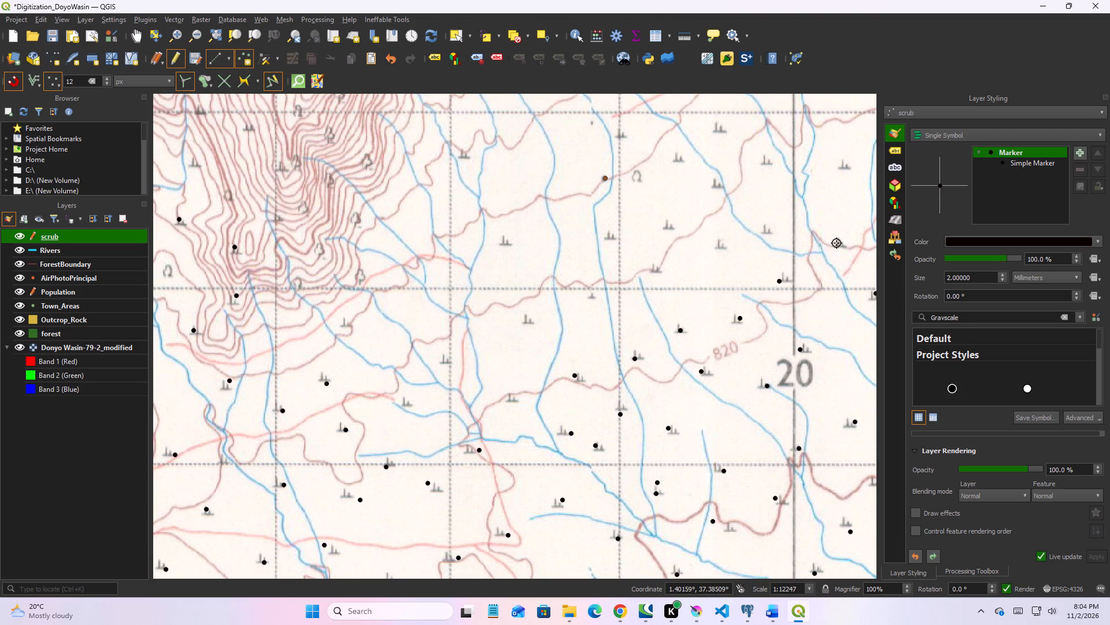
{"action": "left_click", "coordinate": [837, 243]}
{"action": "left_click", "coordinate": [838, 166]}
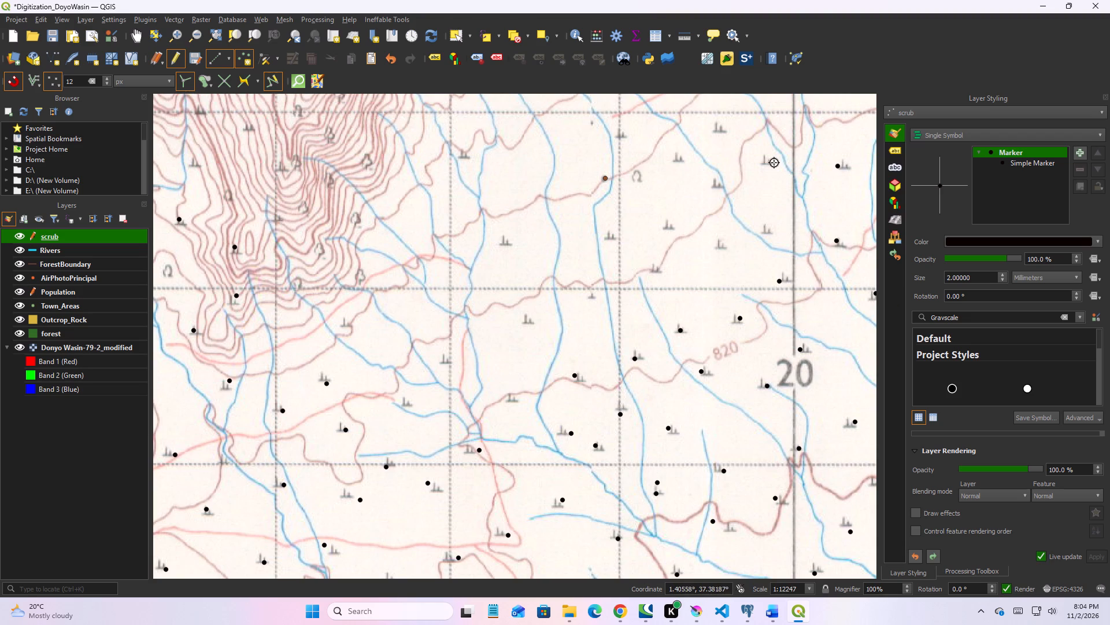
{"action": "left_click", "coordinate": [774, 163]}
{"action": "left_click", "coordinate": [770, 231]}
Add nine scrub points on the plain north and northwest of contour label 820, around the lone population point.
{"action": "left_click_drag", "start_coordinate": [719, 247], "coordinate": [717, 236]}
{"action": "left_click", "coordinate": [716, 182]}
{"action": "left_click", "coordinate": [718, 126]}
{"action": "left_click", "coordinate": [674, 159]}
{"action": "left_click", "coordinate": [675, 226]}
{"action": "left_click_drag", "start_coordinate": [656, 272], "coordinate": [650, 272]}
{"action": "left_click", "coordinate": [593, 299]}
{"action": "left_click", "coordinate": [606, 239]}
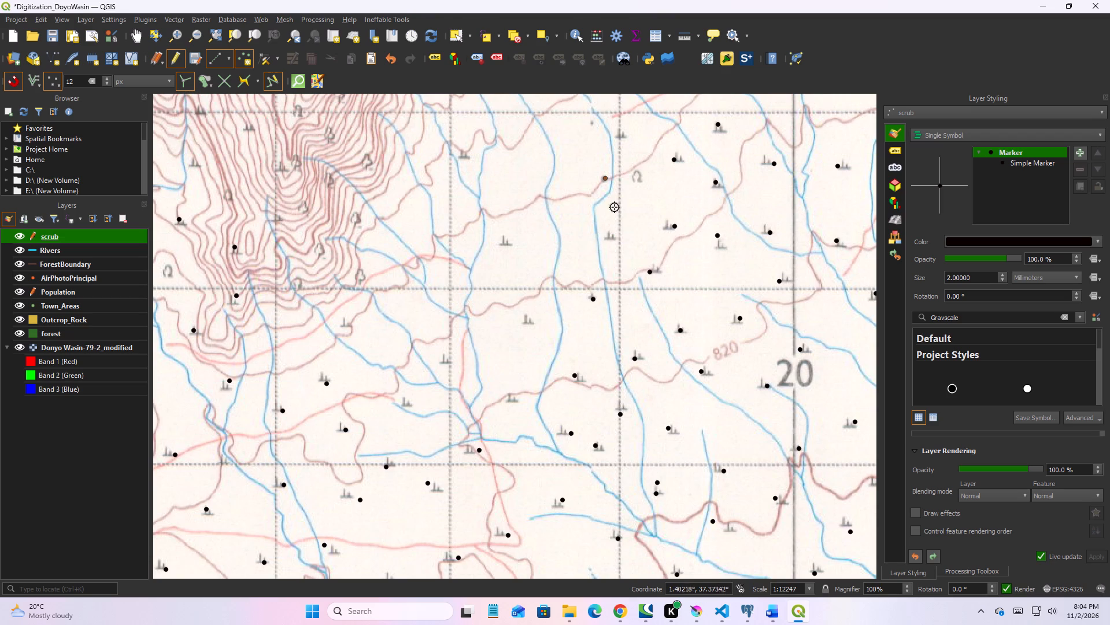
{"action": "left_click", "coordinate": [626, 131]}
Add six scrub points along the streams between the eastern ridge's foot and the plain west of contour label 820.
{"action": "left_click", "coordinate": [504, 236]}
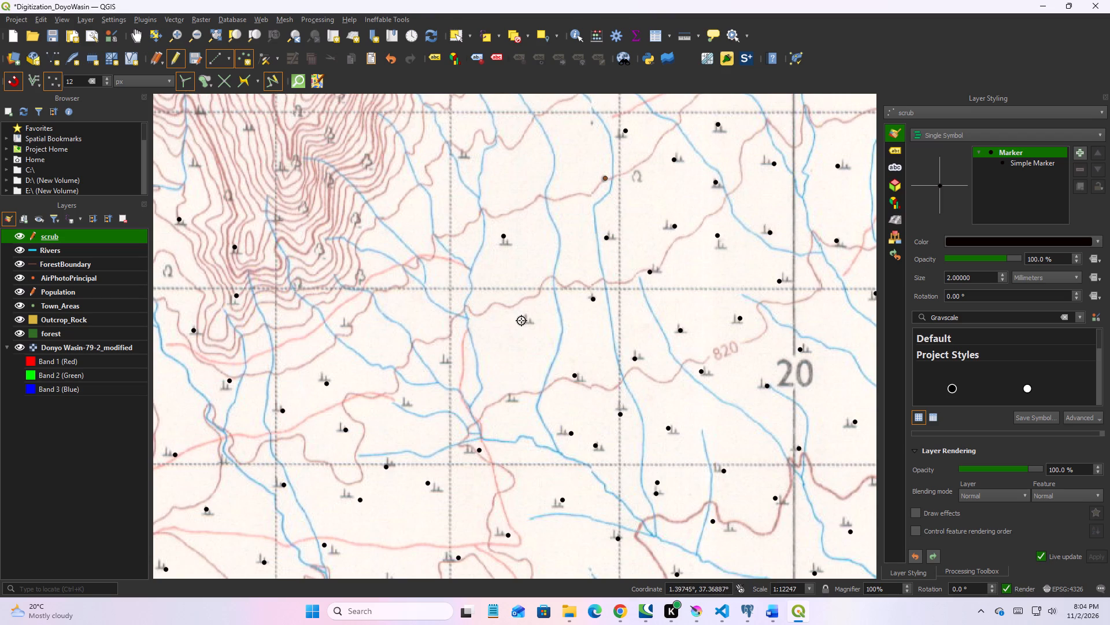
{"action": "left_click", "coordinate": [521, 321]}
{"action": "left_click", "coordinate": [508, 400]}
{"action": "left_click", "coordinate": [439, 358]}
{"action": "left_click", "coordinate": [400, 409]}
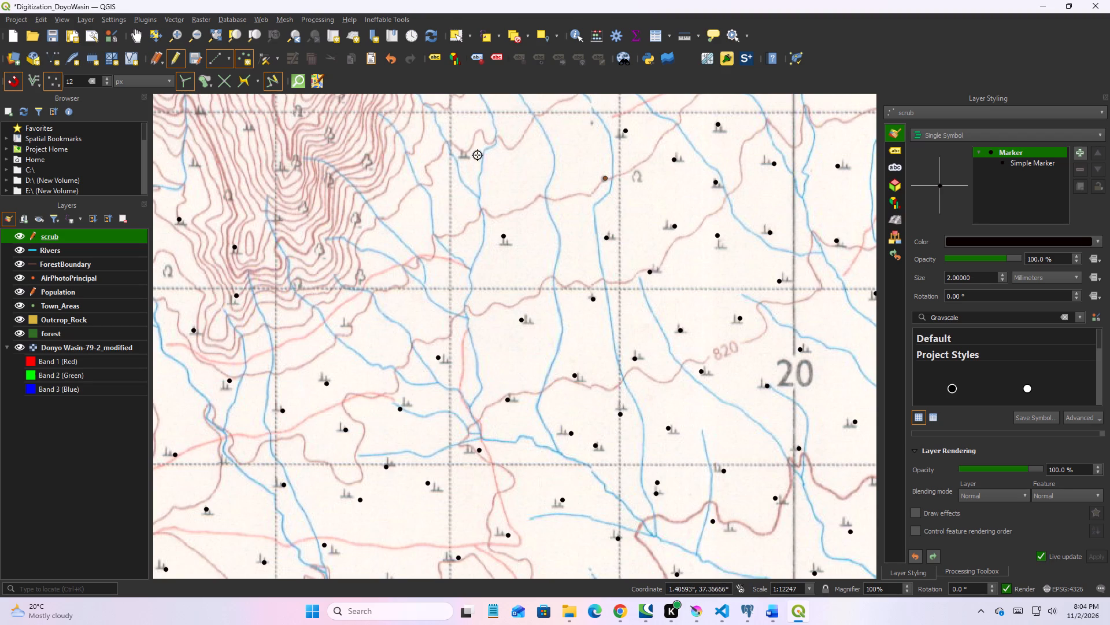
{"action": "left_click", "coordinate": [478, 155]}
Add six scrub points on the eastern ridge and along the streams at its eastern foot, north of the earlier points.
{"action": "middle_click_drag", "start_coordinate": [540, 234], "coordinate": [525, 429]}
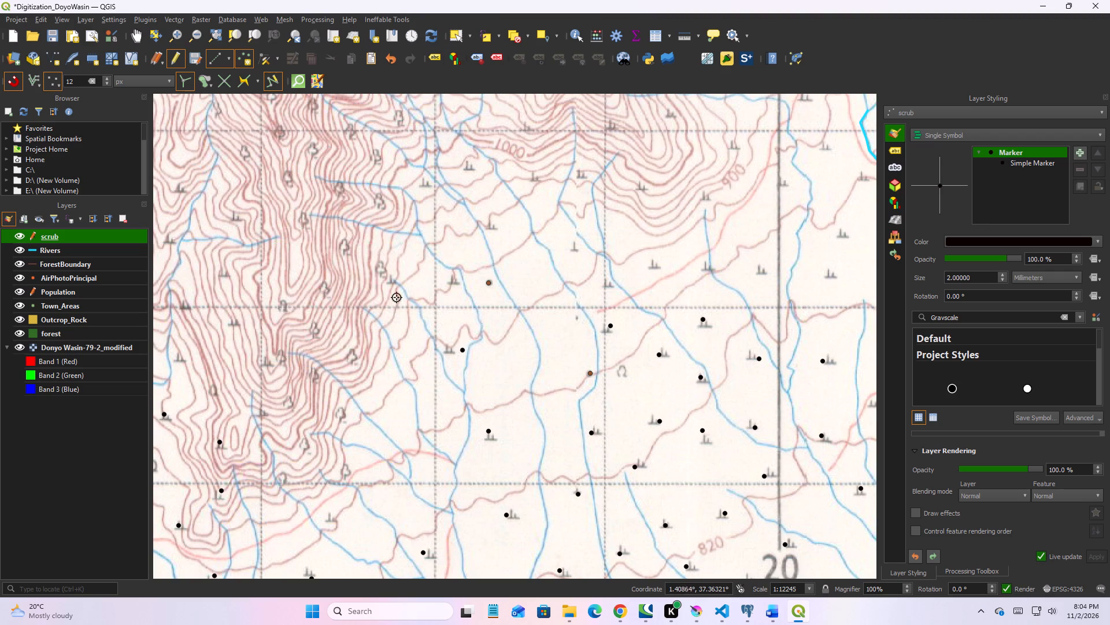
{"action": "left_click", "coordinate": [394, 281]}
{"action": "left_click", "coordinate": [266, 416]}
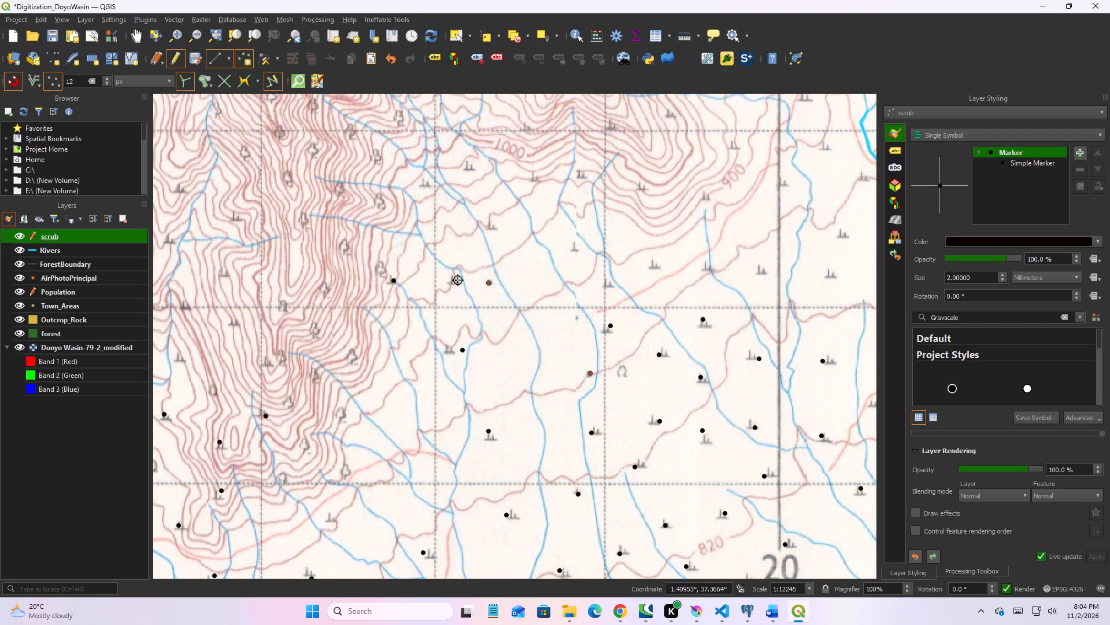
{"action": "left_click", "coordinate": [458, 280]}
{"action": "left_click", "coordinate": [493, 225]}
{"action": "left_click", "coordinate": [463, 170]}
{"action": "left_click", "coordinate": [425, 186]}
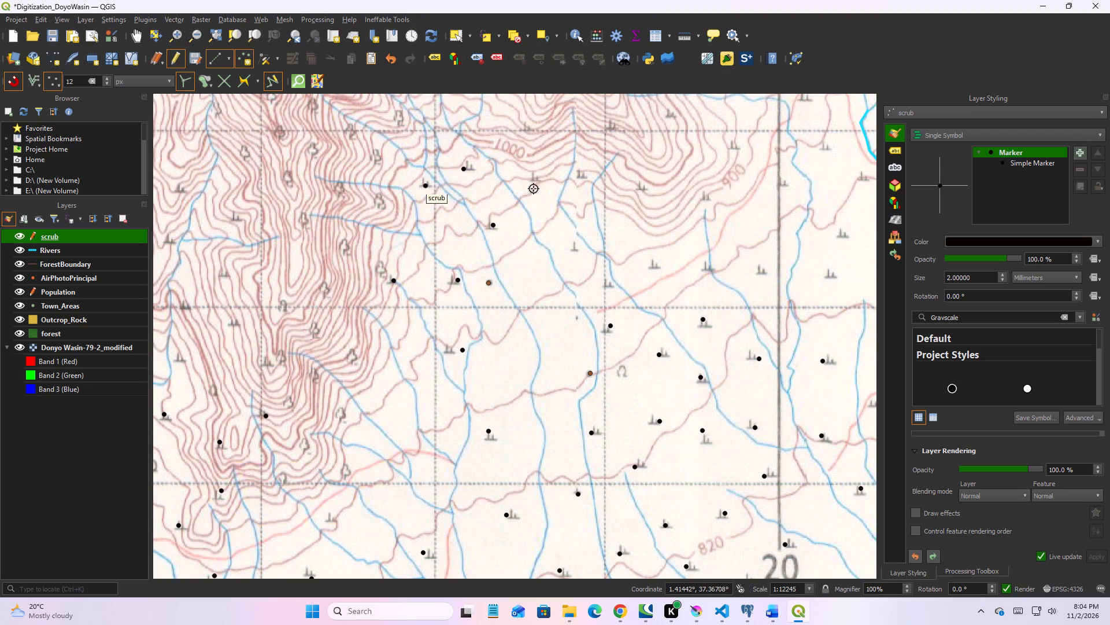
Add six scrub points along the streams and plain southwest of contour label 900.
{"action": "left_click", "coordinate": [533, 175]}
{"action": "left_click", "coordinate": [587, 178]}
{"action": "left_click", "coordinate": [574, 239]}
{"action": "left_click", "coordinate": [608, 282]}
{"action": "left_click", "coordinate": [656, 265]}
{"action": "left_click", "coordinate": [703, 270]}
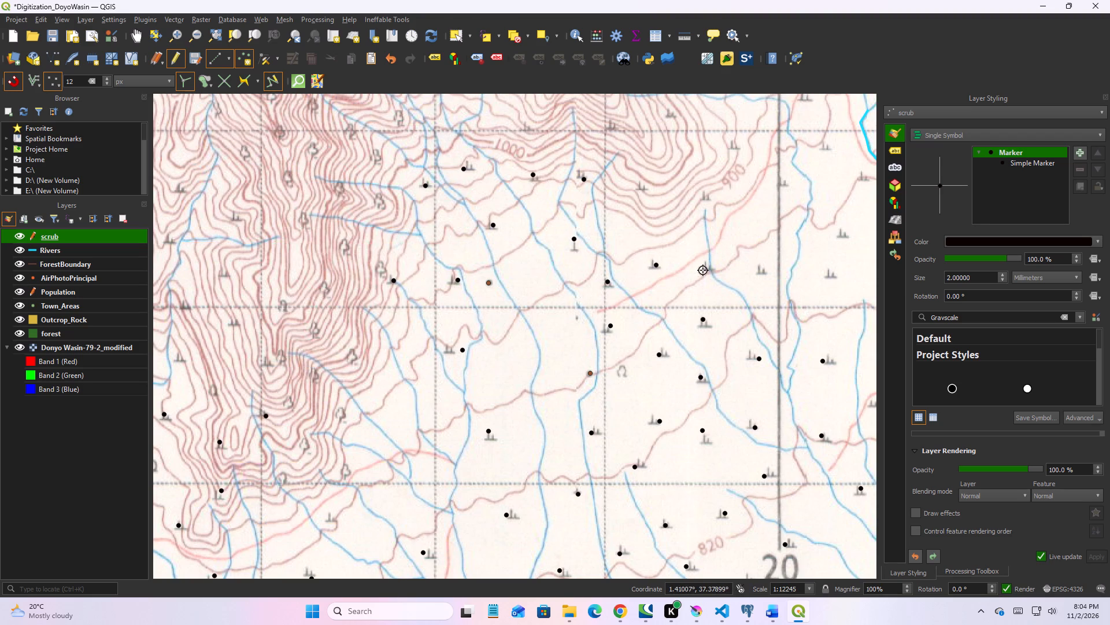
Add five scrub points on the hill slope around contour label 900.
{"action": "left_click", "coordinate": [639, 183]}
{"action": "left_click", "coordinate": [710, 196]}
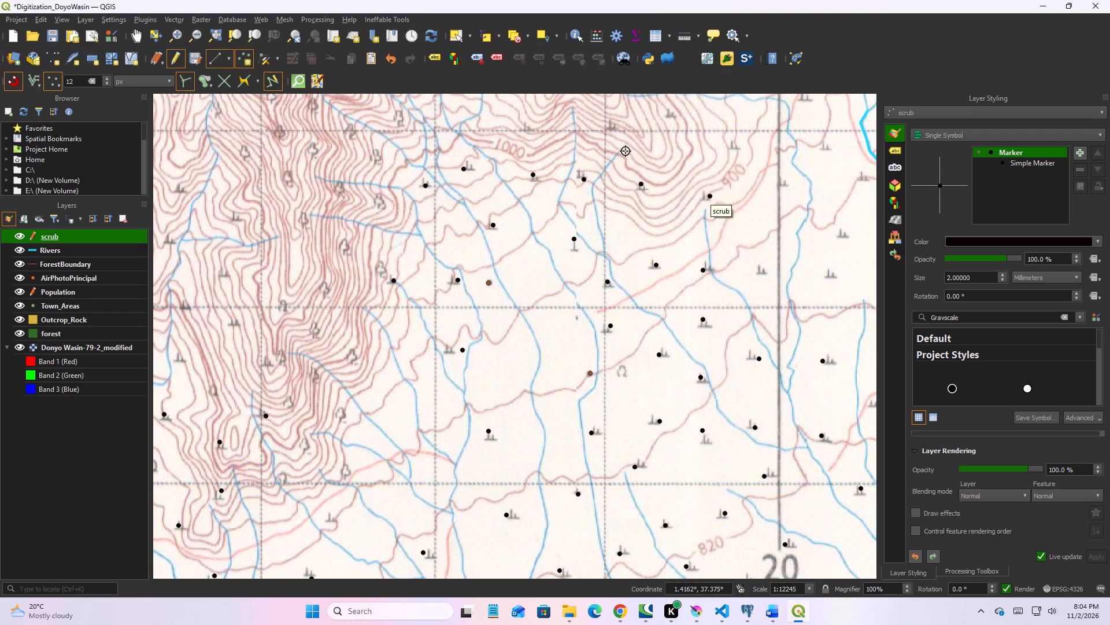
{"action": "left_click", "coordinate": [606, 124]}
{"action": "left_click", "coordinate": [657, 117]}
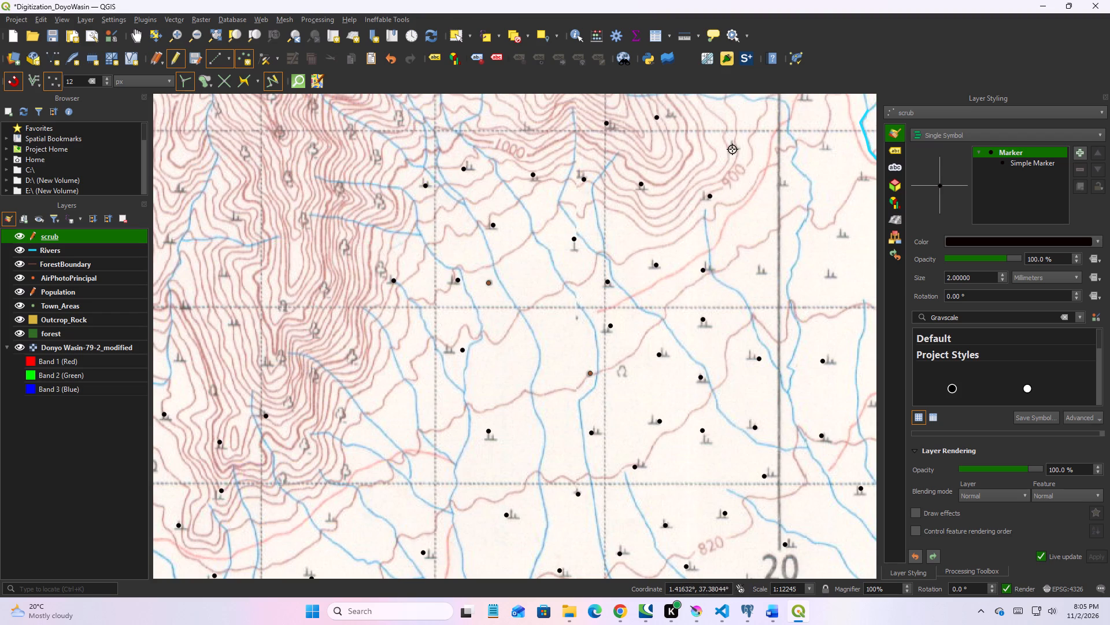
{"action": "left_click", "coordinate": [732, 149]}
Add six scrub points east and southeast of contour label 900, on both sides of the solid grid line.
{"action": "left_click", "coordinate": [776, 187]}
{"action": "left_click", "coordinate": [760, 266]}
{"action": "left_click", "coordinate": [836, 273]}
{"action": "left_click", "coordinate": [850, 238]}
{"action": "left_click", "coordinate": [861, 183]}
{"action": "left_click", "coordinate": [822, 150]}
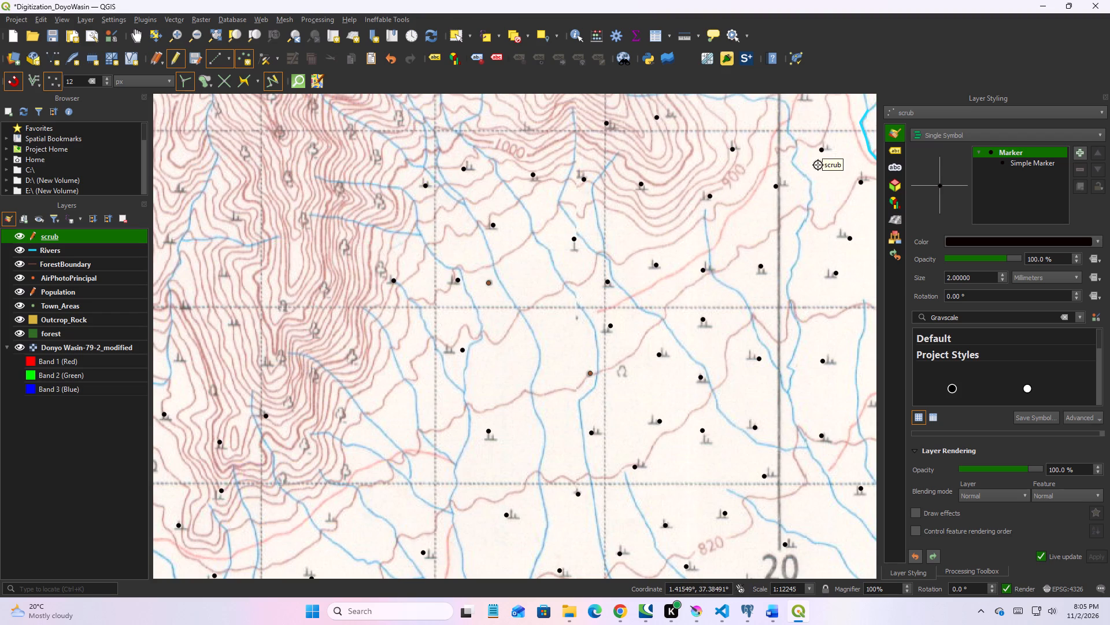
Add ten scrub points on the plain southeast of contour label 900, west of the digitized river.
{"action": "key", "text": "z"}
{"action": "left_click_drag", "start_coordinate": [832, 186], "coordinate": [450, 237]}
{"action": "left_click_drag", "start_coordinate": [530, 292], "coordinate": [399, 295]}
{"action": "key", "text": "x"}
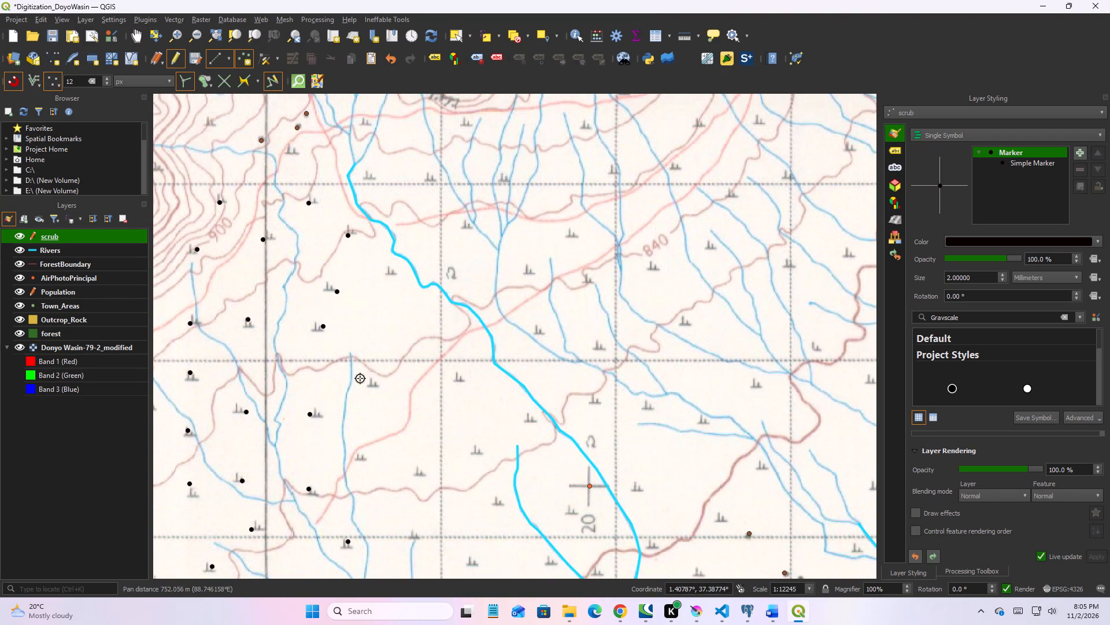
{"action": "left_click_drag", "start_coordinate": [361, 501], "coordinate": [308, 341]}
{"action": "left_click", "coordinate": [375, 381]}
{"action": "left_click", "coordinate": [368, 458]}
{"action": "left_click", "coordinate": [409, 479]}
{"action": "left_click", "coordinate": [413, 535]}
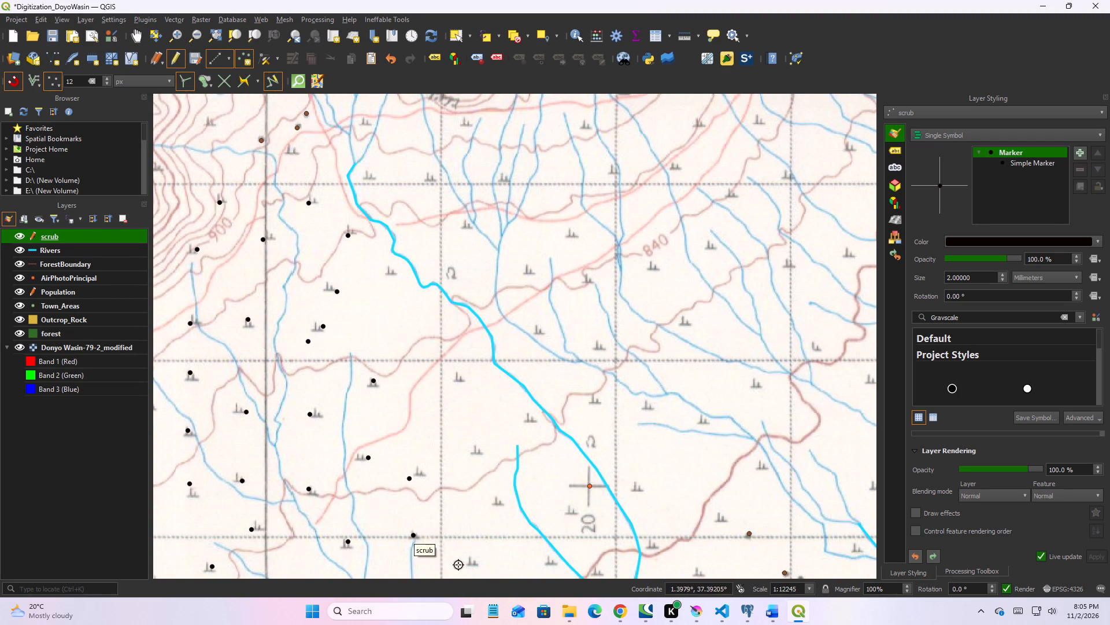
{"action": "left_click", "coordinate": [478, 566]}
{"action": "left_click", "coordinate": [499, 507]}
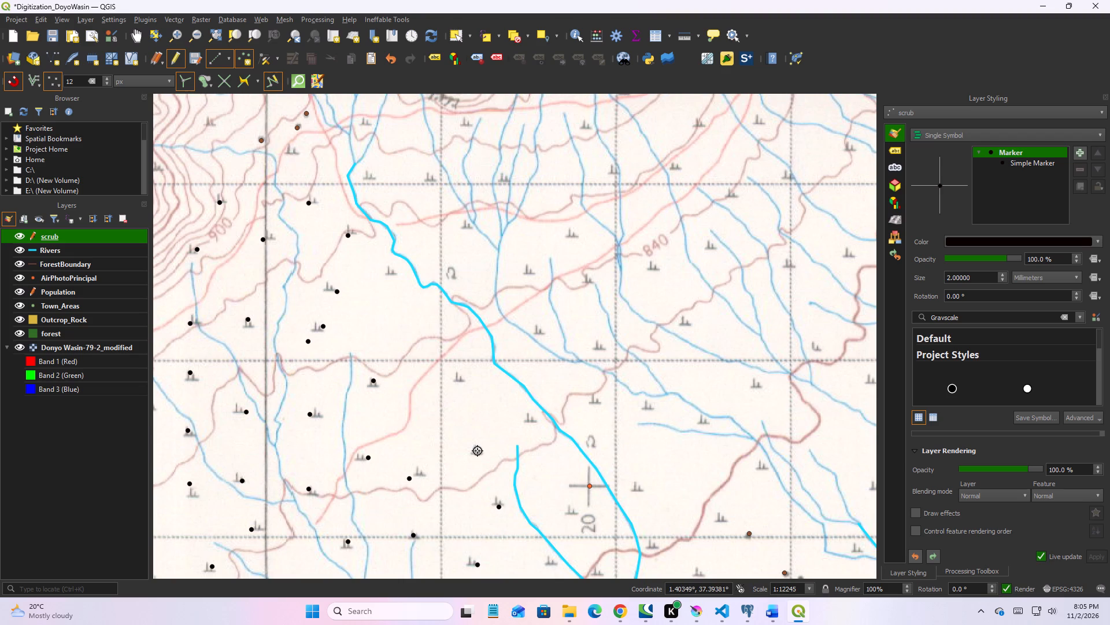
{"action": "left_click", "coordinate": [478, 451]}
{"action": "left_click", "coordinate": [458, 376]}
{"action": "left_click", "coordinate": [529, 423]}
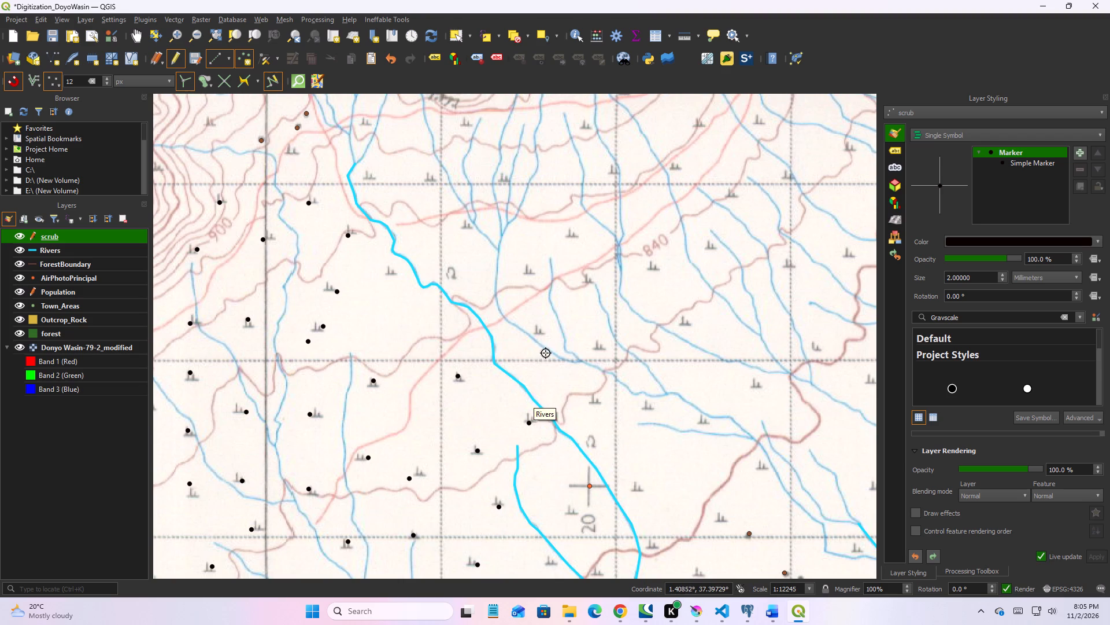
Add eight scrub points south of contour label 840, among the streams east of the digitized river.
{"action": "left_click", "coordinate": [544, 334]}
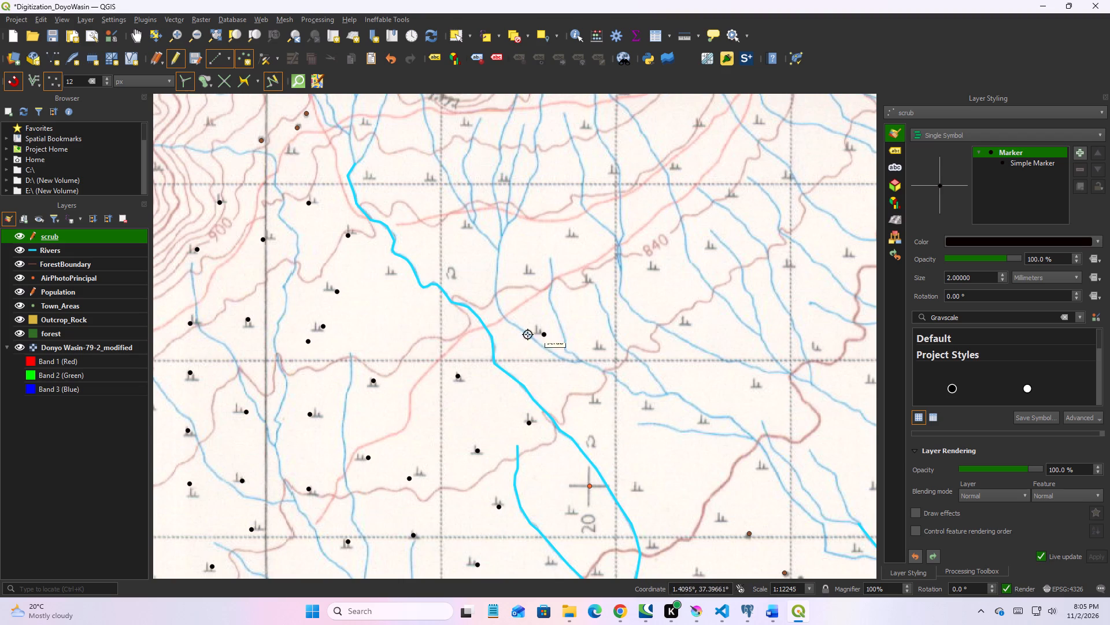
{"action": "left_click", "coordinate": [602, 349]}
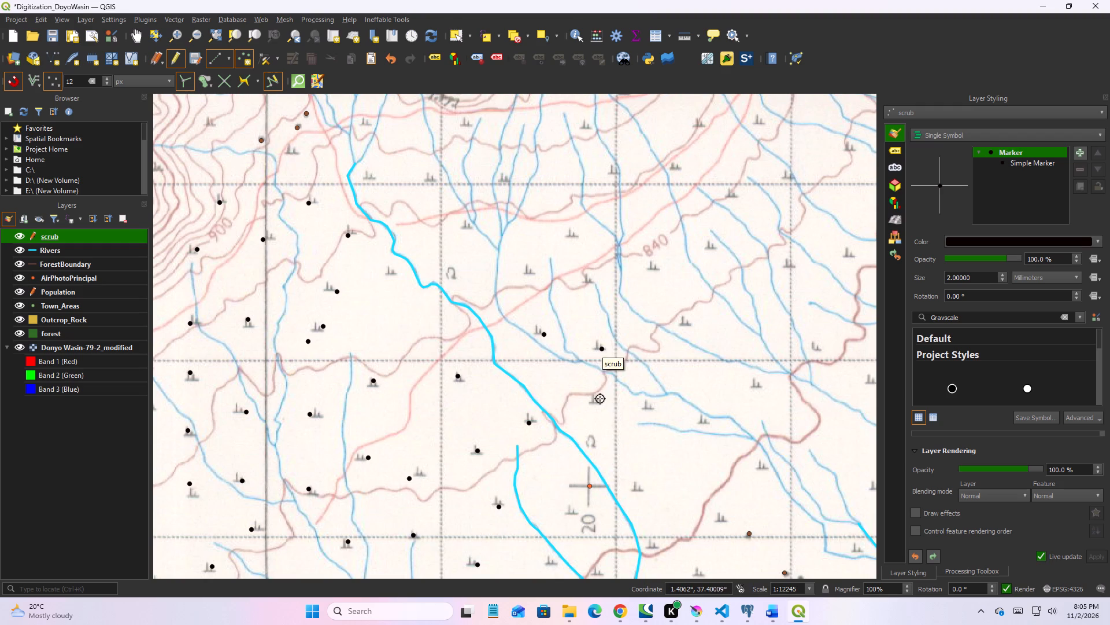
{"action": "left_click", "coordinate": [599, 399]}
{"action": "left_click", "coordinate": [649, 414]}
{"action": "left_click", "coordinate": [709, 416]}
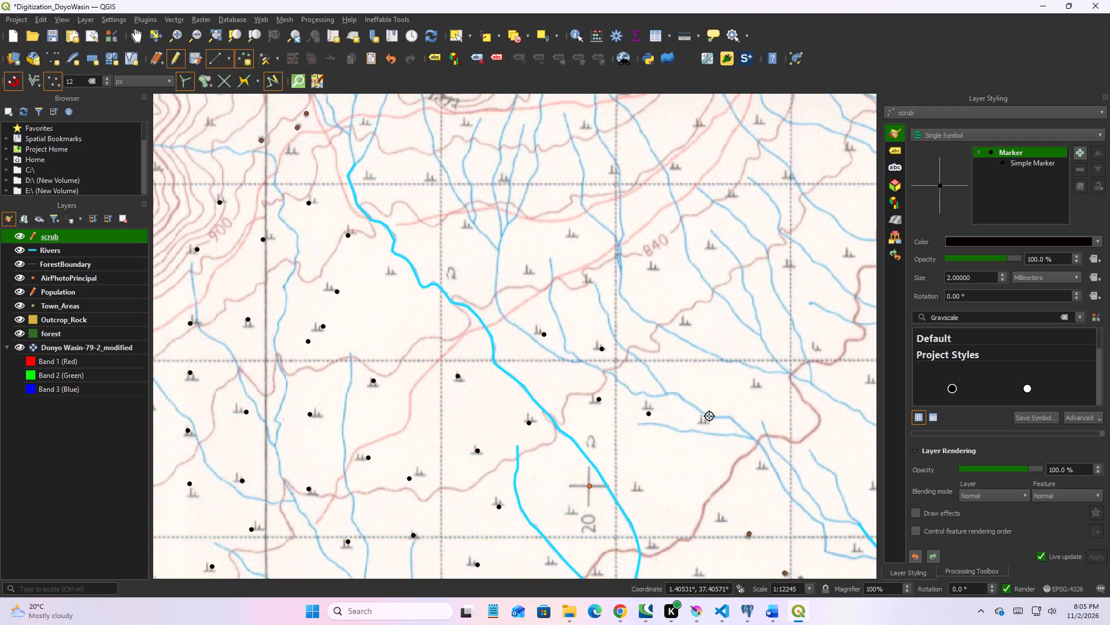
{"action": "left_click", "coordinate": [760, 392]}
{"action": "left_click", "coordinate": [694, 319]}
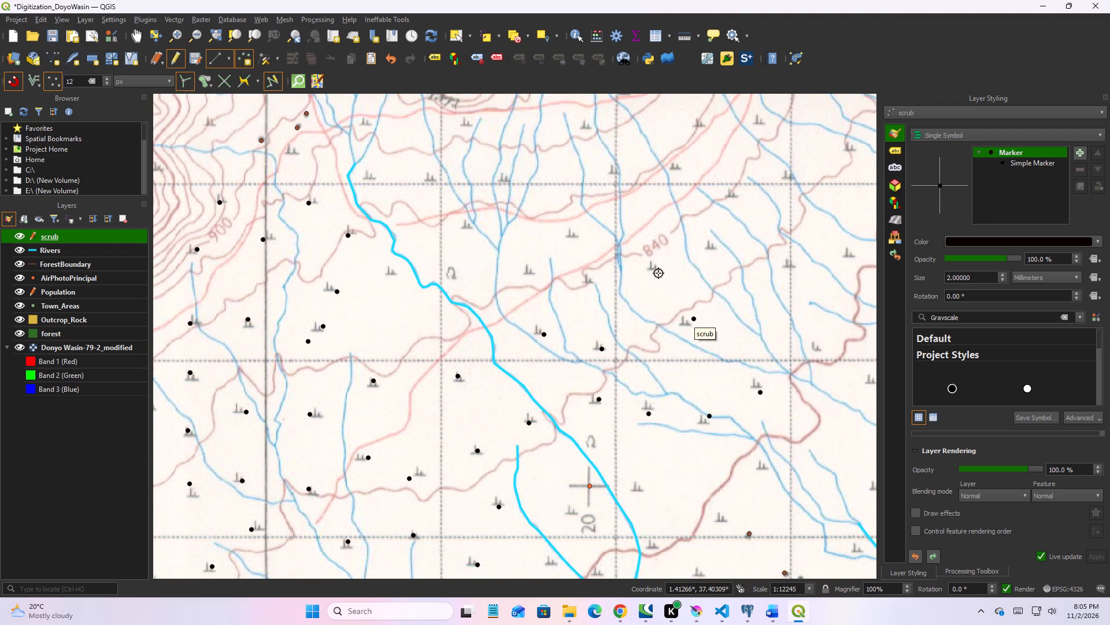
{"action": "left_click", "coordinate": [658, 273]}
Add eight scrub points on the slope west, north and east of contour label 840.
{"action": "left_click", "coordinate": [572, 238]}
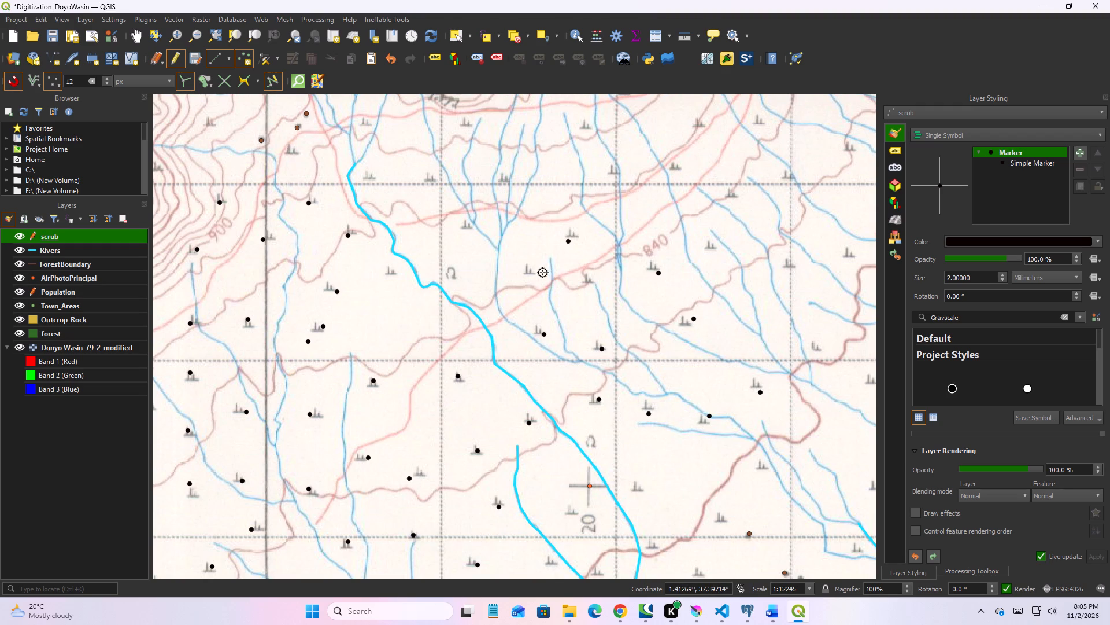
{"action": "left_click", "coordinate": [531, 273]}
{"action": "left_click", "coordinate": [580, 281]}
{"action": "left_click", "coordinate": [712, 248]}
{"action": "left_click", "coordinate": [728, 197]}
{"action": "left_click", "coordinate": [676, 169]}
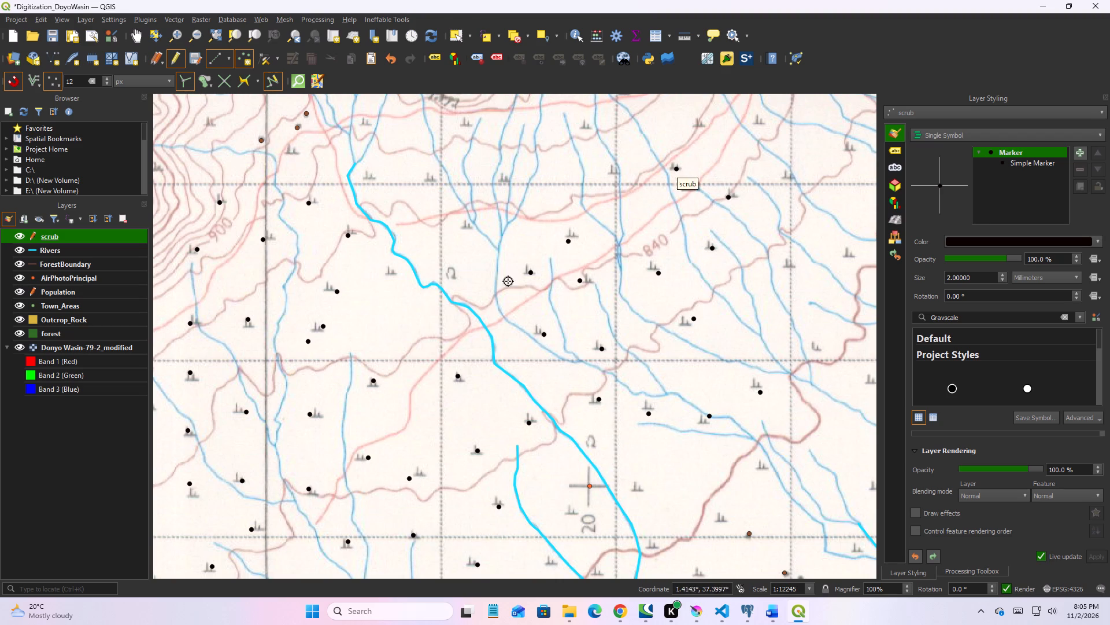
{"action": "left_click", "coordinate": [613, 175]}
{"action": "left_click", "coordinate": [582, 128]}
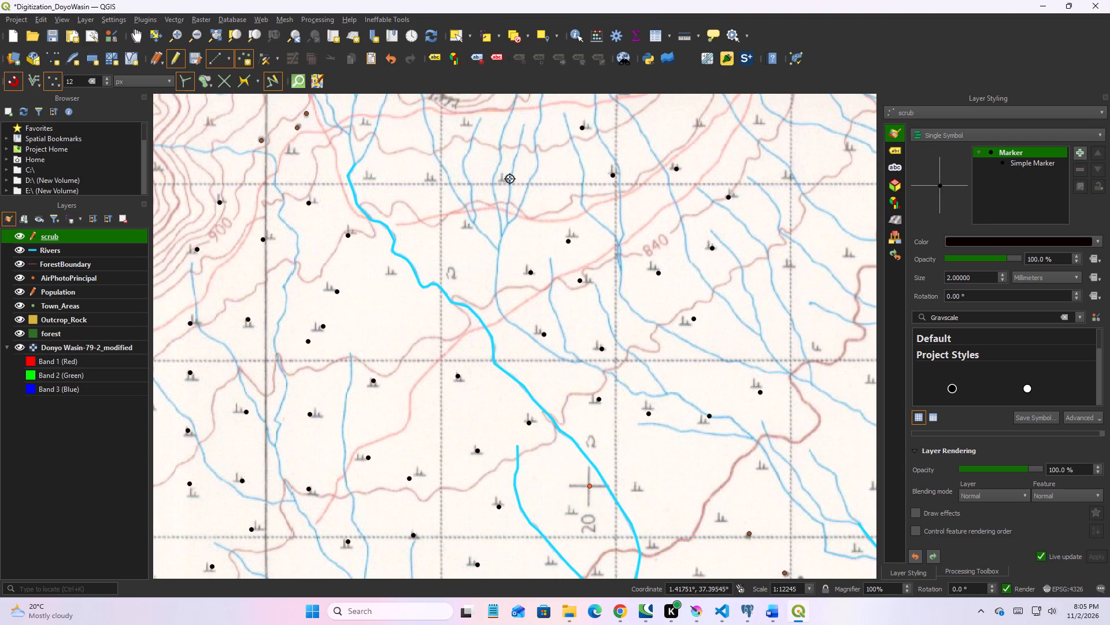
Add eight scrub points around the digitized river's upper reach and the streams northwest of contour label 840.
{"action": "left_click", "coordinate": [510, 179]}
{"action": "left_click", "coordinate": [428, 176]}
{"action": "left_click", "coordinate": [469, 226]}
{"action": "left_click", "coordinate": [394, 274]}
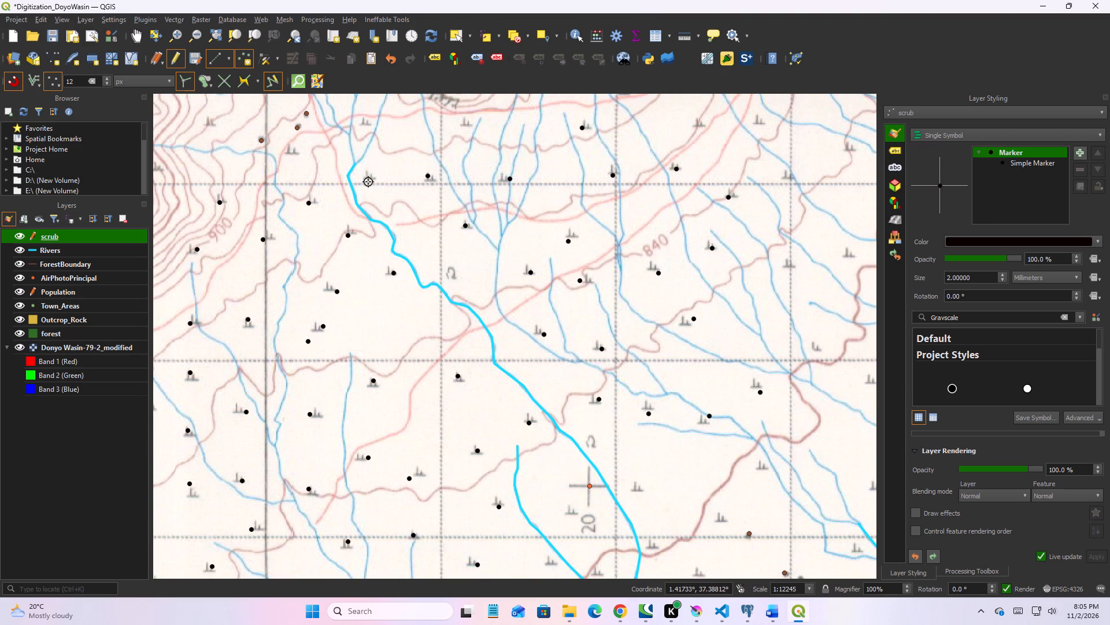
{"action": "left_click", "coordinate": [368, 182]}
{"action": "left_click", "coordinate": [357, 118]}
{"action": "left_click", "coordinate": [298, 151]}
{"action": "left_click", "coordinate": [479, 127]}
Add eight scrub points along the streams northeast, east and southeast of contour label 840.
{"action": "left_click", "coordinate": [698, 126]}
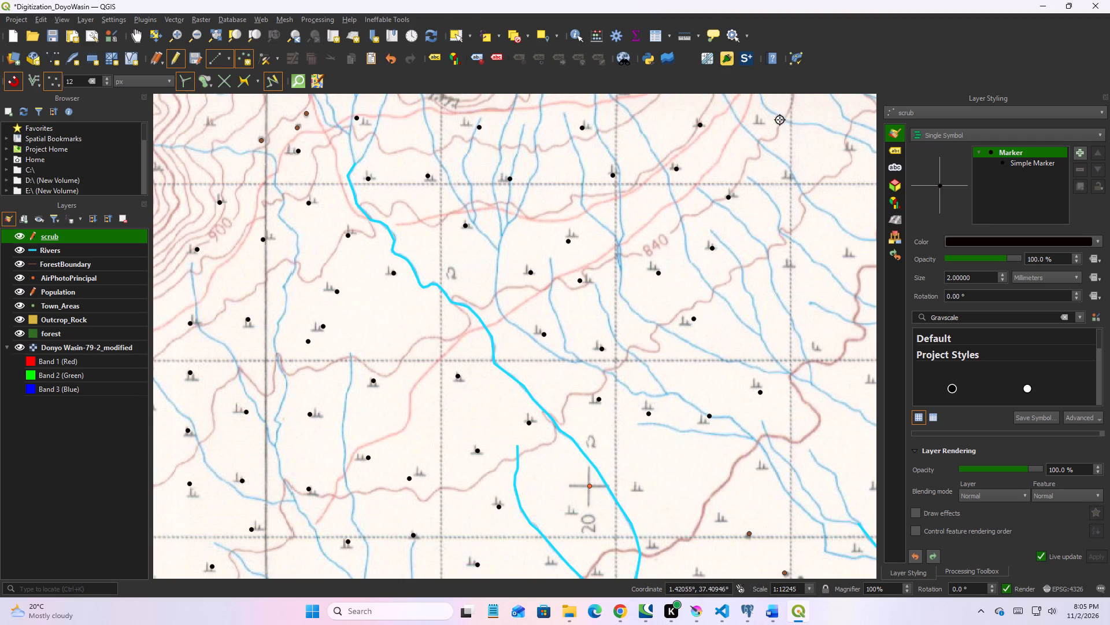
{"action": "left_click", "coordinate": [775, 120]}
{"action": "left_click", "coordinate": [793, 182]}
{"action": "left_click", "coordinate": [857, 255]}
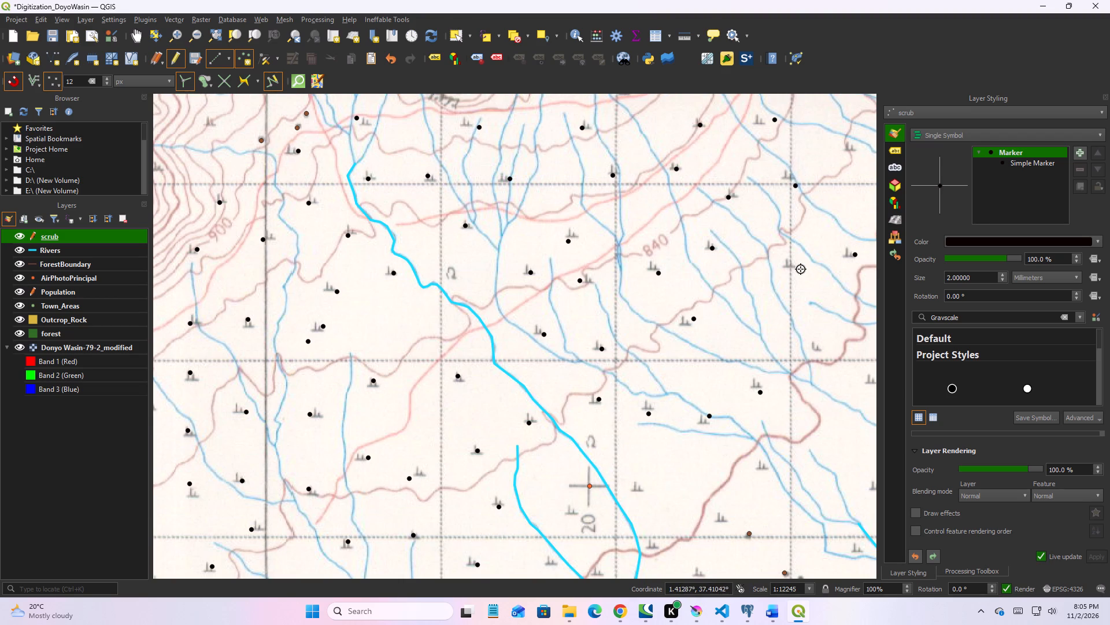
{"action": "left_click", "coordinate": [797, 269]}
{"action": "left_click", "coordinate": [819, 355]}
{"action": "left_click", "coordinate": [866, 378]}
{"action": "left_click", "coordinate": [848, 152]}
Add seven scrub points northeast of contour label 840, around the thick index contour and the plain east of it.
{"action": "scroll", "coordinate": [798, 201], "scroll_direction": "down", "scroll_amount": 1}
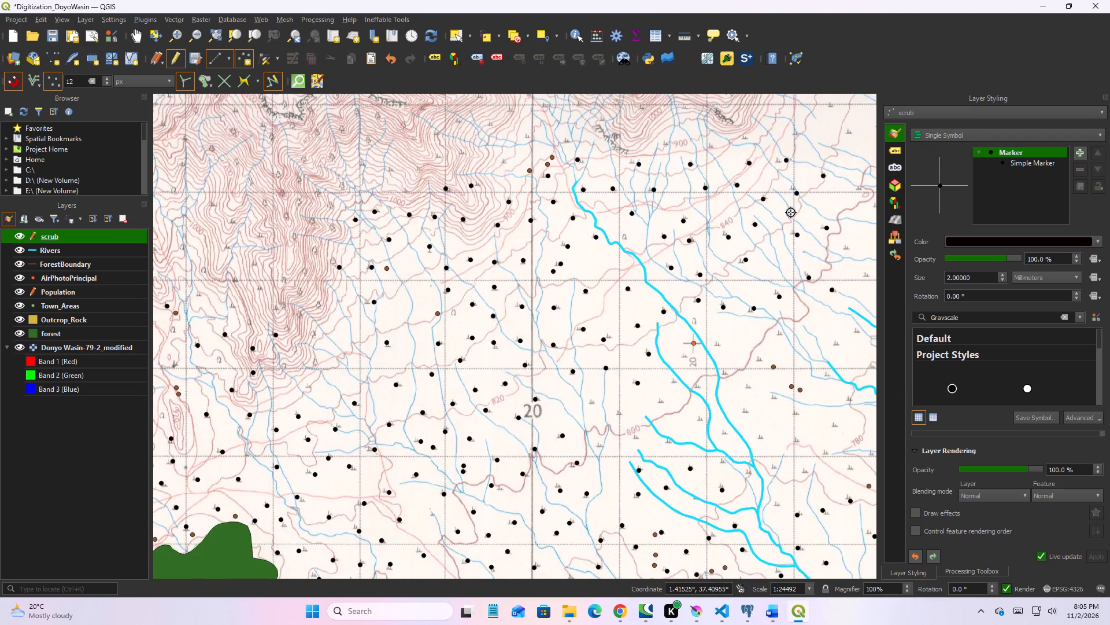
{"action": "middle_click_drag", "start_coordinate": [786, 215], "coordinate": [572, 260]}
{"action": "middle_click_drag", "start_coordinate": [612, 258], "coordinate": [421, 302]}
{"action": "scroll", "coordinate": [476, 278], "scroll_direction": "up", "scroll_amount": 1}
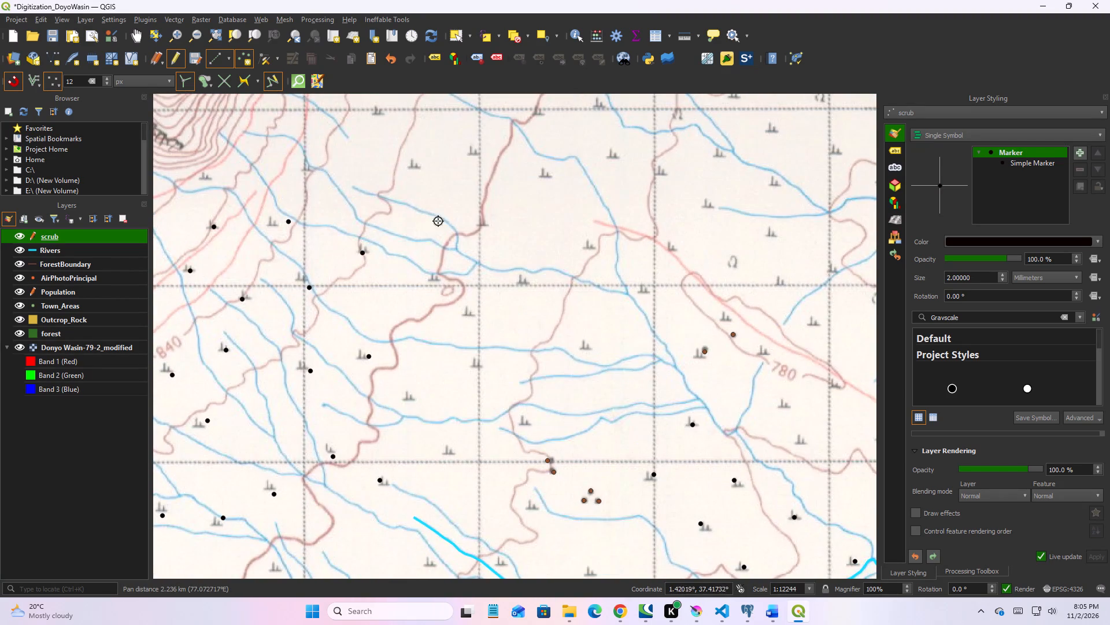
{"action": "left_click", "coordinate": [421, 169]}
{"action": "left_click", "coordinate": [474, 151]}
{"action": "left_click", "coordinate": [489, 227]}
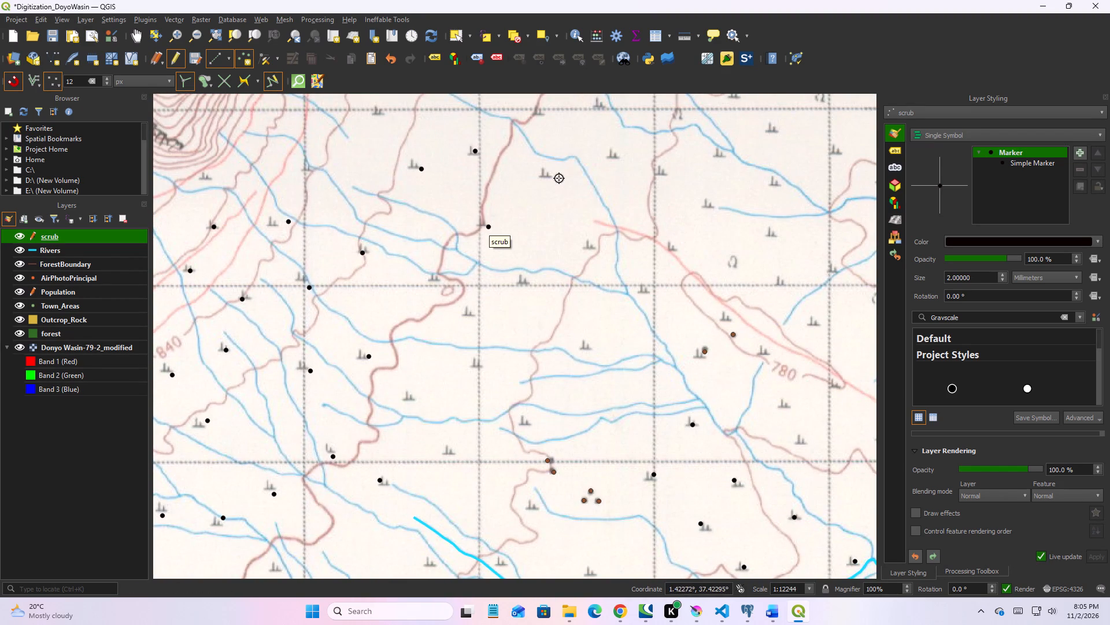
{"action": "left_click", "coordinate": [553, 174]}
{"action": "left_click", "coordinate": [594, 238]}
{"action": "left_click", "coordinate": [533, 280]}
{"action": "left_click", "coordinate": [469, 308]}
Add five scrub points along the streams northwest of the population point cluster, east of the index contour.
{"action": "left_click", "coordinate": [491, 363]}
{"action": "left_click", "coordinate": [576, 347]}
{"action": "left_click", "coordinate": [520, 432]}
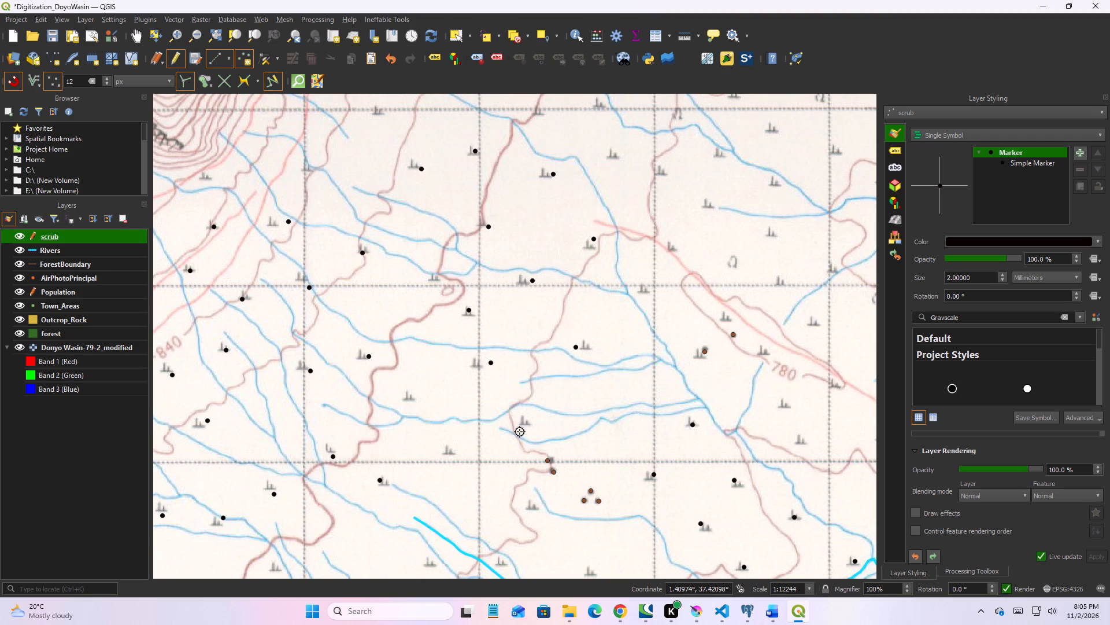
{"action": "left_click", "coordinate": [458, 457]}
{"action": "left_click", "coordinate": [426, 399]}
Add ten scrub points around contour label 780 and on the plain north and northwest of it.
{"action": "left_click", "coordinate": [645, 293]}
{"action": "left_click", "coordinate": [671, 258]}
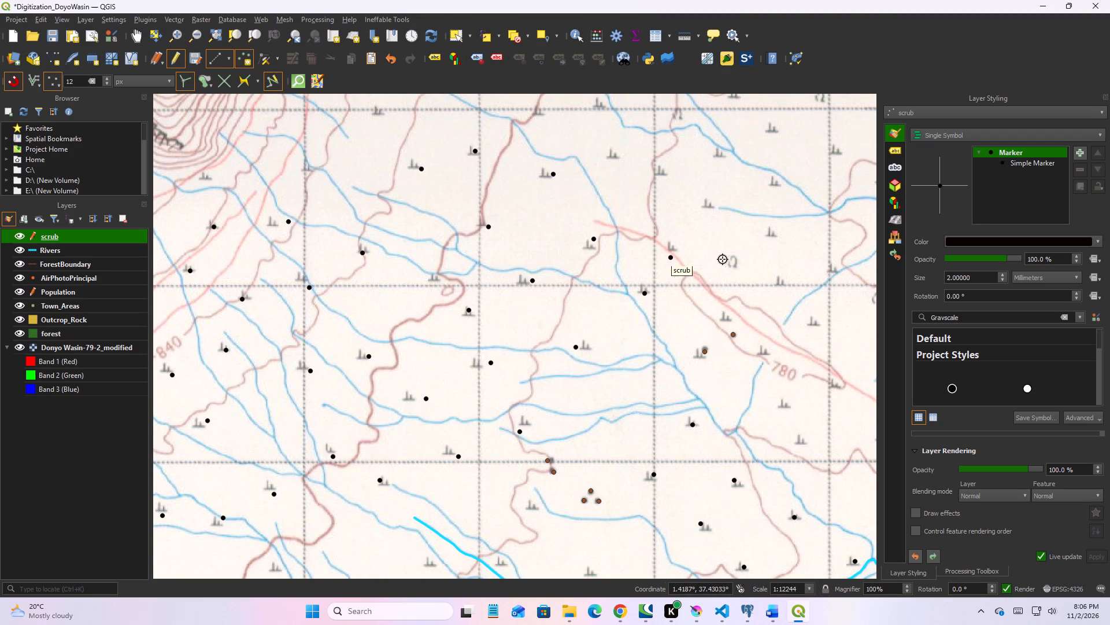
{"action": "left_click", "coordinate": [711, 207]}
{"action": "left_click", "coordinate": [766, 186]}
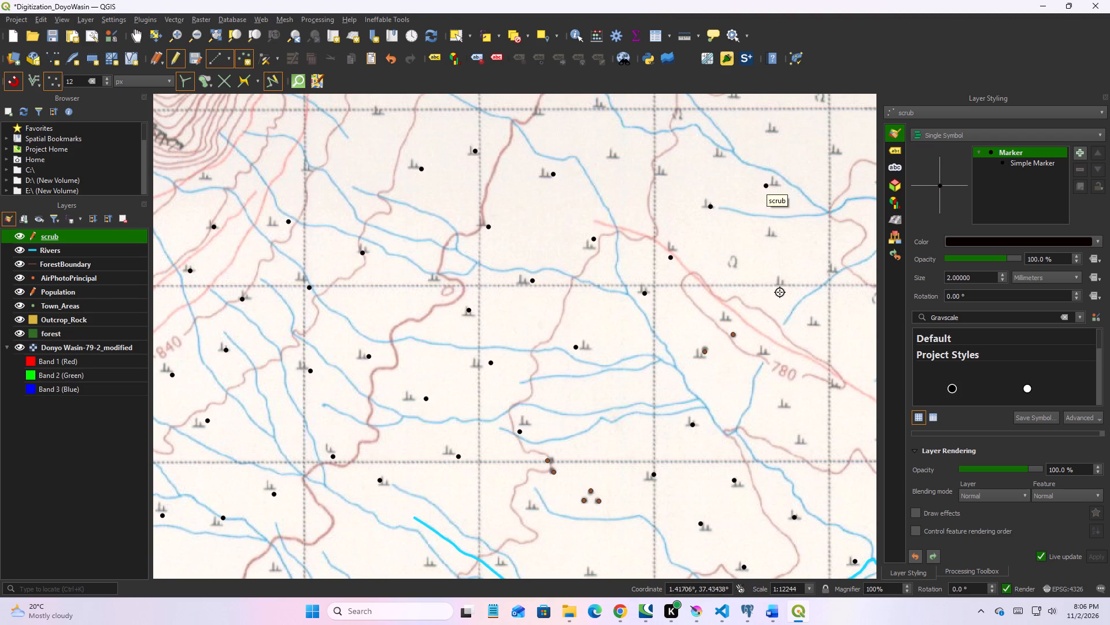
{"action": "left_click", "coordinate": [780, 297]}
{"action": "left_click", "coordinate": [826, 267]}
{"action": "left_click", "coordinate": [820, 330]}
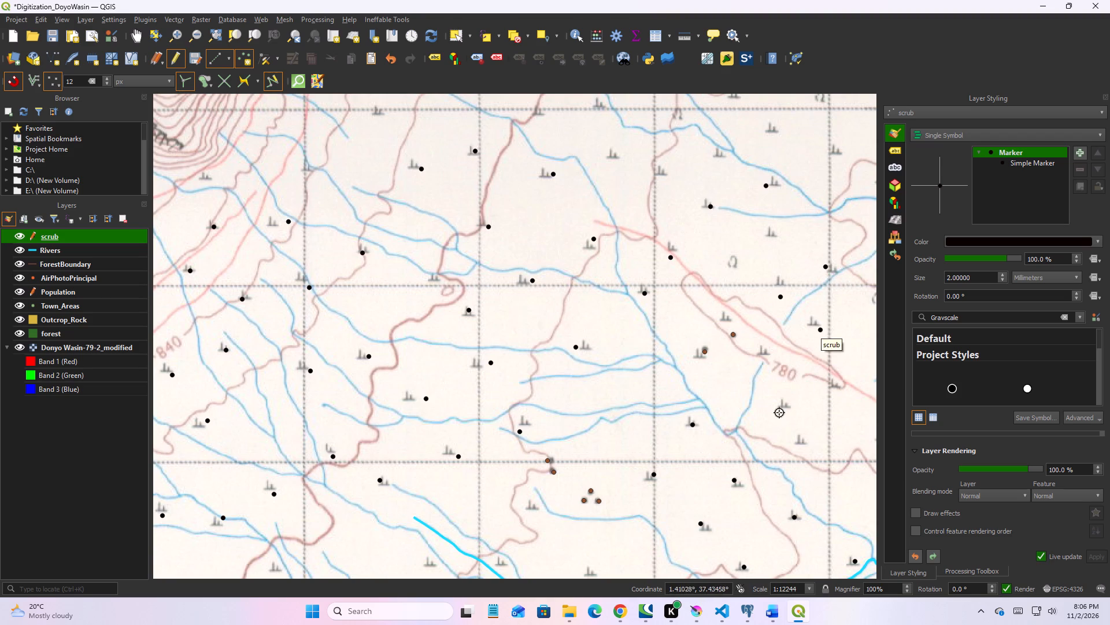
{"action": "left_click", "coordinate": [779, 405]}
{"action": "left_click", "coordinate": [768, 353]}
{"action": "left_click_drag", "start_coordinate": [834, 385], "coordinate": [839, 385]}
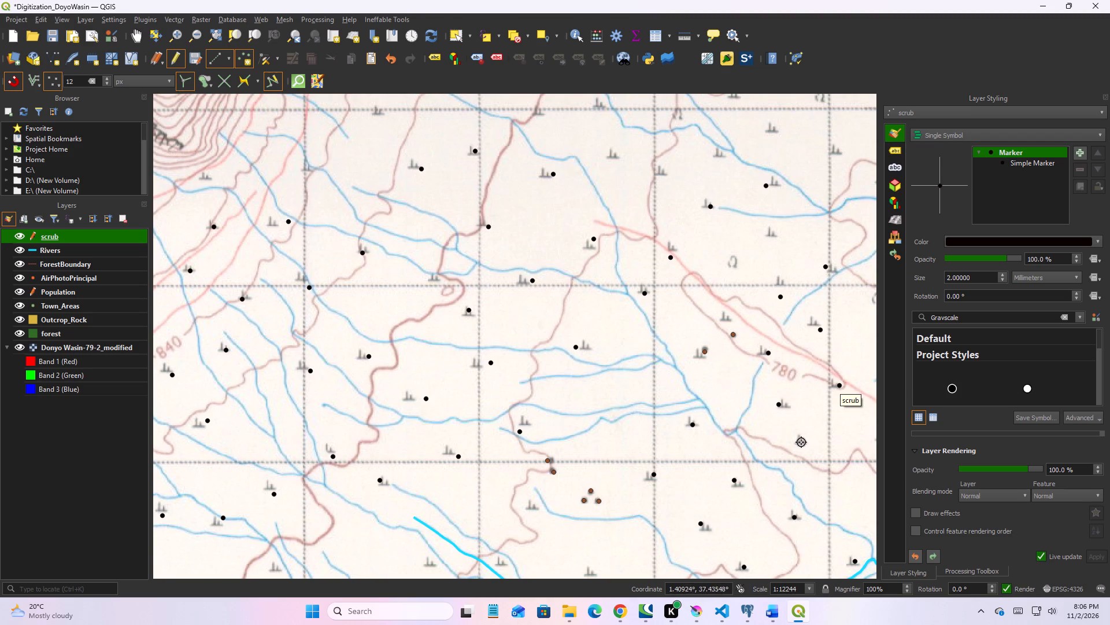
Add ten scrub points: one south of contour label 780 and nine from west of contour label 760 to the thick index contour.
{"action": "left_click", "coordinate": [801, 442]}
{"action": "middle_click_drag", "start_coordinate": [798, 426], "coordinate": [593, 452]}
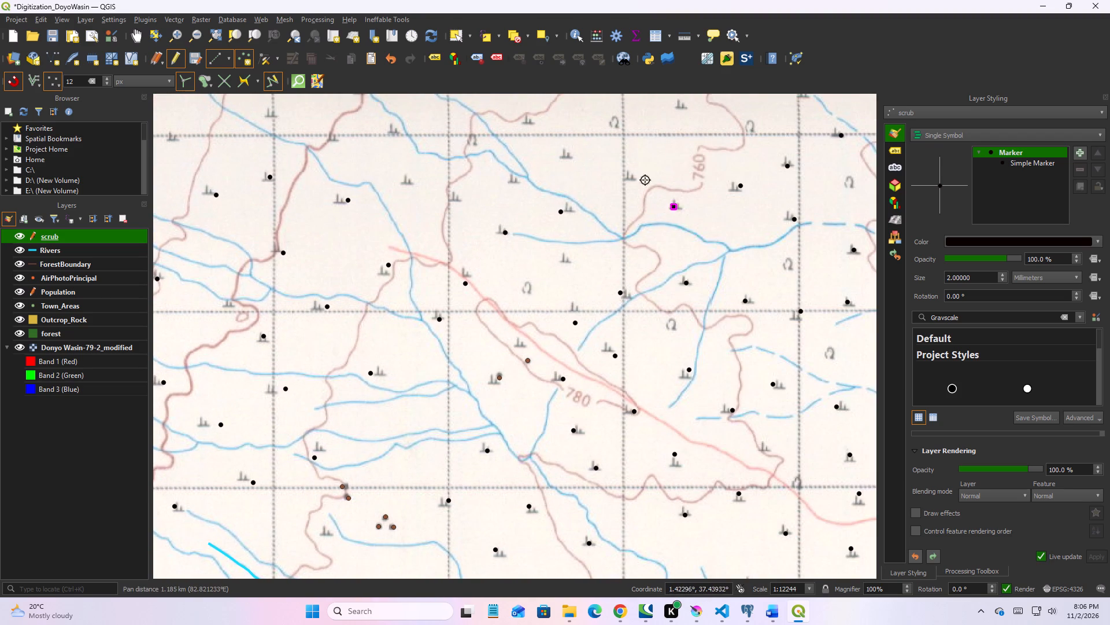
{"action": "left_click", "coordinate": [627, 172]}
{"action": "left_click", "coordinate": [565, 162]}
{"action": "left_click", "coordinate": [521, 187]}
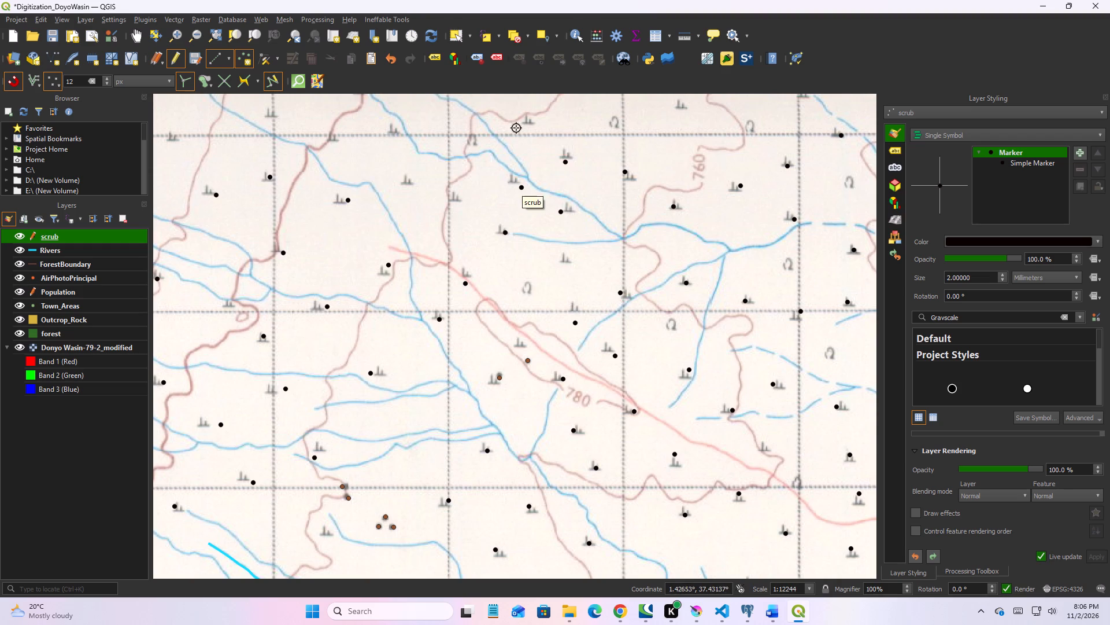
{"action": "left_click", "coordinate": [523, 120]}
{"action": "left_click", "coordinate": [448, 198]}
{"action": "left_click", "coordinate": [410, 179]}
{"action": "left_click", "coordinate": [393, 127]}
{"action": "left_click", "coordinate": [328, 139]}
{"action": "left_click", "coordinate": [272, 116]}
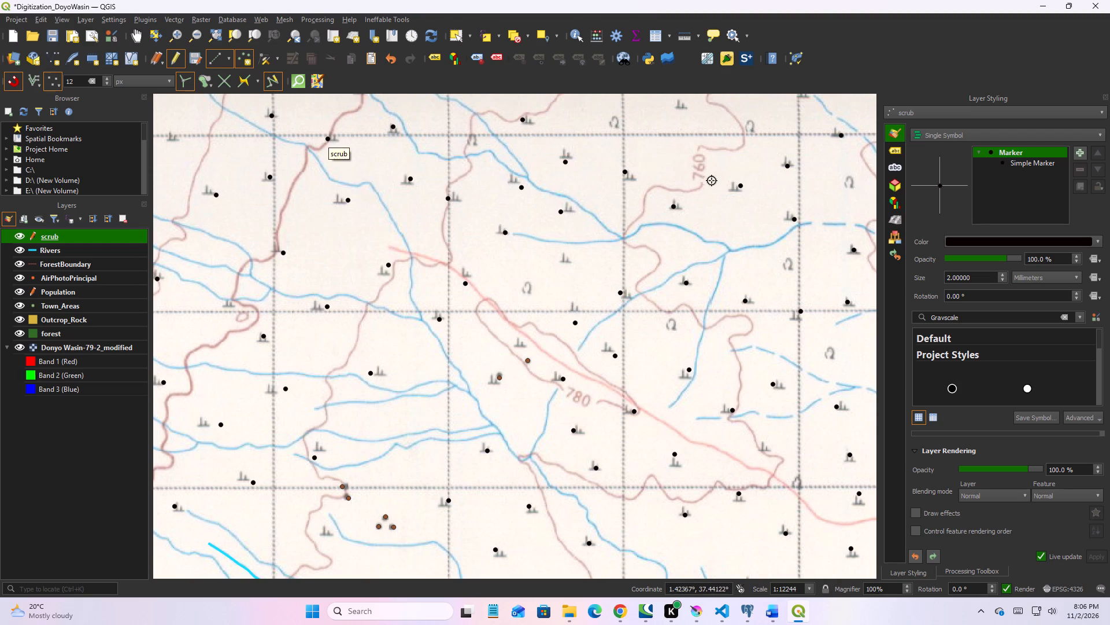
Add eleven scrub points southwest, north and northwest of contour label 760, around and west of the HERER label.
{"action": "middle_click_drag", "start_coordinate": [632, 244], "coordinate": [605, 328]}
{"action": "left_click", "coordinate": [543, 345]}
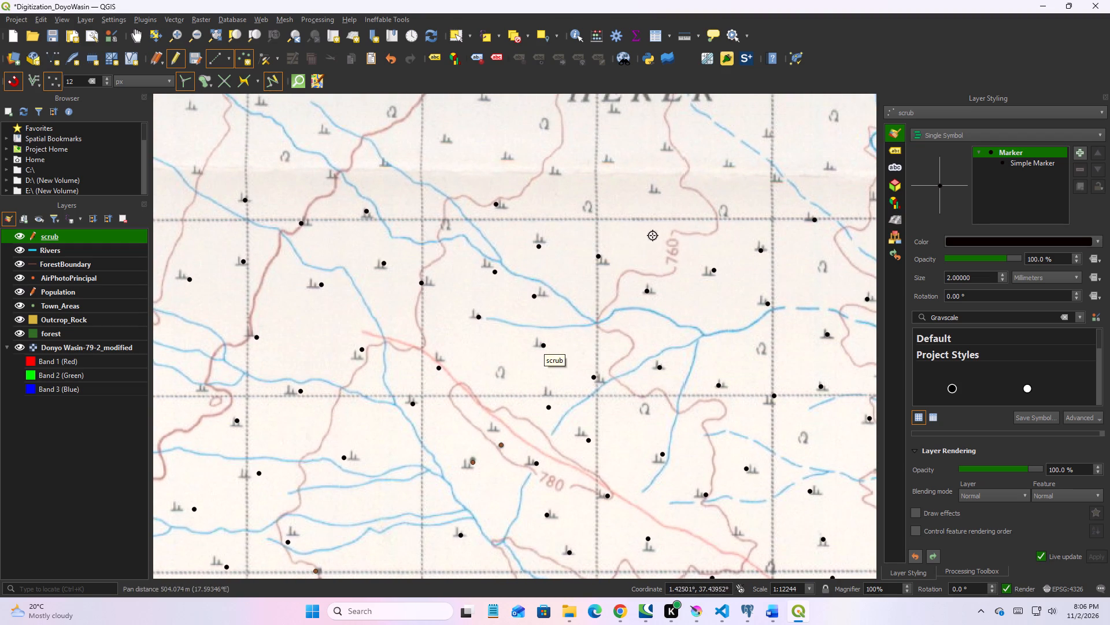
{"action": "left_click", "coordinate": [657, 192]}
{"action": "left_click", "coordinate": [724, 166]}
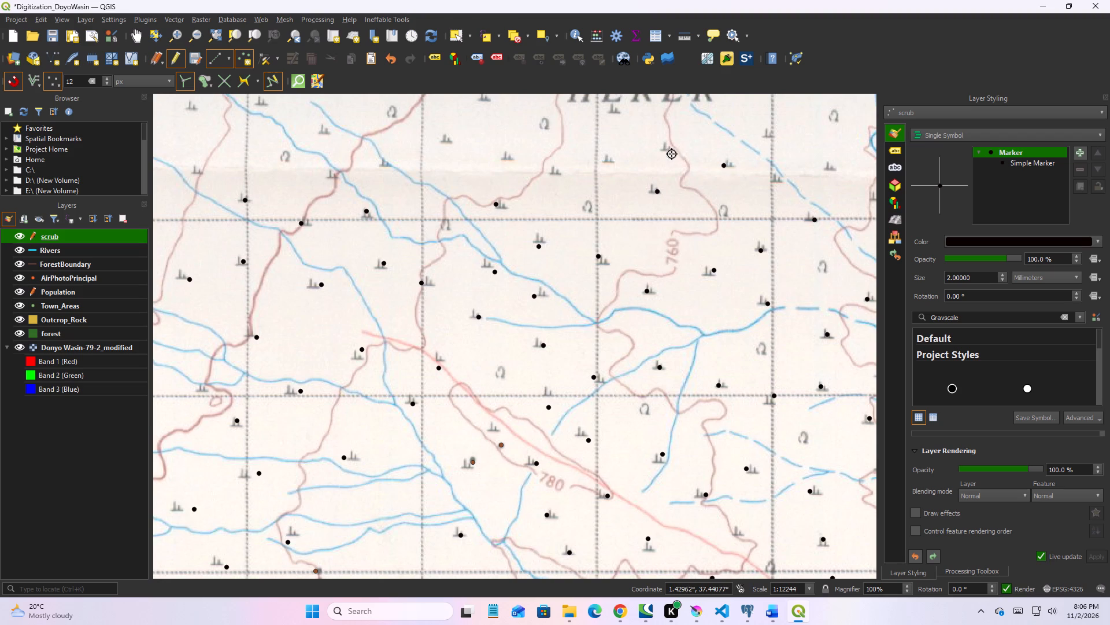
{"action": "left_click", "coordinate": [672, 152]}
{"action": "left_click", "coordinate": [607, 163]}
{"action": "left_click", "coordinate": [554, 175]}
{"action": "left_click", "coordinate": [612, 120]}
{"action": "left_click", "coordinate": [508, 154]}
{"action": "left_click", "coordinate": [439, 135]}
{"action": "middle_click_drag", "start_coordinate": [460, 185], "coordinate": [451, 333]}
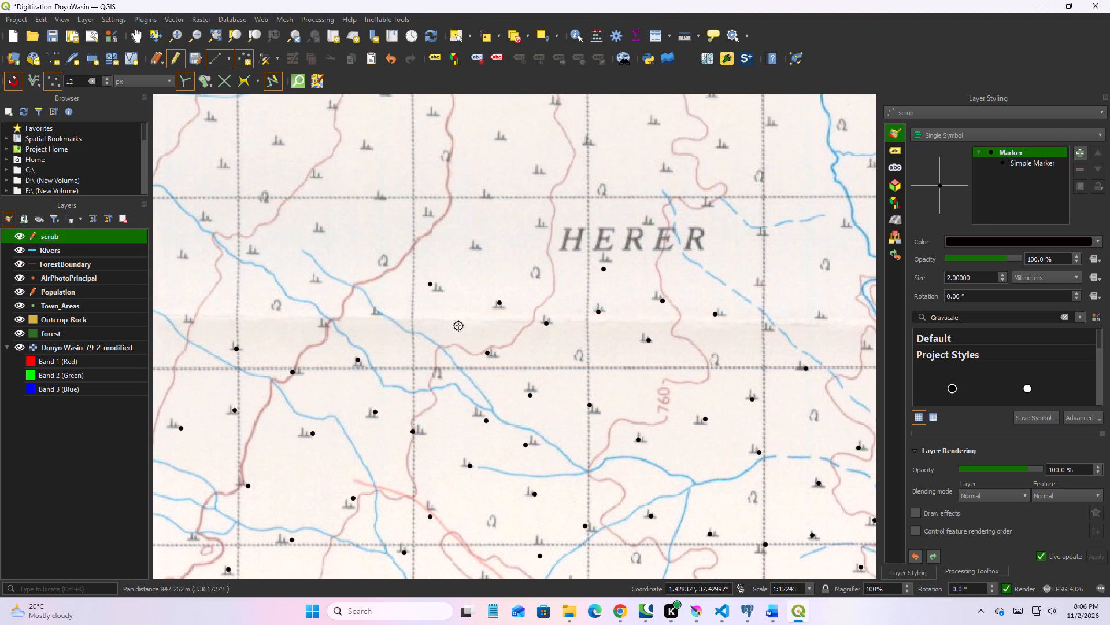
{"action": "left_click", "coordinate": [481, 242]}
{"action": "left_click", "coordinate": [543, 223]}
Add nine scrub points on the hill slopes and stream valley east and southeast of contour label 1000.
{"action": "scroll", "coordinate": [546, 282], "scroll_direction": "down", "scroll_amount": 1}
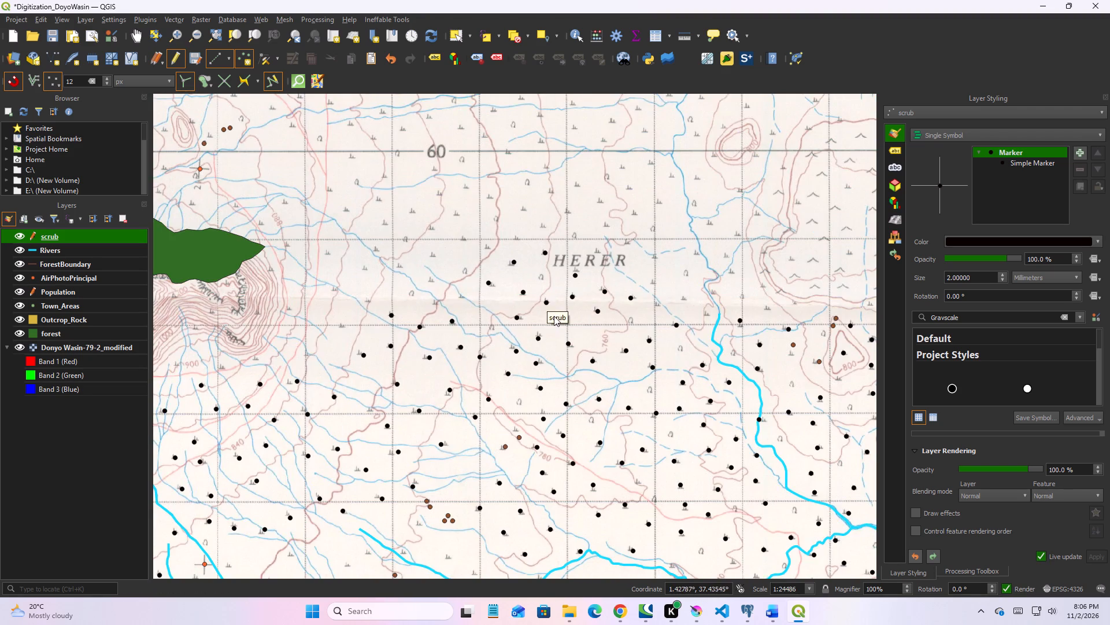
{"action": "scroll", "coordinate": [554, 328], "scroll_direction": "up", "scroll_amount": 1}
{"action": "scroll", "coordinate": [554, 332], "scroll_direction": "down", "scroll_amount": 5}
{"action": "scroll", "coordinate": [513, 374], "scroll_direction": "up", "scroll_amount": 2}
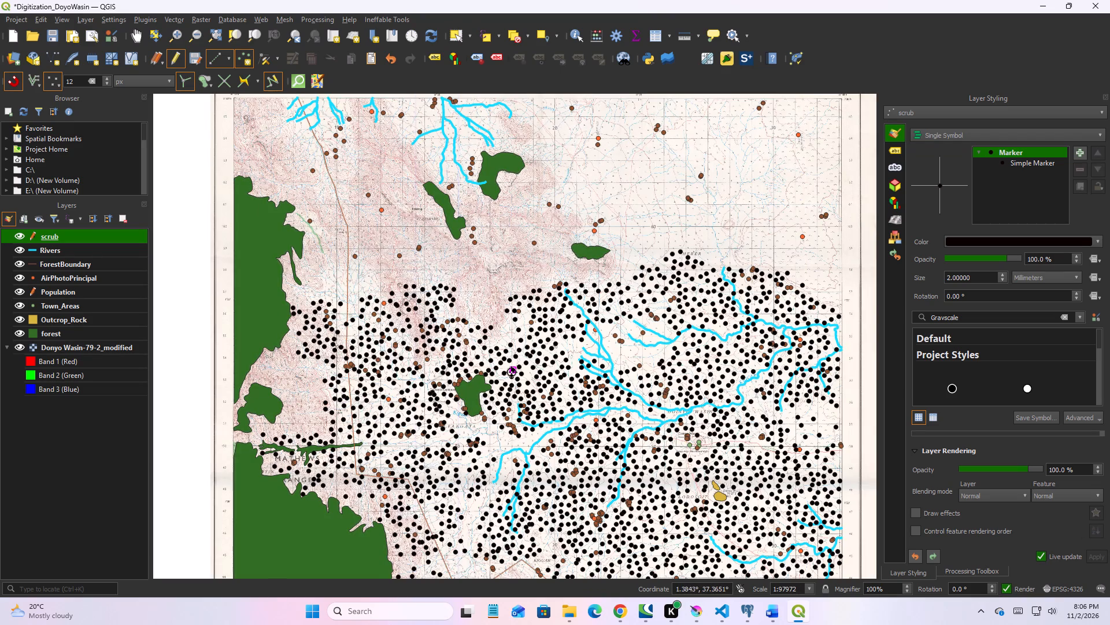
{"action": "middle_click_drag", "start_coordinate": [578, 359], "coordinate": [441, 417]}
{"action": "middle_click_drag", "start_coordinate": [371, 396], "coordinate": [610, 389]}
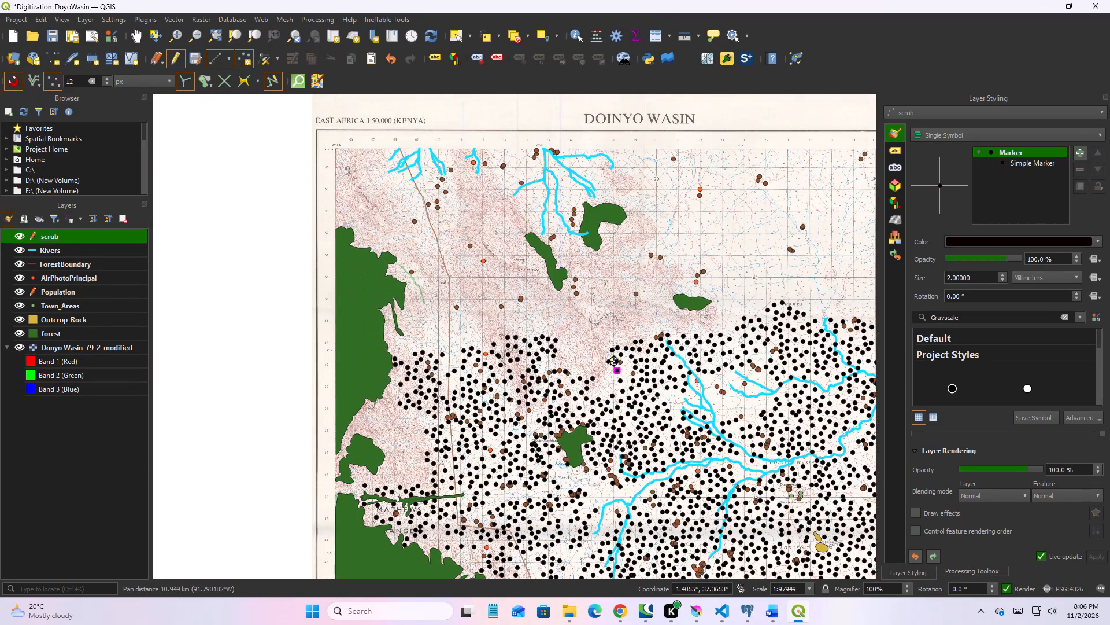
{"action": "scroll", "coordinate": [586, 360], "scroll_direction": "up", "scroll_amount": 2}
{"action": "scroll", "coordinate": [620, 406], "scroll_direction": "up", "scroll_amount": 1}
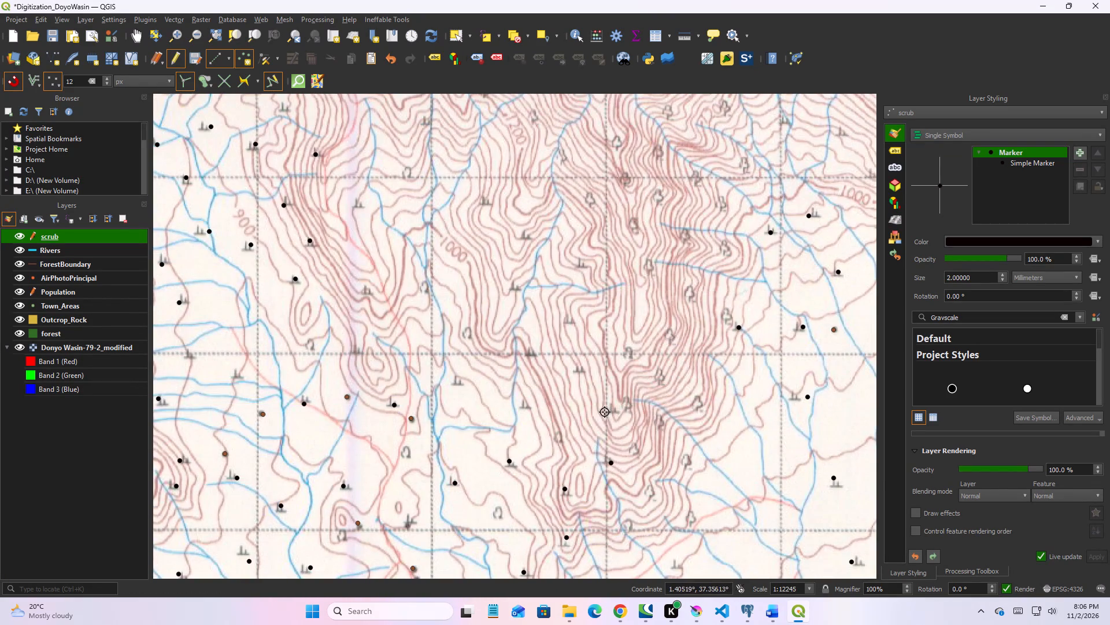
{"action": "left_click", "coordinate": [605, 411]}
{"action": "left_click", "coordinate": [569, 375]}
{"action": "left_click", "coordinate": [534, 355]}
{"action": "left_click", "coordinate": [524, 404]}
{"action": "left_click", "coordinate": [578, 311]}
{"action": "left_click", "coordinate": [576, 270]}
{"action": "left_click", "coordinate": [506, 279]}
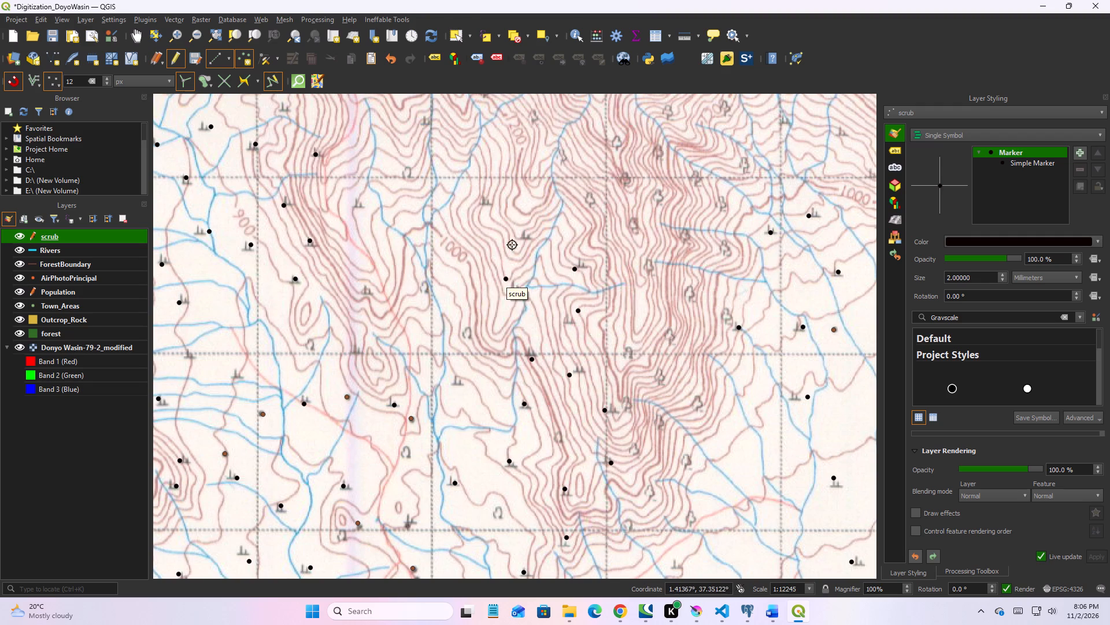
{"action": "left_click", "coordinate": [515, 242]}
{"action": "left_click", "coordinate": [495, 210]}
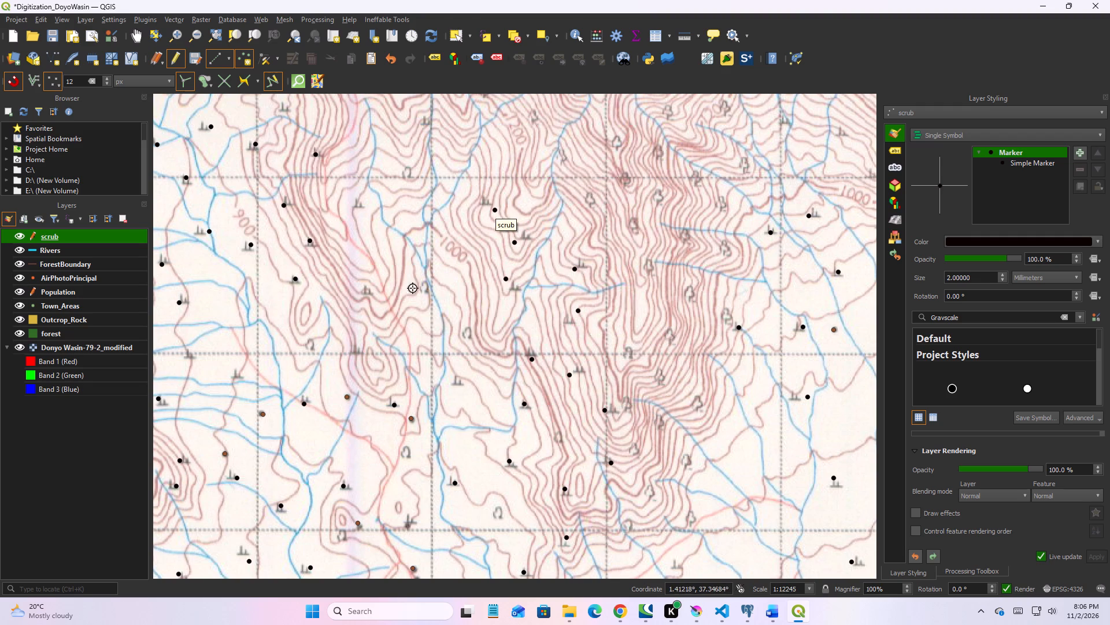
Add four scrub points on the ridge between contour labels 900 and 1000 and the slope north of it.
{"action": "left_click", "coordinate": [375, 295]}
{"action": "left_click", "coordinate": [350, 365]}
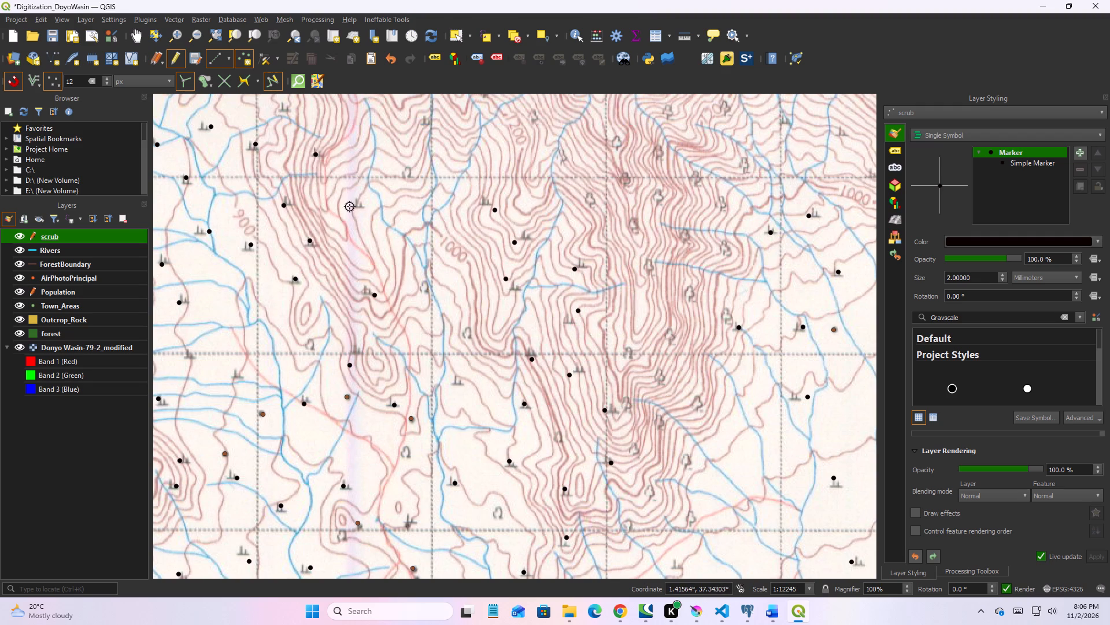
{"action": "left_click", "coordinate": [350, 207]}
{"action": "left_click", "coordinate": [429, 119]}
Add six scrub points on the spurs and stream valleys northwest of contour label 1200.
{"action": "middle_click_drag", "start_coordinate": [510, 175], "coordinate": [487, 310]}
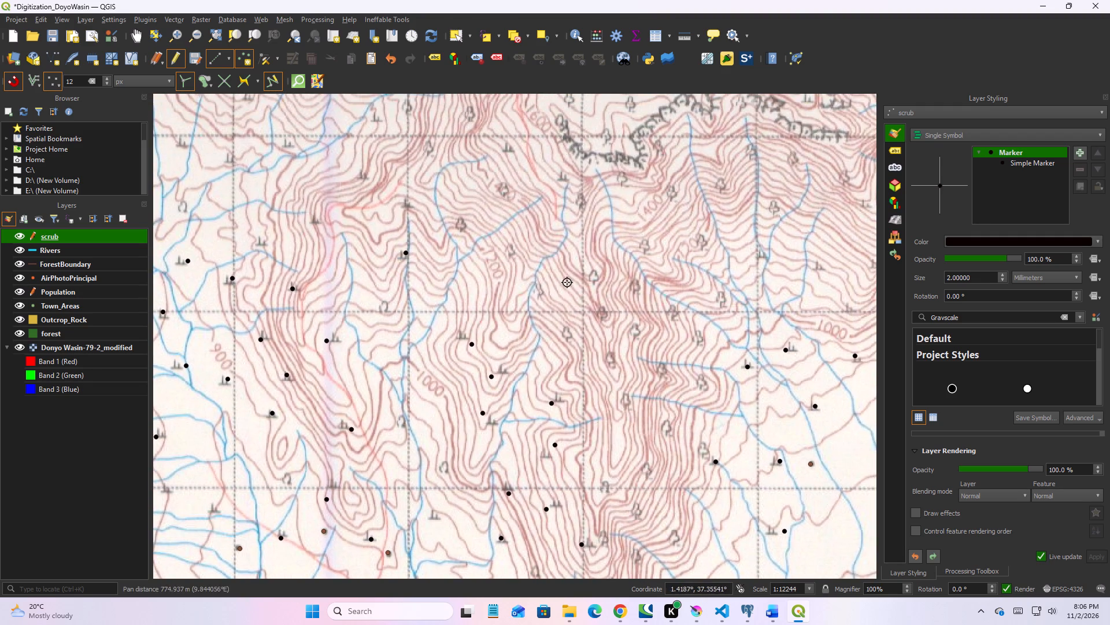
{"action": "middle_click_drag", "start_coordinate": [570, 281], "coordinate": [631, 394]}
{"action": "left_click", "coordinate": [416, 286]}
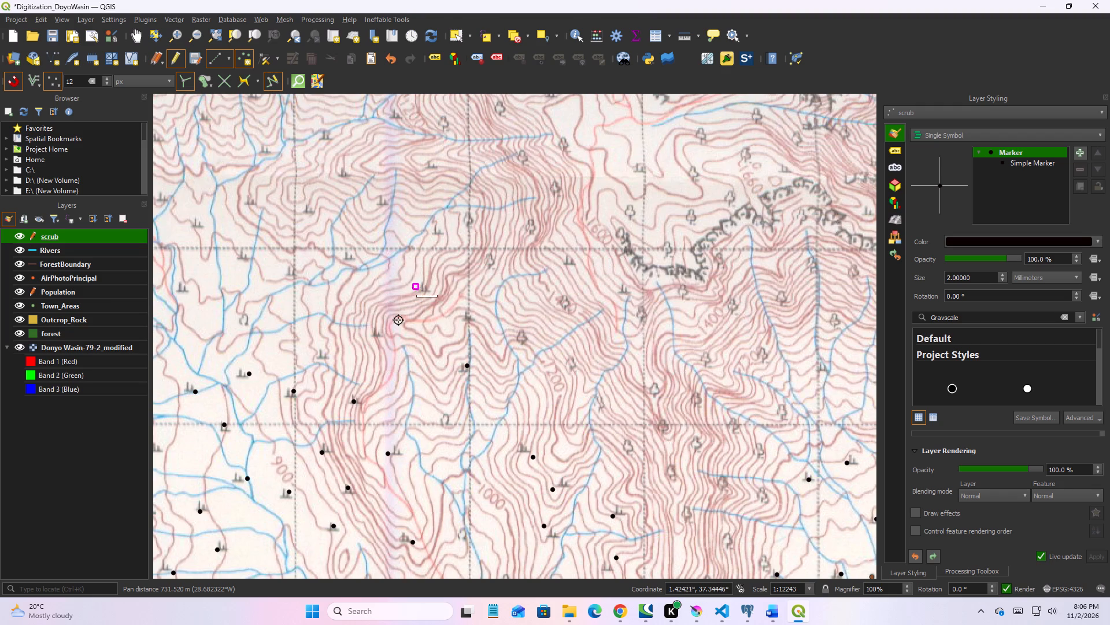
{"action": "left_click", "coordinate": [346, 255]}
{"action": "left_click", "coordinate": [275, 274]}
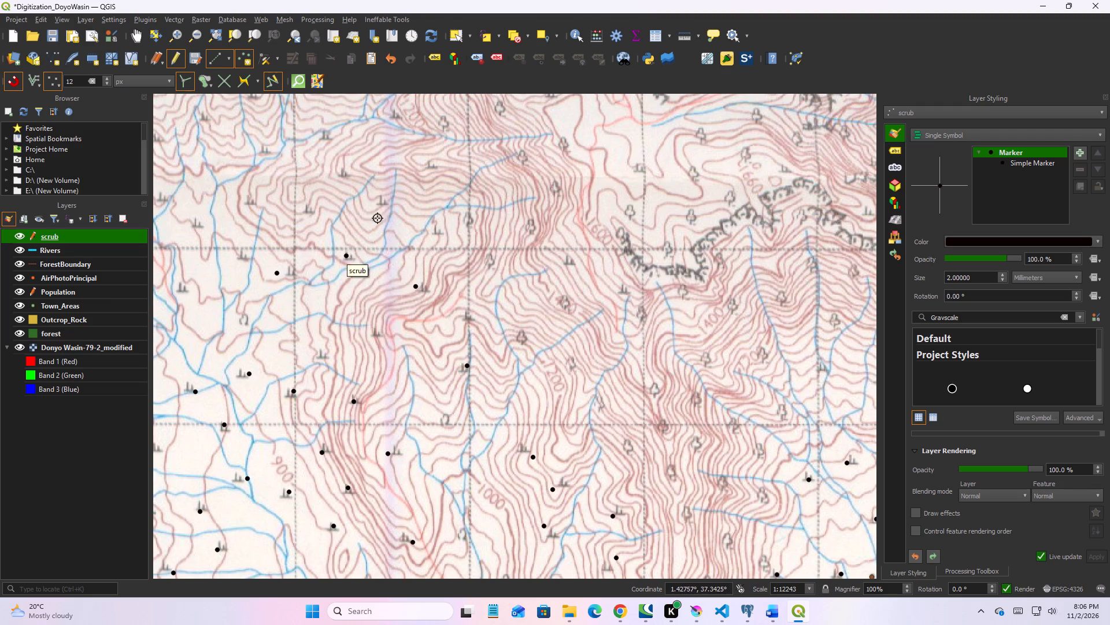
{"action": "left_click", "coordinate": [379, 208]}
{"action": "left_click", "coordinate": [335, 171]}
{"action": "left_click", "coordinate": [310, 215]}
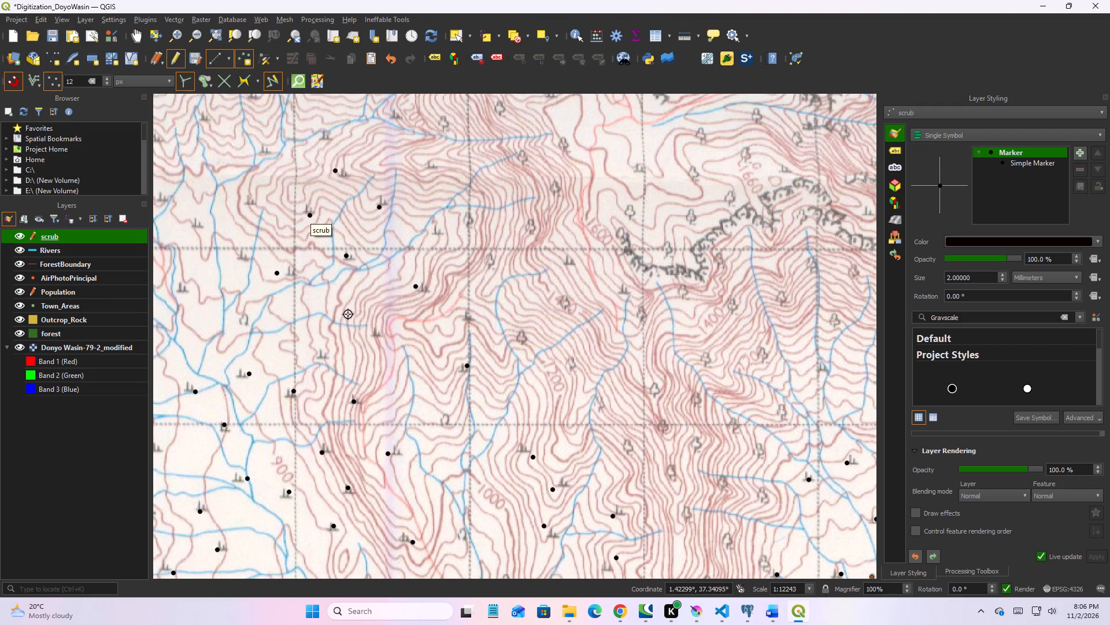
Save the project.
{"action": "scroll", "coordinate": [366, 319], "scroll_direction": "down", "scroll_amount": 1}
{"action": "middle_click_drag", "start_coordinate": [421, 341], "coordinate": [695, 404]}
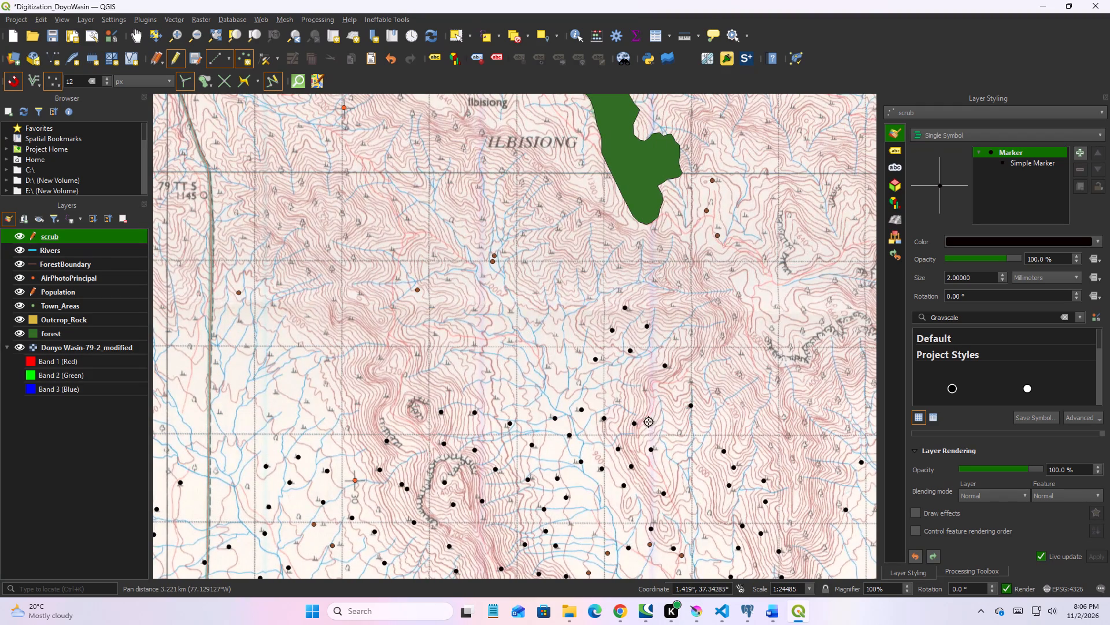
{"action": "key", "text": "ctrl+s"}
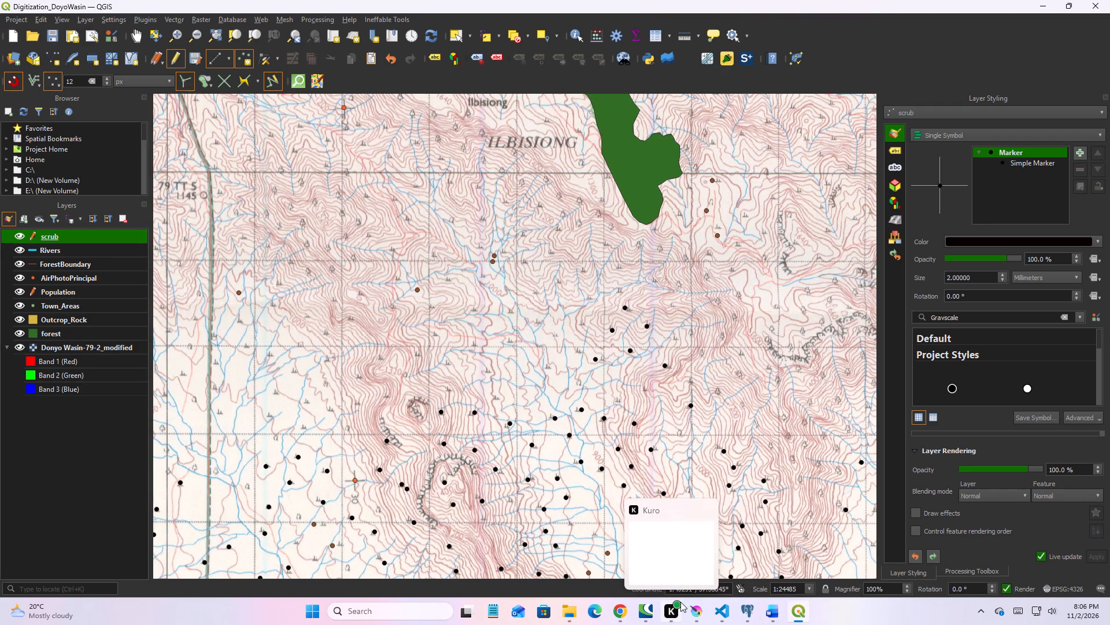
Add ten scrub points from the plain east of the road, southeast of 79 TT S, up to the slopes of the rocky hill.
{"action": "middle_click_drag", "start_coordinate": [358, 363], "coordinate": [535, 399]}
{"action": "left_click", "coordinate": [484, 463]}
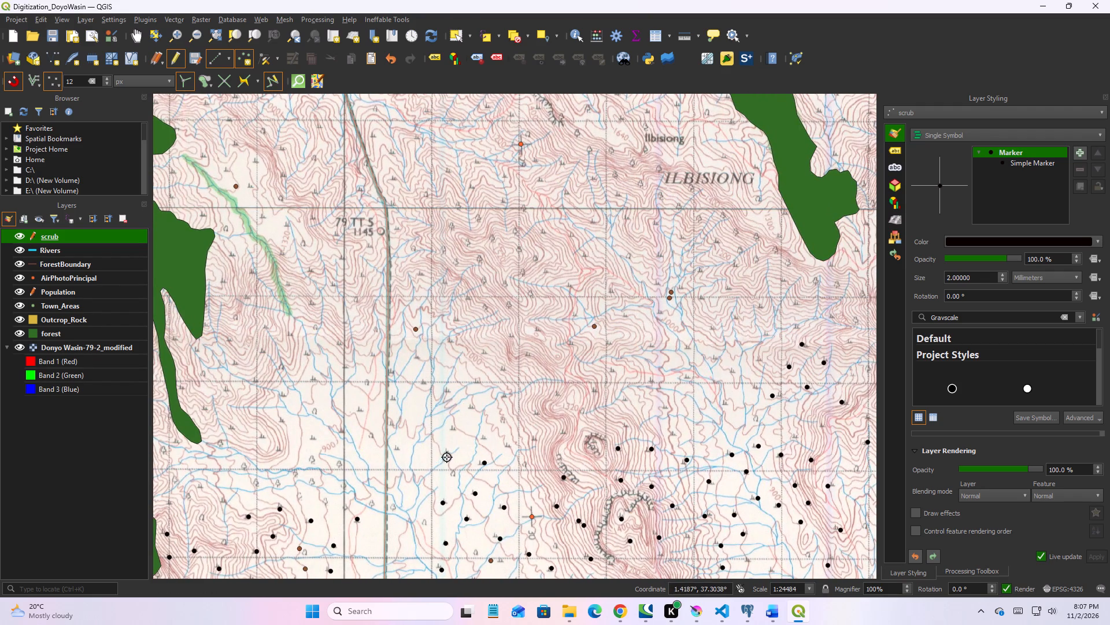
{"action": "left_click", "coordinate": [447, 457]}
{"action": "left_click", "coordinate": [457, 426]}
{"action": "left_click", "coordinate": [489, 435]}
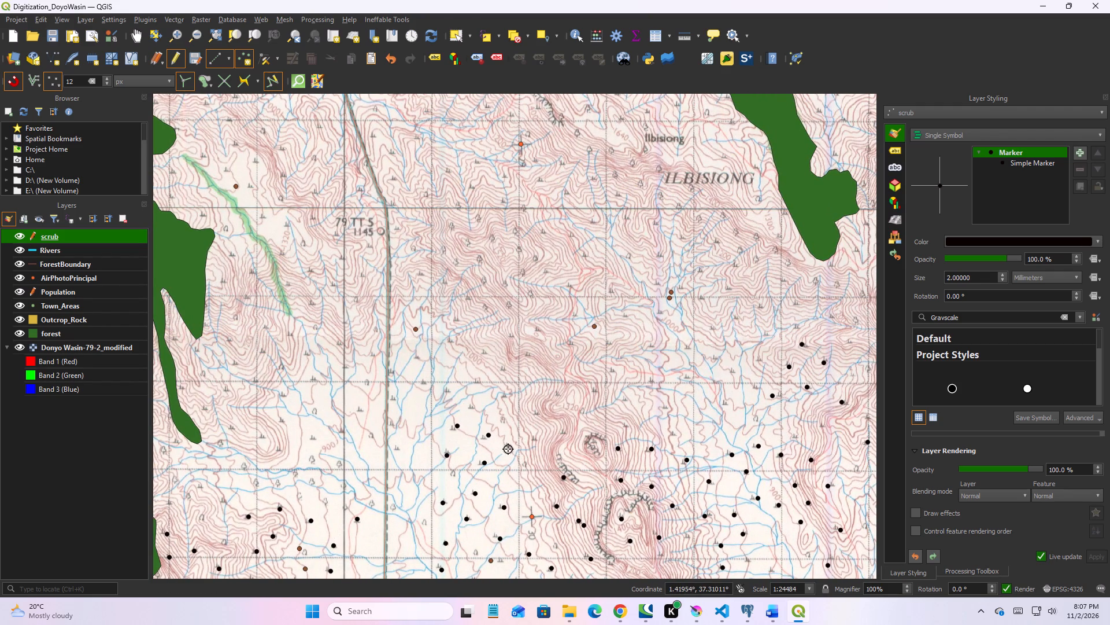
{"action": "left_click", "coordinate": [508, 449]}
{"action": "left_click", "coordinate": [535, 444]}
{"action": "left_click", "coordinate": [536, 405]}
{"action": "left_click", "coordinate": [561, 383]}
{"action": "left_click", "coordinate": [561, 432]}
{"action": "left_click", "coordinate": [590, 395]}
Add eleven scrub points on the slopes north and northeast of the rocky hill, around the single population point.
{"action": "middle_click_drag", "start_coordinate": [583, 420], "coordinate": [564, 460]}
{"action": "scroll", "coordinate": [607, 459], "scroll_direction": "up", "scroll_amount": 1}
{"action": "left_click", "coordinate": [606, 427]}
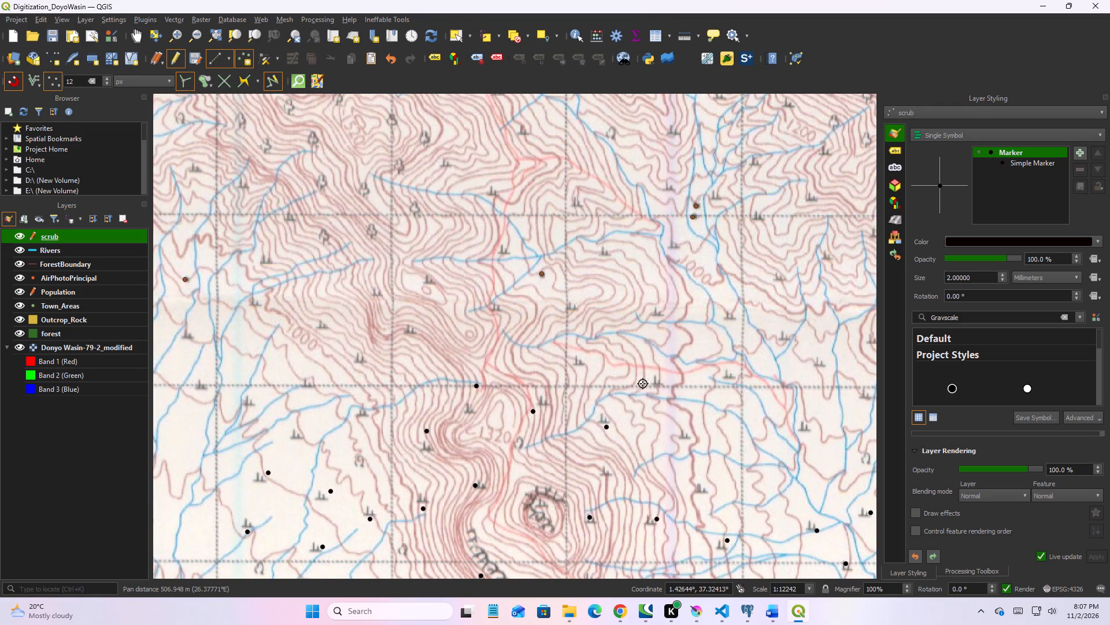
{"action": "left_click", "coordinate": [649, 381]}
{"action": "left_click", "coordinate": [579, 355]}
{"action": "left_click", "coordinate": [576, 303]}
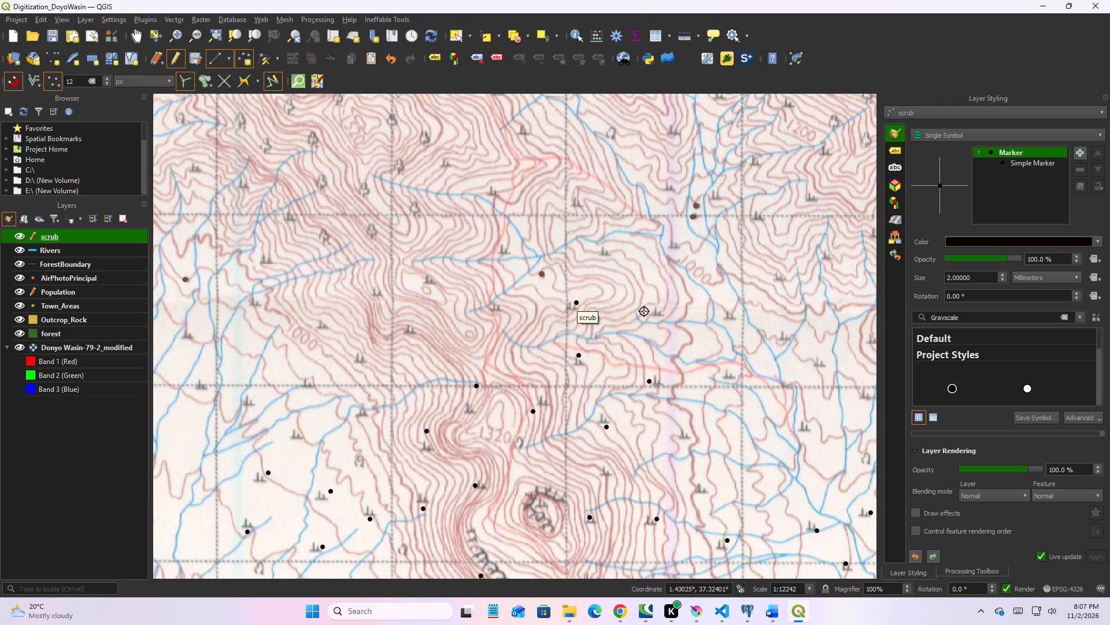
{"action": "left_click", "coordinate": [654, 314]}
{"action": "left_click", "coordinate": [610, 256]}
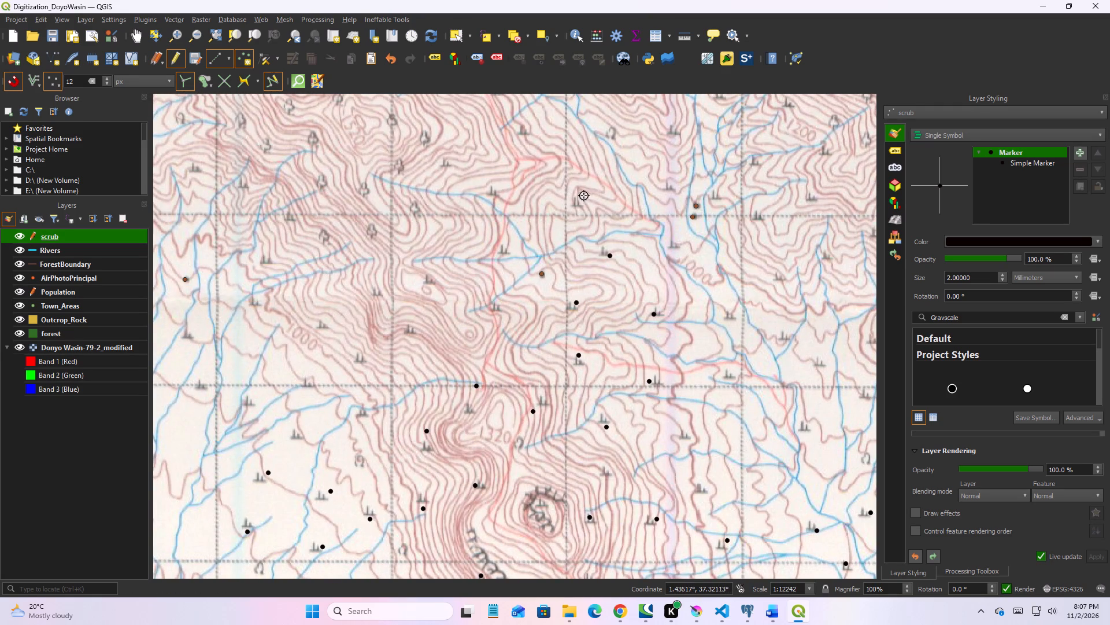
{"action": "left_click", "coordinate": [582, 197]}
{"action": "left_click", "coordinate": [510, 249]}
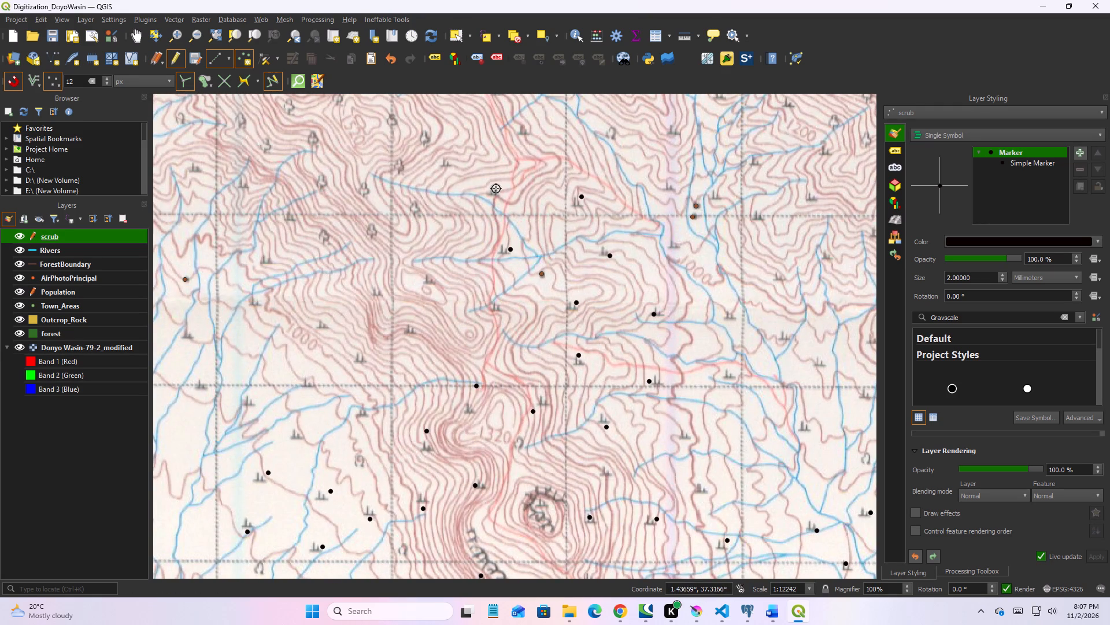
{"action": "left_click", "coordinate": [496, 192]}
{"action": "left_click", "coordinate": [454, 170]}
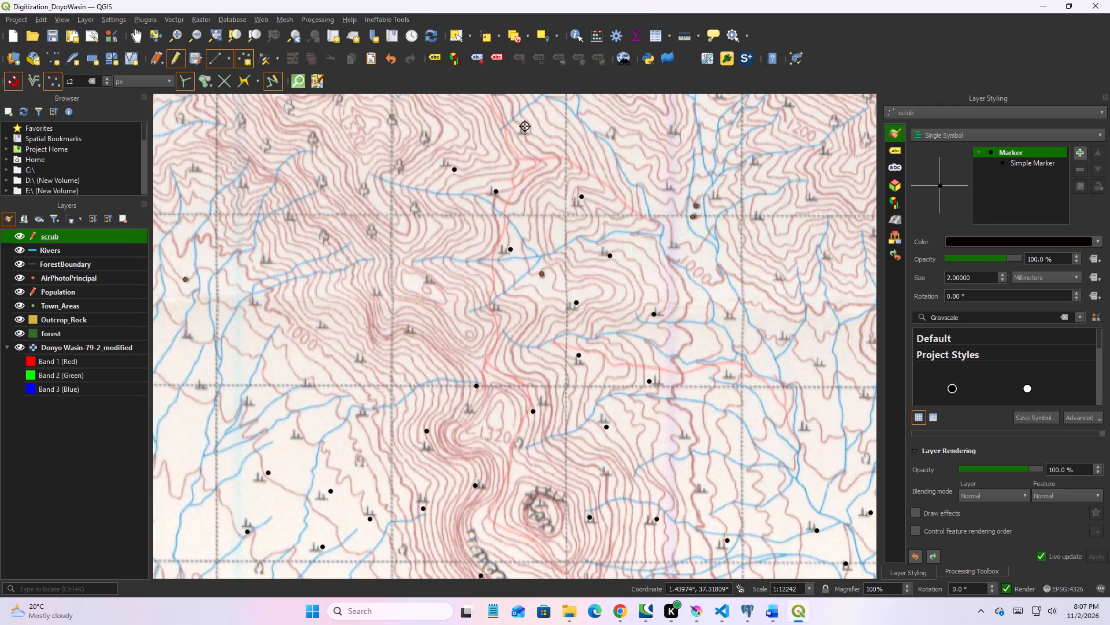
{"action": "left_click", "coordinate": [525, 126]}
Add ten scrub points across the slopes and stream valley northeast and east of the rocky hill.
{"action": "left_click", "coordinate": [673, 249]}
{"action": "left_click", "coordinate": [786, 276]}
{"action": "left_click", "coordinate": [735, 315]}
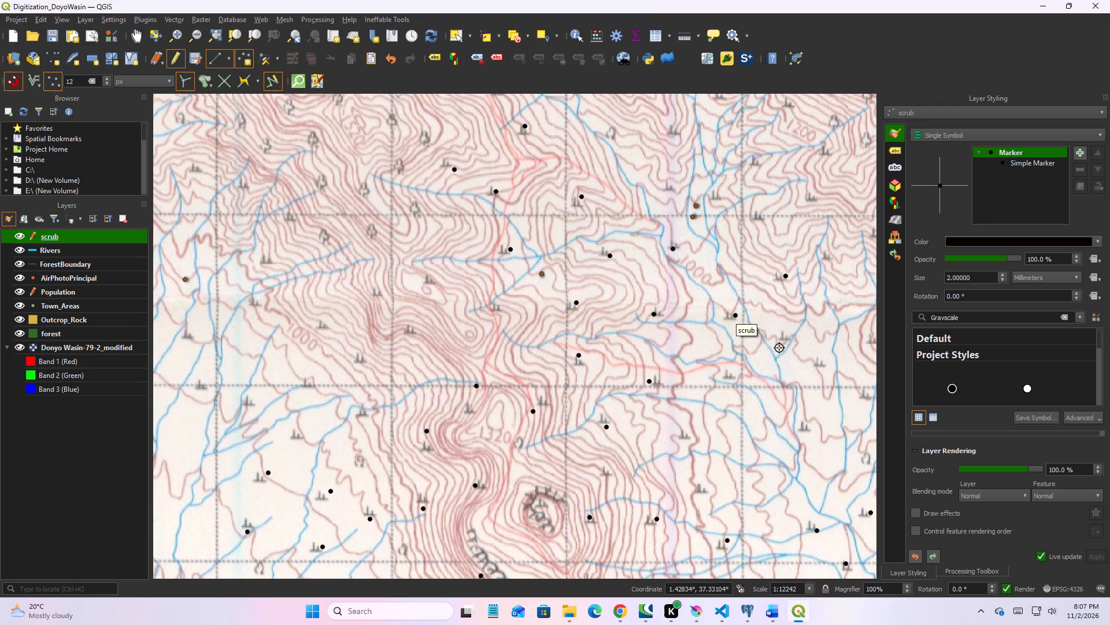
{"action": "left_click", "coordinate": [771, 340]}
{"action": "left_click", "coordinate": [824, 368]}
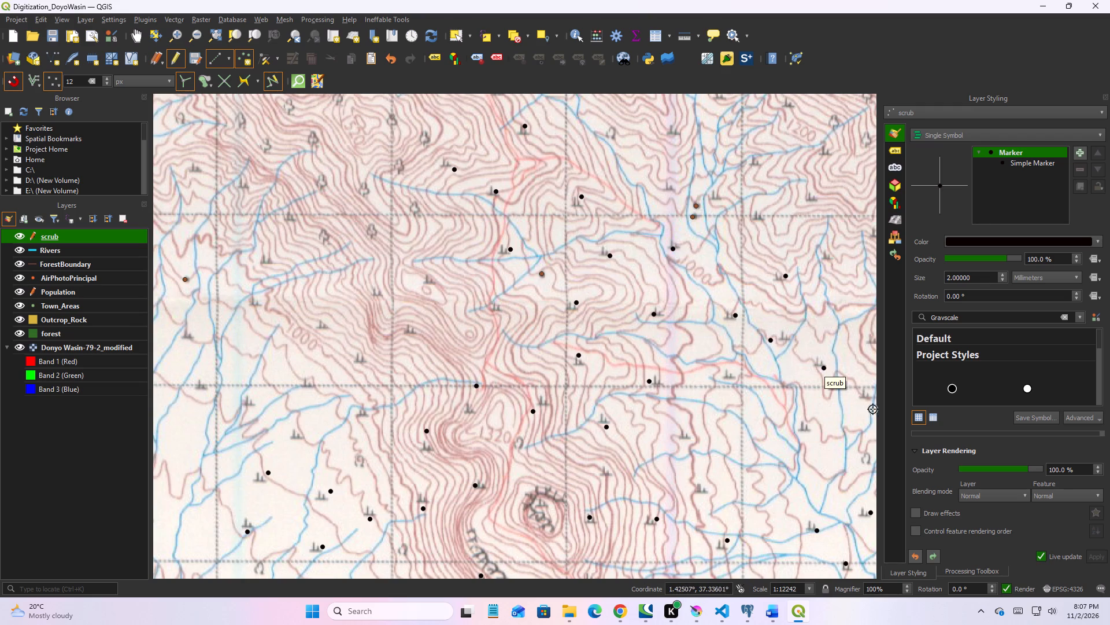
{"action": "left_click", "coordinate": [865, 395]}
{"action": "left_click", "coordinate": [815, 425]}
{"action": "left_click", "coordinate": [728, 383]}
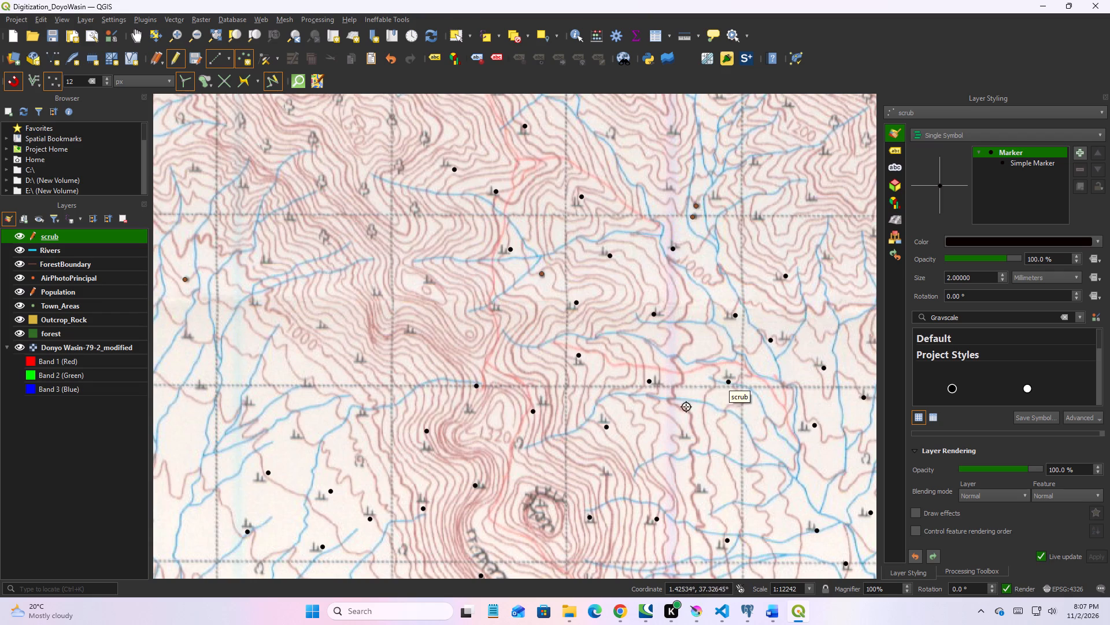
{"action": "left_click", "coordinate": [690, 430]}
{"action": "left_click", "coordinate": [704, 491]}
Add three scrub points farther east, along the foot of the slopes north of contour label 900.
{"action": "middle_click_drag", "start_coordinate": [772, 496], "coordinate": [507, 424]}
{"action": "scroll", "coordinate": [770, 496], "scroll_direction": "up", "scroll_amount": 1}
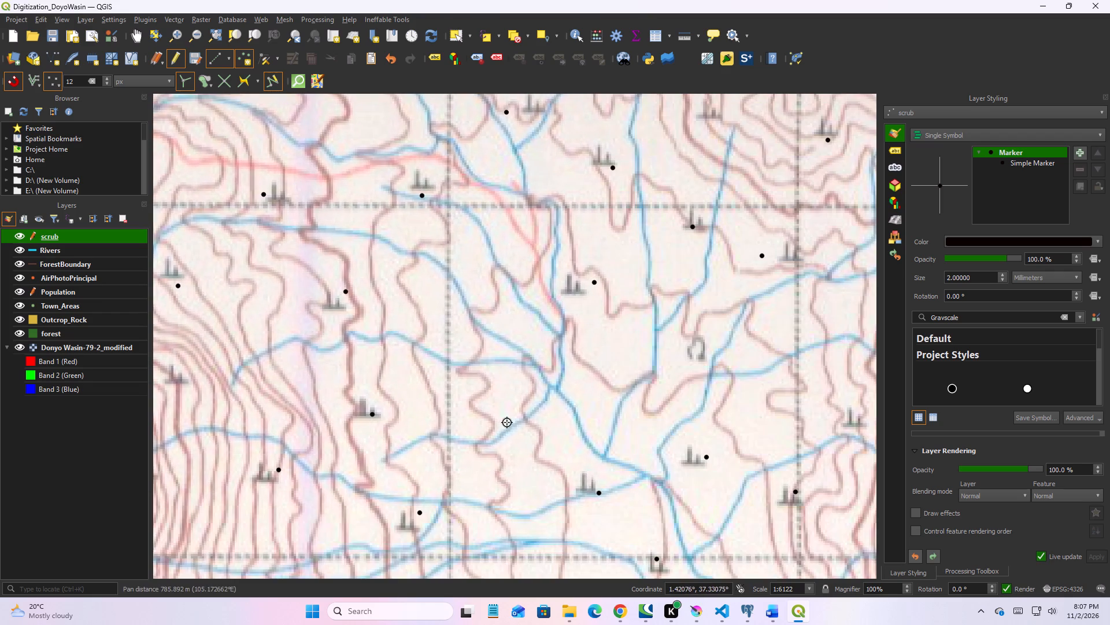
{"action": "middle_click_drag", "start_coordinate": [722, 397], "coordinate": [593, 395]}
{"action": "scroll", "coordinate": [602, 387], "scroll_direction": "down", "scroll_amount": 1}
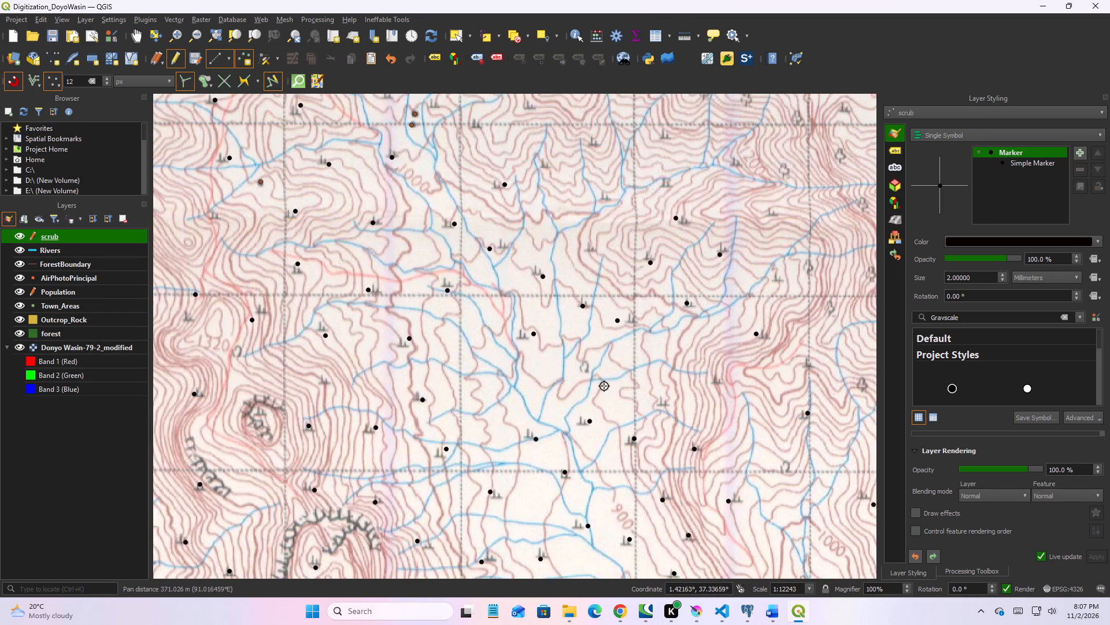
{"action": "middle_click_drag", "start_coordinate": [646, 384], "coordinate": [471, 393]}
{"action": "left_click", "coordinate": [487, 406]}
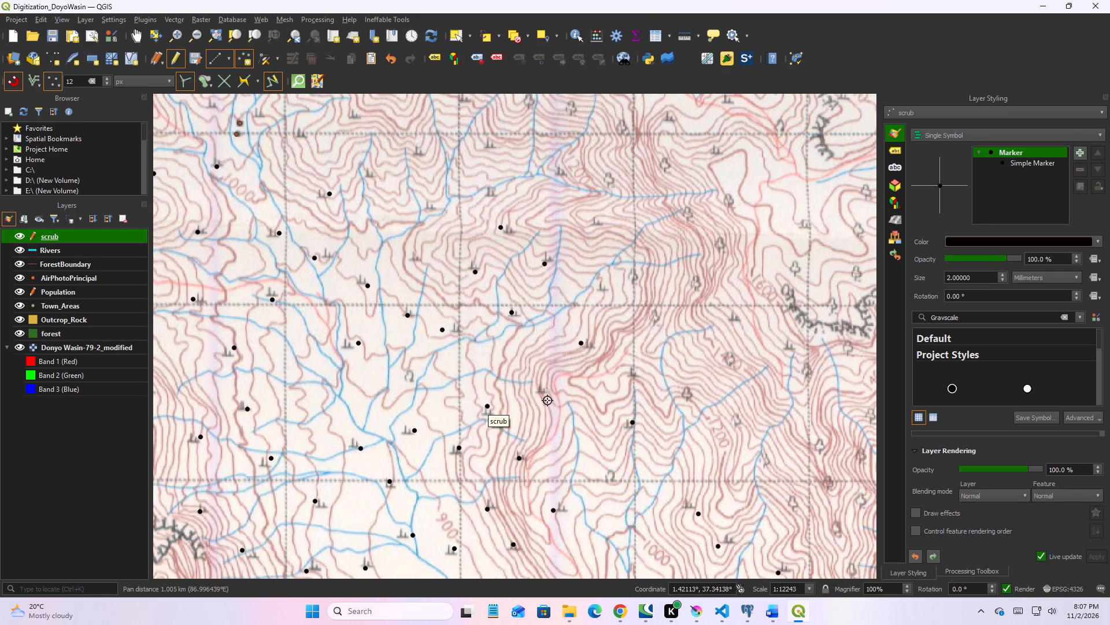
{"action": "left_click", "coordinate": [552, 391]}
{"action": "left_click", "coordinate": [634, 374]}
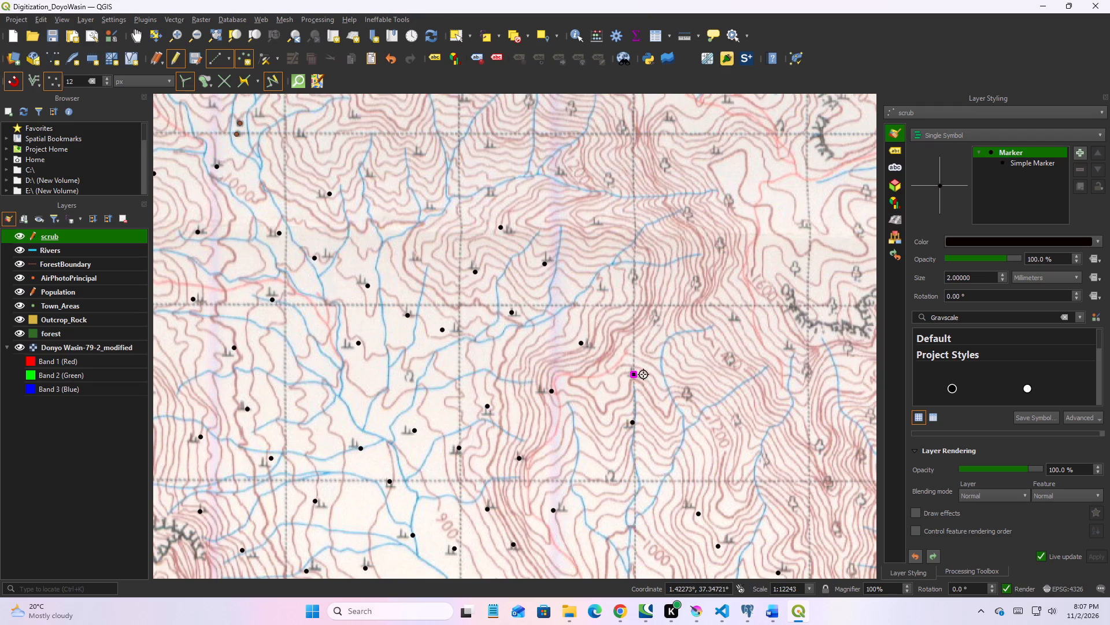
Add six scrub points on the spurs southwest and south of the Ilbisiong forest patch's southern tip.
{"action": "middle_click_drag", "start_coordinate": [673, 378], "coordinate": [511, 424]}
{"action": "scroll", "coordinate": [589, 392], "scroll_direction": "down", "scroll_amount": 1}
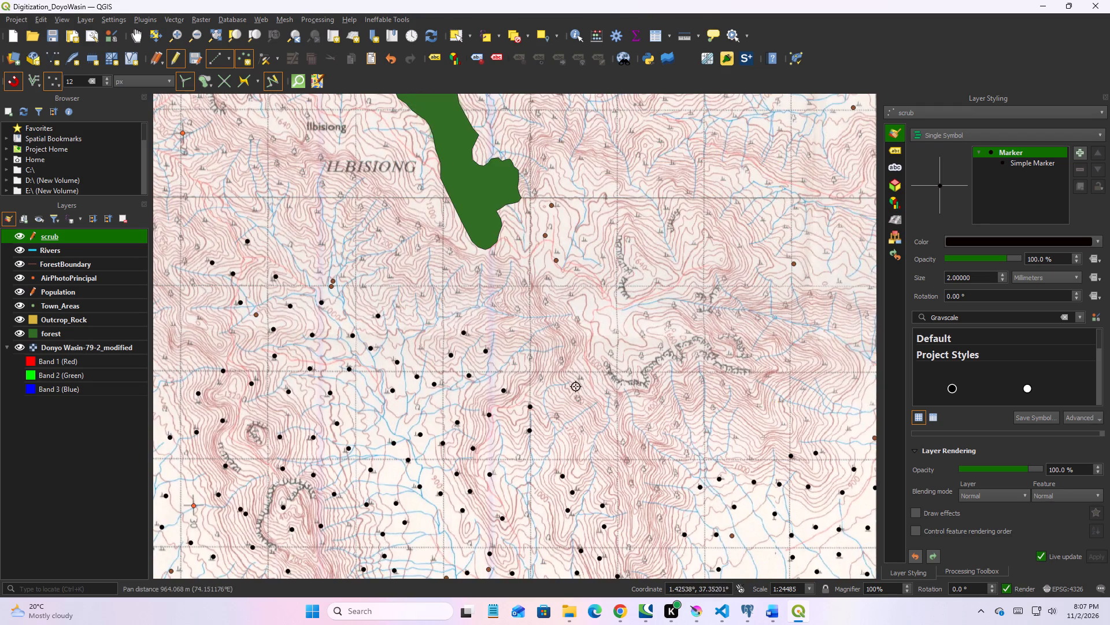
{"action": "middle_click_drag", "start_coordinate": [580, 455], "coordinate": [605, 568]}
{"action": "scroll", "coordinate": [572, 440], "scroll_direction": "up", "scroll_amount": 1}
{"action": "middle_click_drag", "start_coordinate": [572, 440], "coordinate": [554, 484]}
{"action": "middle_click_drag", "start_coordinate": [453, 443], "coordinate": [459, 446]}
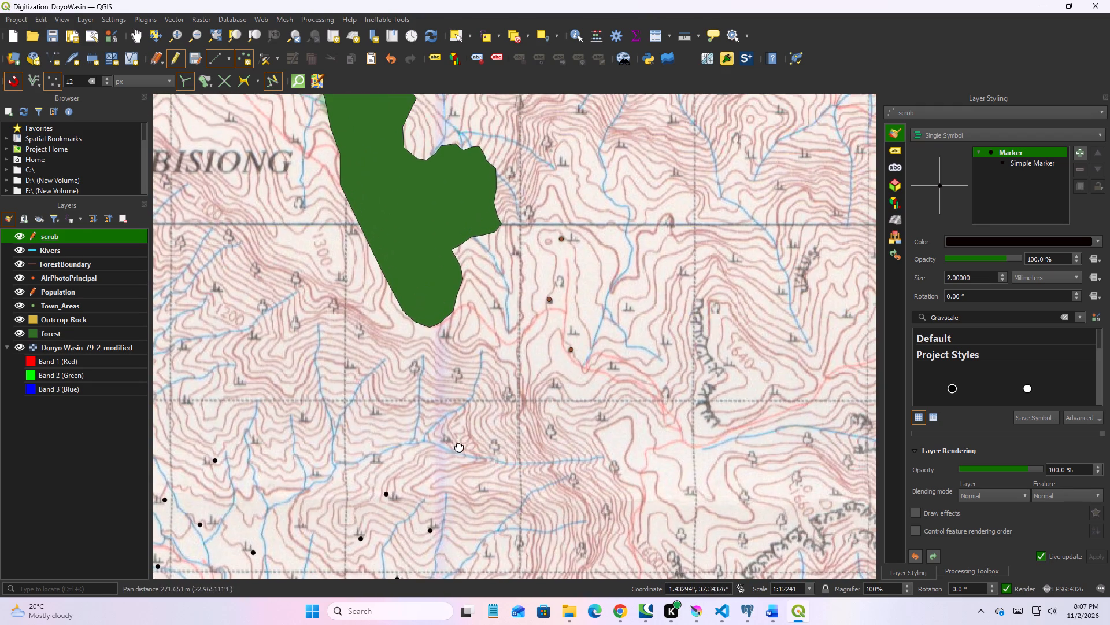
{"action": "middle_click_drag", "start_coordinate": [459, 446], "coordinate": [753, 484]}
{"action": "scroll", "coordinate": [526, 436], "scroll_direction": "down", "scroll_amount": 1}
{"action": "scroll", "coordinate": [526, 435], "scroll_direction": "up", "scroll_amount": 1}
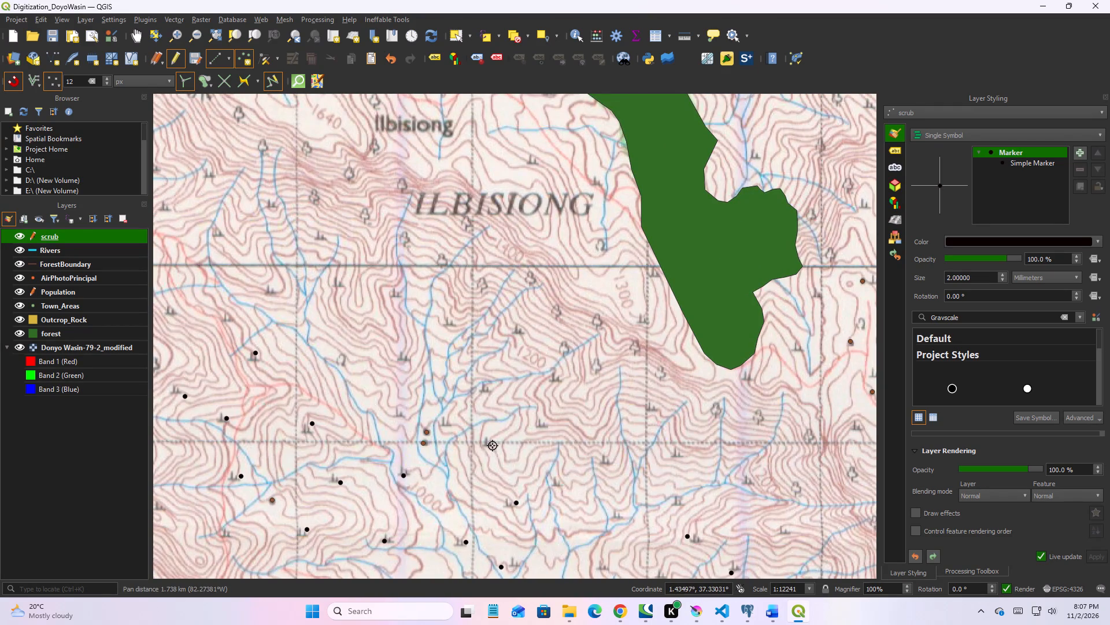
{"action": "left_click", "coordinate": [493, 446]}
{"action": "left_click", "coordinate": [561, 483]}
{"action": "left_click", "coordinate": [623, 510]}
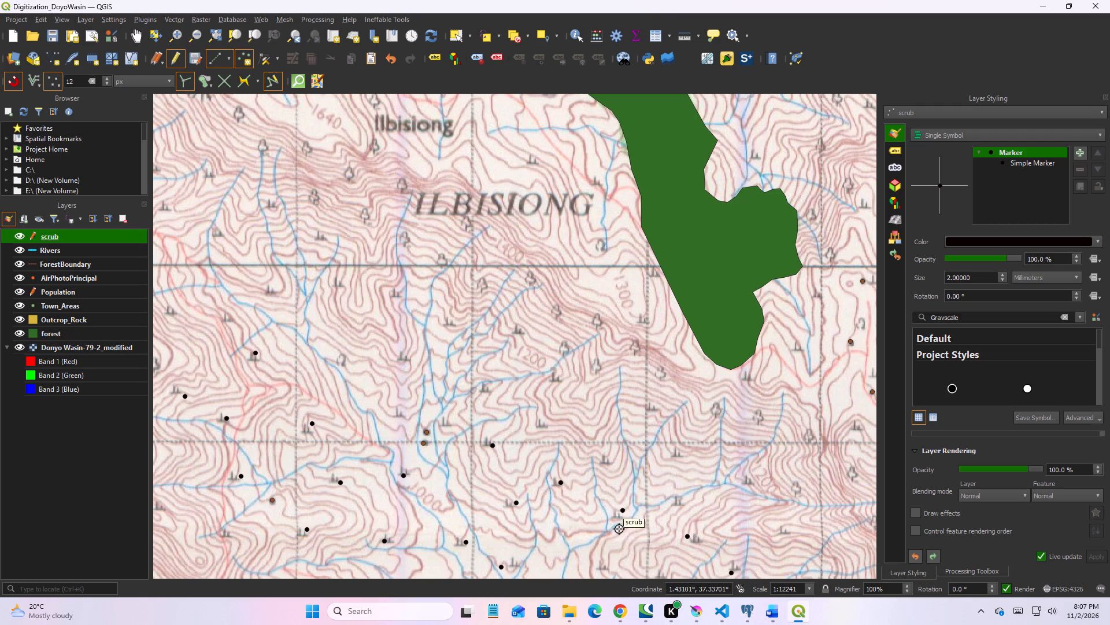
{"action": "middle_click_drag", "start_coordinate": [604, 543], "coordinate": [517, 394]}
{"action": "left_click", "coordinate": [522, 418]}
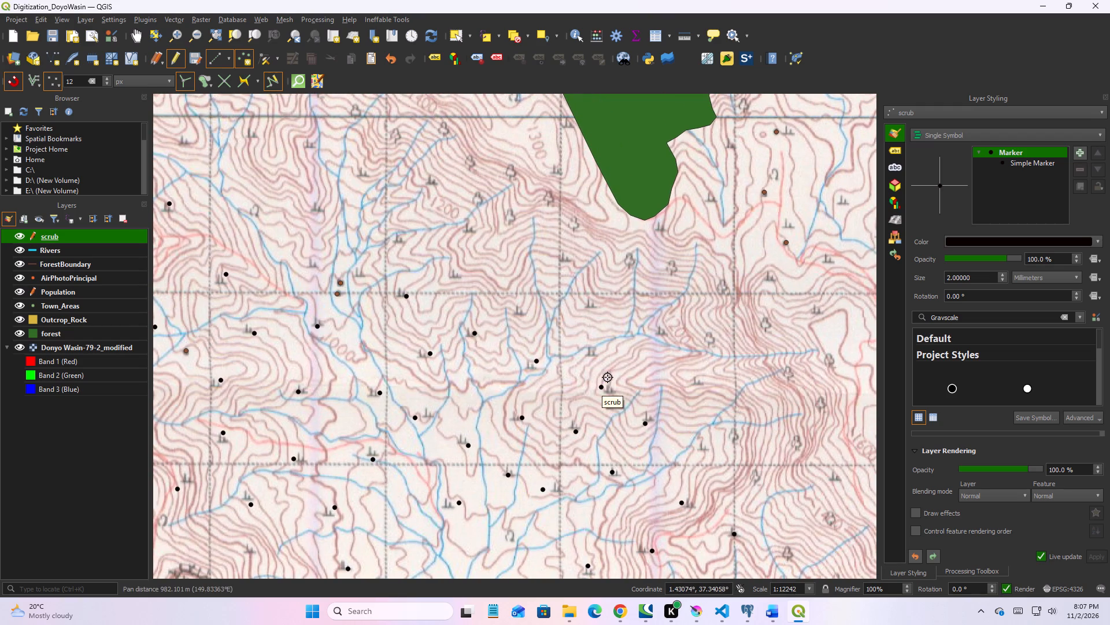
{"action": "left_click", "coordinate": [594, 351]}
{"action": "left_click", "coordinate": [593, 306]}
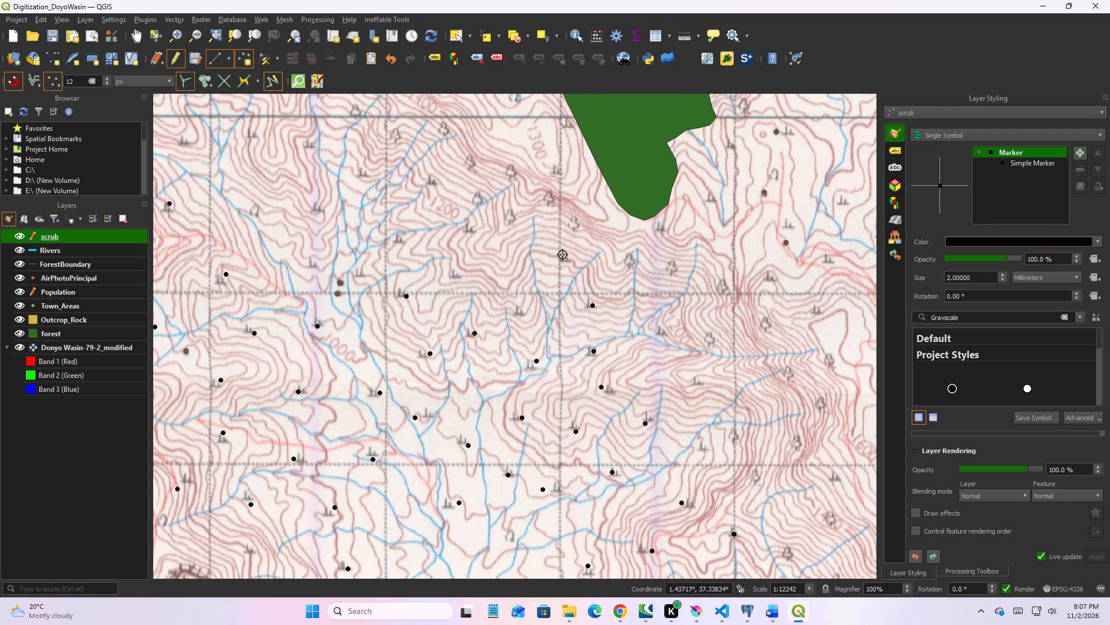
Add seven scrub points from the slope below the forest patch westward to the paired population points.
{"action": "left_click", "coordinate": [563, 255]}
{"action": "left_click", "coordinate": [513, 311]}
{"action": "left_click", "coordinate": [456, 277]}
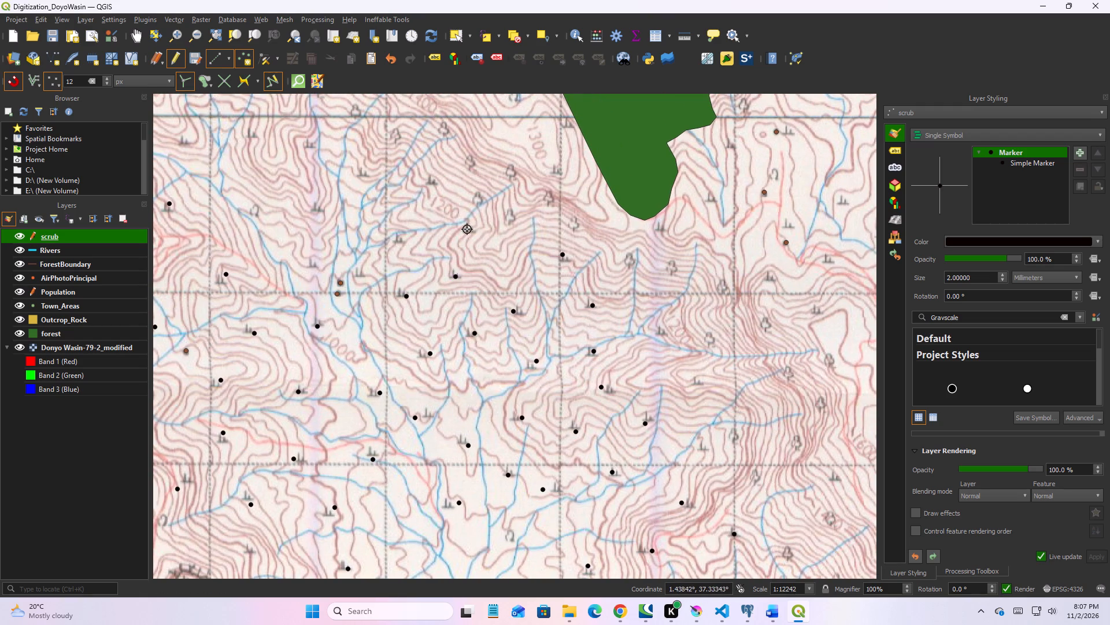
{"action": "left_click", "coordinate": [467, 229]}
{"action": "left_click", "coordinate": [395, 237]}
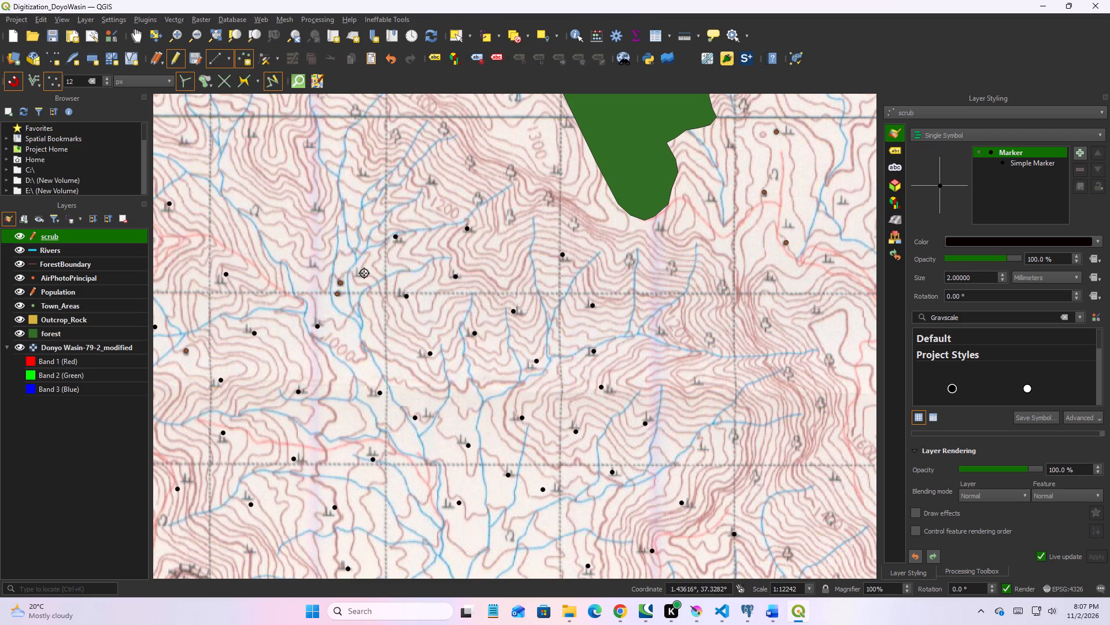
{"action": "left_click", "coordinate": [364, 274]}
{"action": "left_click", "coordinate": [316, 267]}
Add ten scrub points in the stream valleys and on the spurs southwest of the ILBISIONG label.
{"action": "middle_click_drag", "start_coordinate": [319, 281], "coordinate": [553, 388]}
{"action": "middle_click_drag", "start_coordinate": [406, 334], "coordinate": [590, 391]}
{"action": "left_click", "coordinate": [498, 268]}
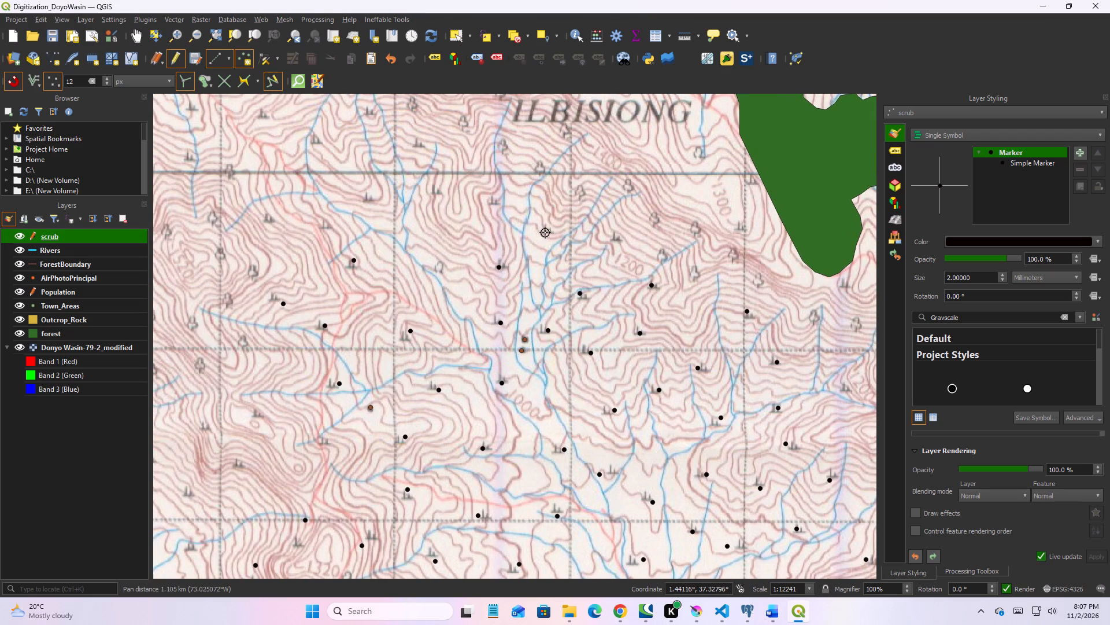
{"action": "left_click", "coordinate": [545, 233]}
{"action": "left_click", "coordinate": [490, 198]}
{"action": "left_click", "coordinate": [435, 192]}
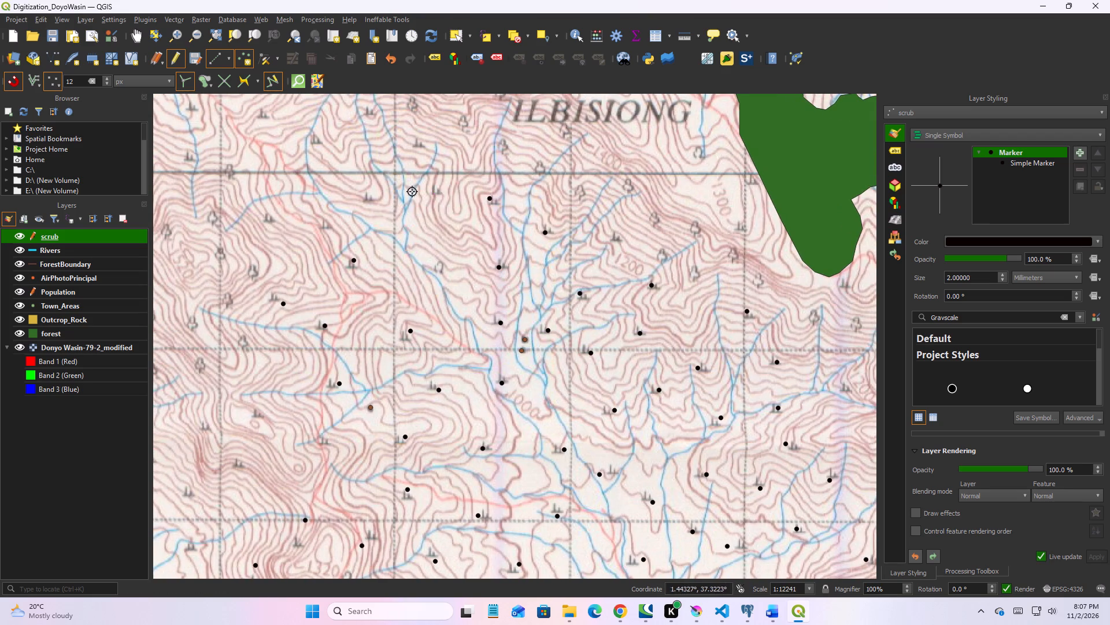
{"action": "left_click", "coordinate": [367, 197]}
{"action": "left_click", "coordinate": [330, 229]}
{"action": "left_click", "coordinate": [270, 217]}
{"action": "left_click", "coordinate": [317, 138]}
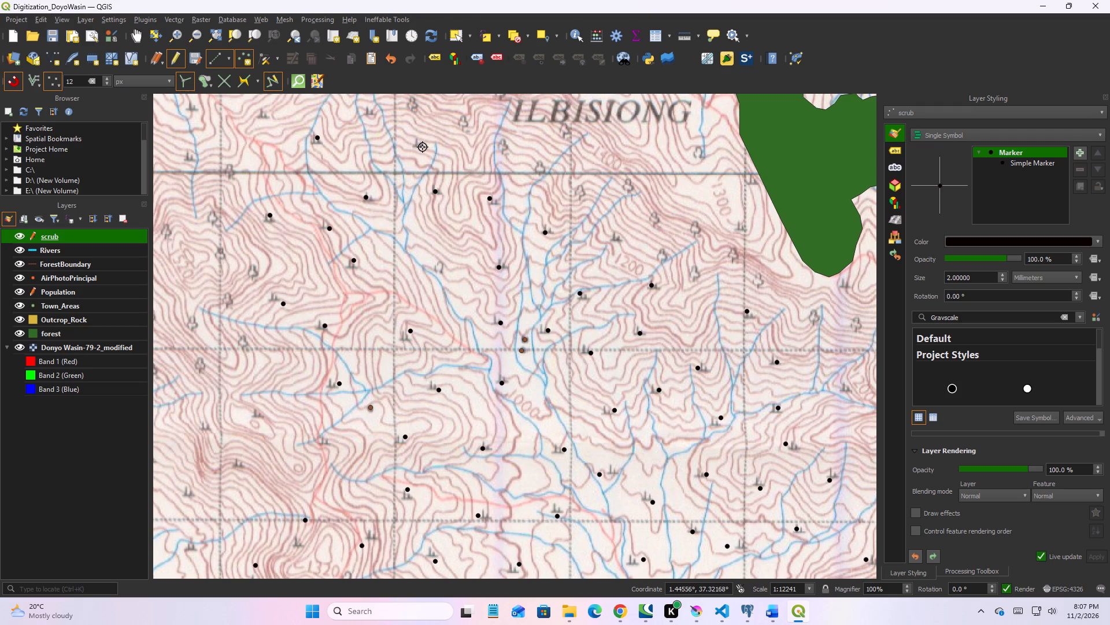
{"action": "left_click", "coordinate": [423, 147]}
{"action": "left_click", "coordinate": [365, 109]}
Add four scrub points around the air photo principal point west of Ilbisiong.
{"action": "middle_click_drag", "start_coordinate": [387, 160], "coordinate": [660, 378]}
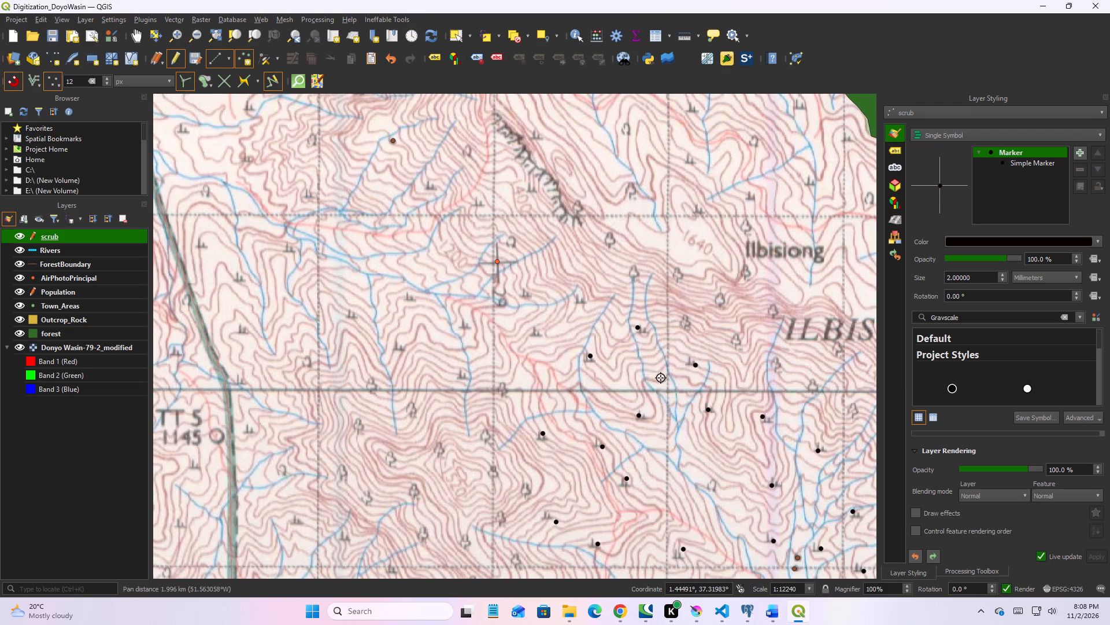
{"action": "left_click", "coordinate": [541, 331]}
{"action": "left_click", "coordinate": [520, 291]}
{"action": "left_click", "coordinate": [574, 300]}
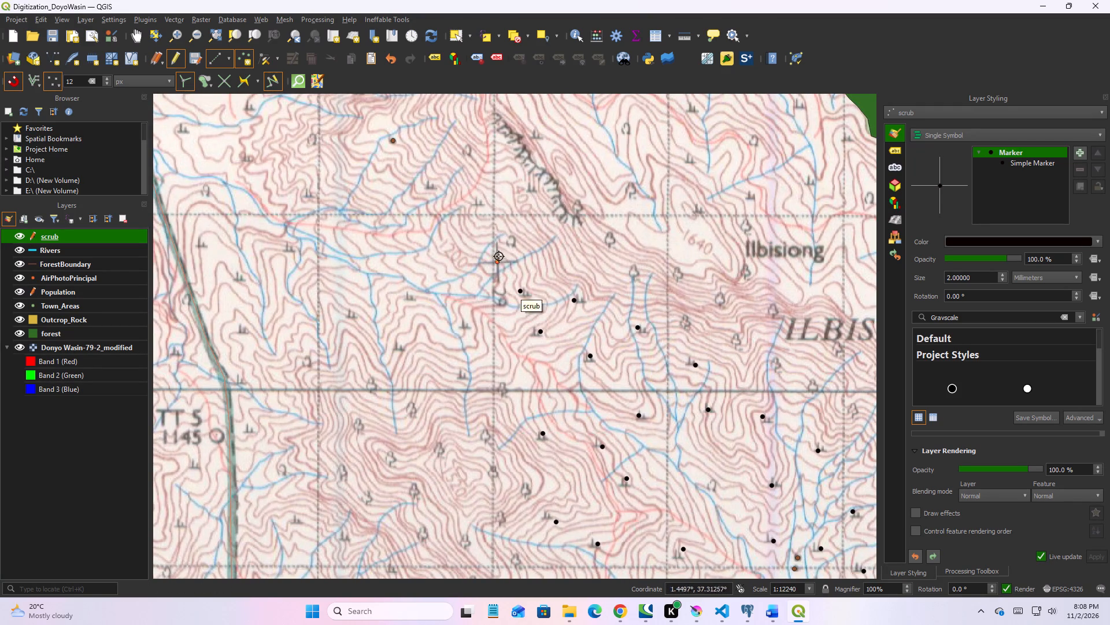
{"action": "left_click", "coordinate": [478, 205]}
Add six scrub points on the lower slopes southeast of 79 TT S, filling the gap west of the existing points.
{"action": "scroll", "coordinate": [511, 322], "scroll_direction": "down", "scroll_amount": 1}
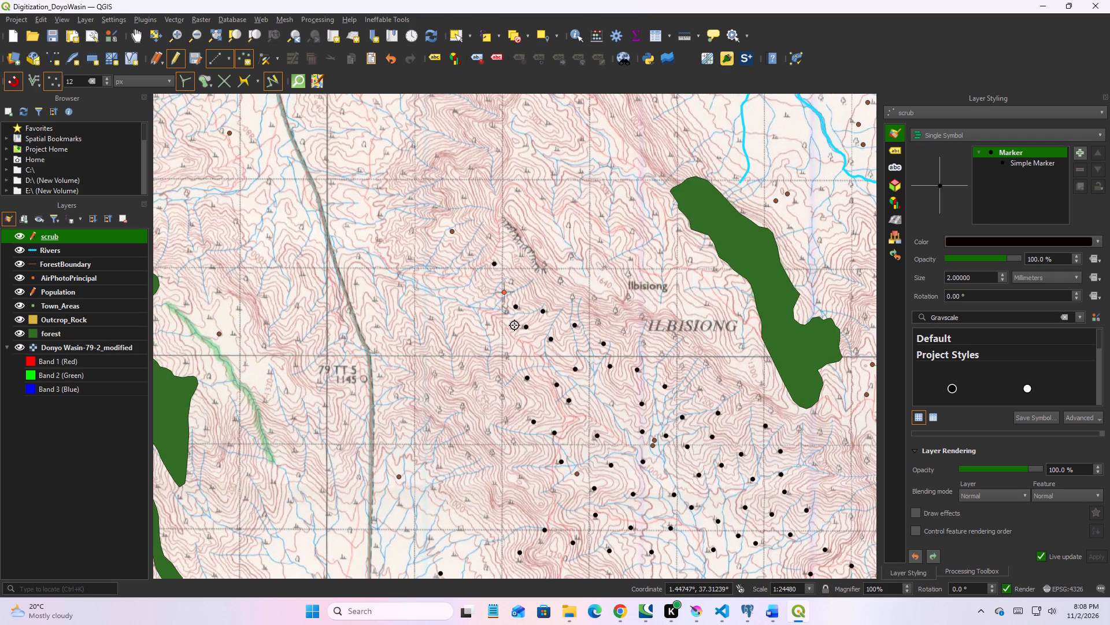
{"action": "scroll", "coordinate": [515, 325], "scroll_direction": "down", "scroll_amount": 1}
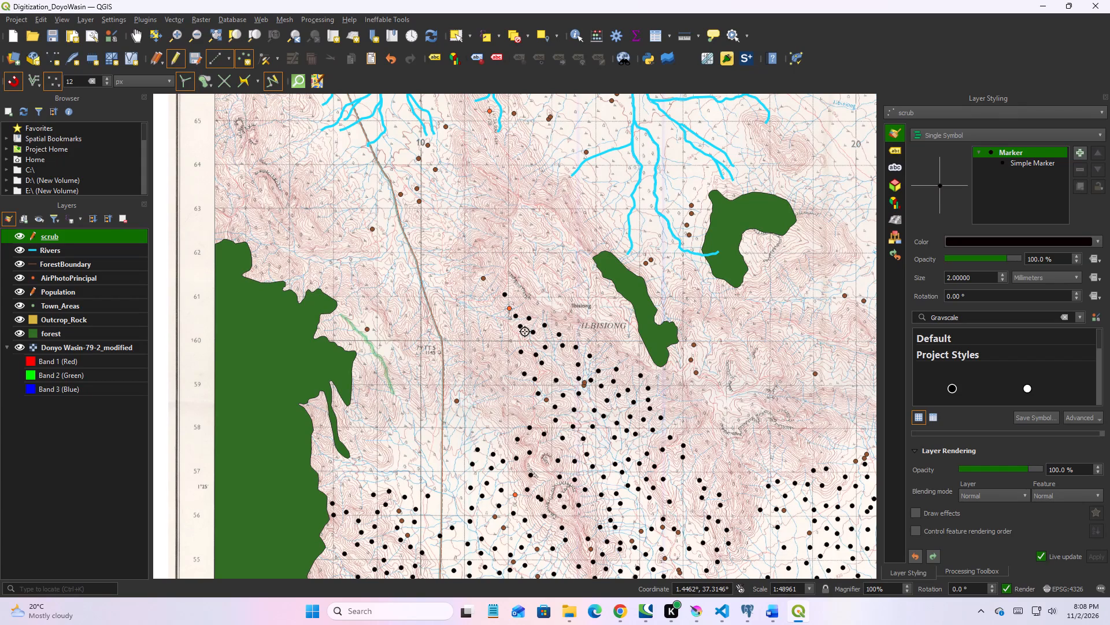
{"action": "middle_click_drag", "start_coordinate": [534, 357], "coordinate": [555, 396]}
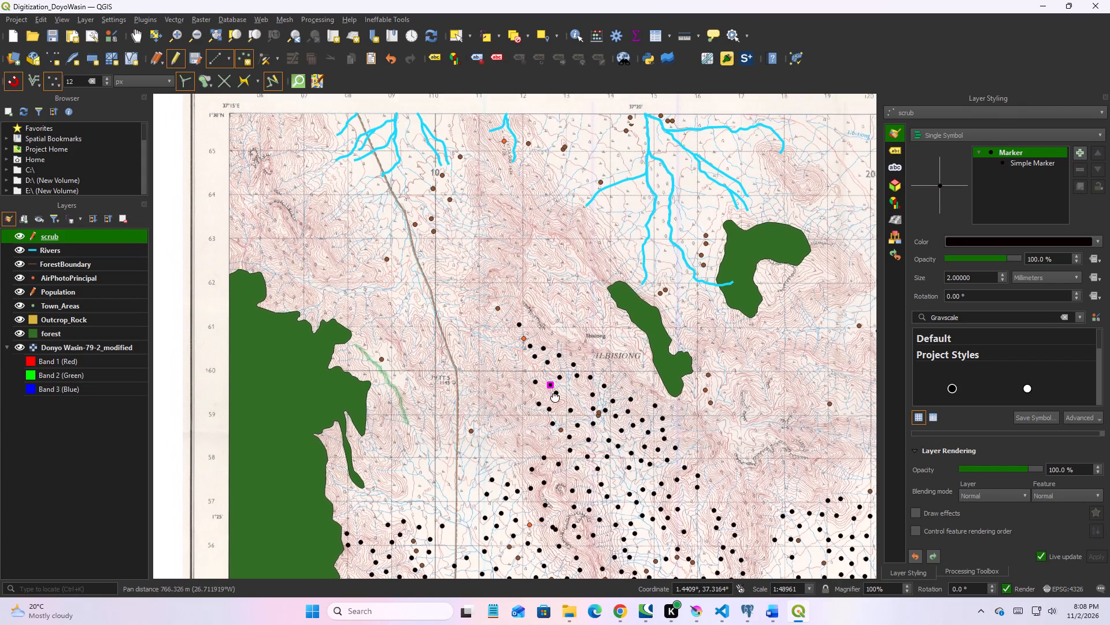
{"action": "middle_click_drag", "start_coordinate": [555, 396], "coordinate": [563, 410]}
{"action": "scroll", "coordinate": [513, 442], "scroll_direction": "up", "scroll_amount": 1}
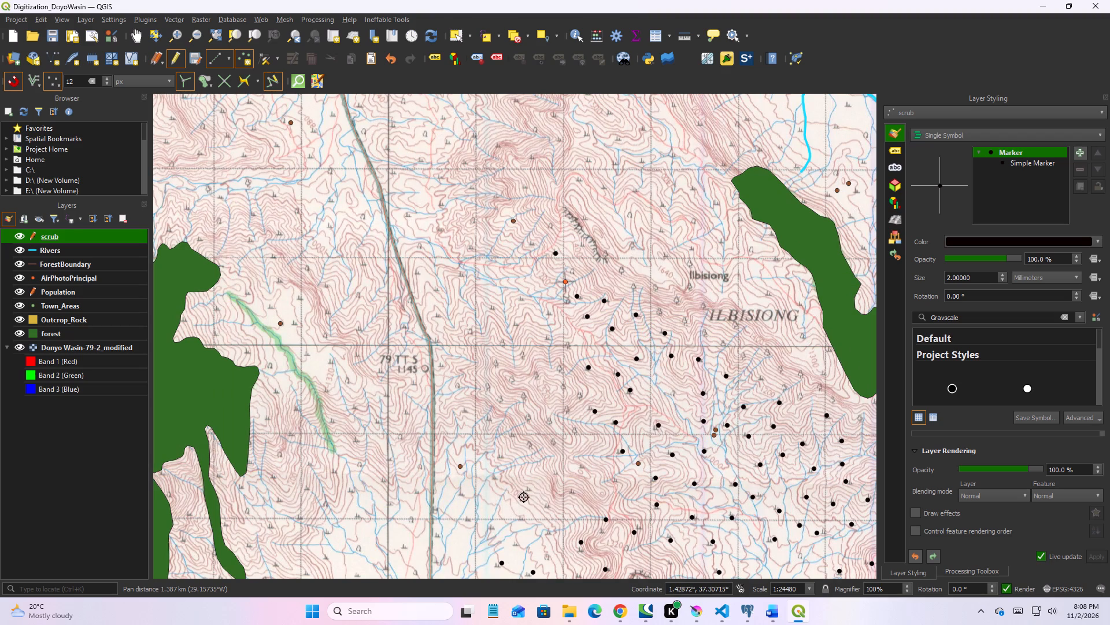
{"action": "left_click", "coordinate": [541, 504]}
{"action": "left_click", "coordinate": [571, 488]}
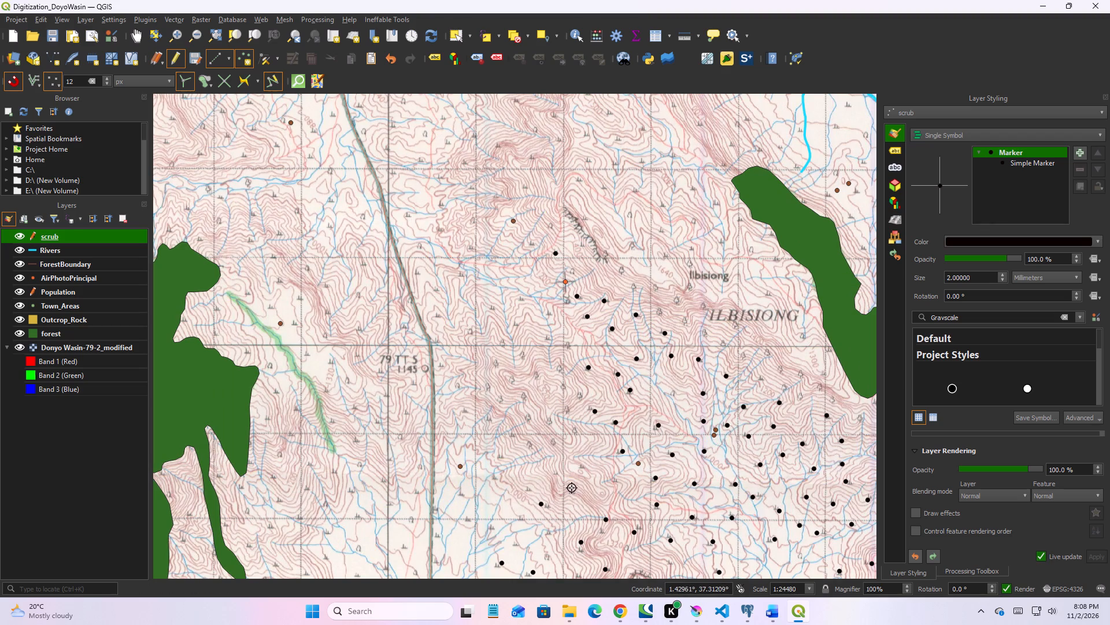
{"action": "left_click", "coordinate": [582, 464]}
{"action": "left_click", "coordinate": [612, 480]}
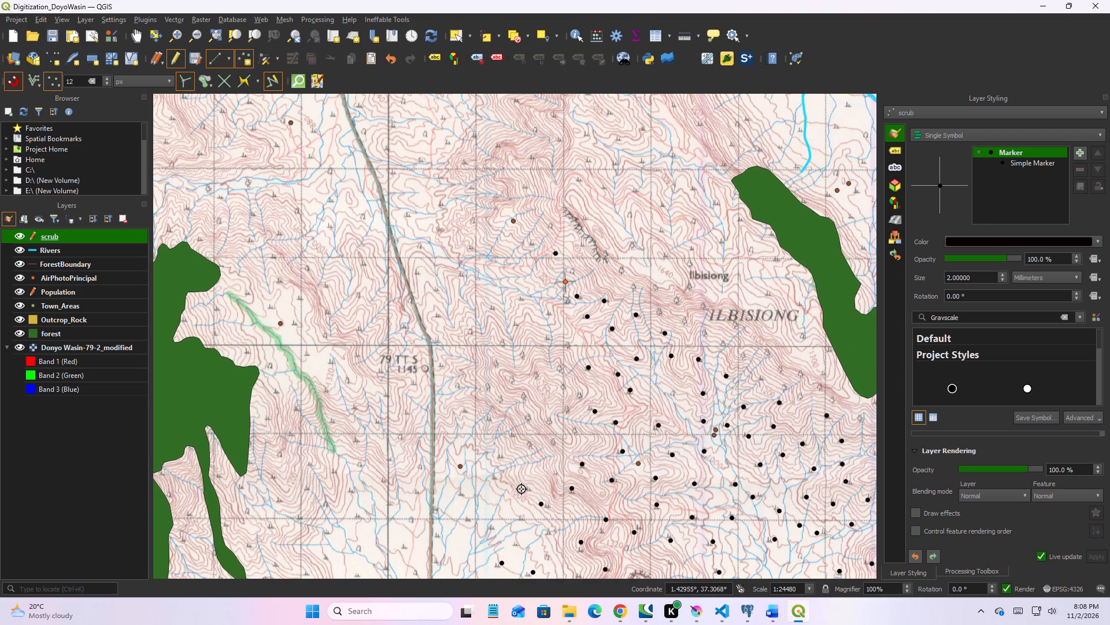
{"action": "left_click", "coordinate": [521, 489]}
{"action": "left_click", "coordinate": [520, 514]}
Add five scrub points on the plain just east of the road, south of 79 TT S.
{"action": "middle_click_drag", "start_coordinate": [465, 530], "coordinate": [531, 482]}
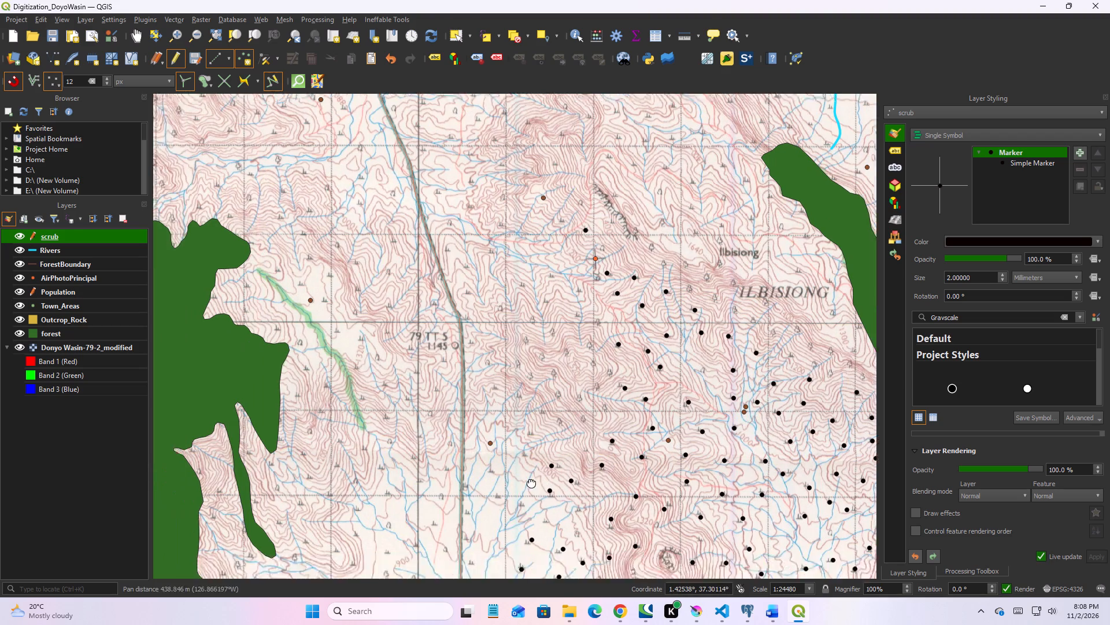
{"action": "middle_click_drag", "start_coordinate": [531, 482], "coordinate": [587, 441]}
{"action": "left_click", "coordinate": [618, 439]}
{"action": "left_click", "coordinate": [583, 429]}
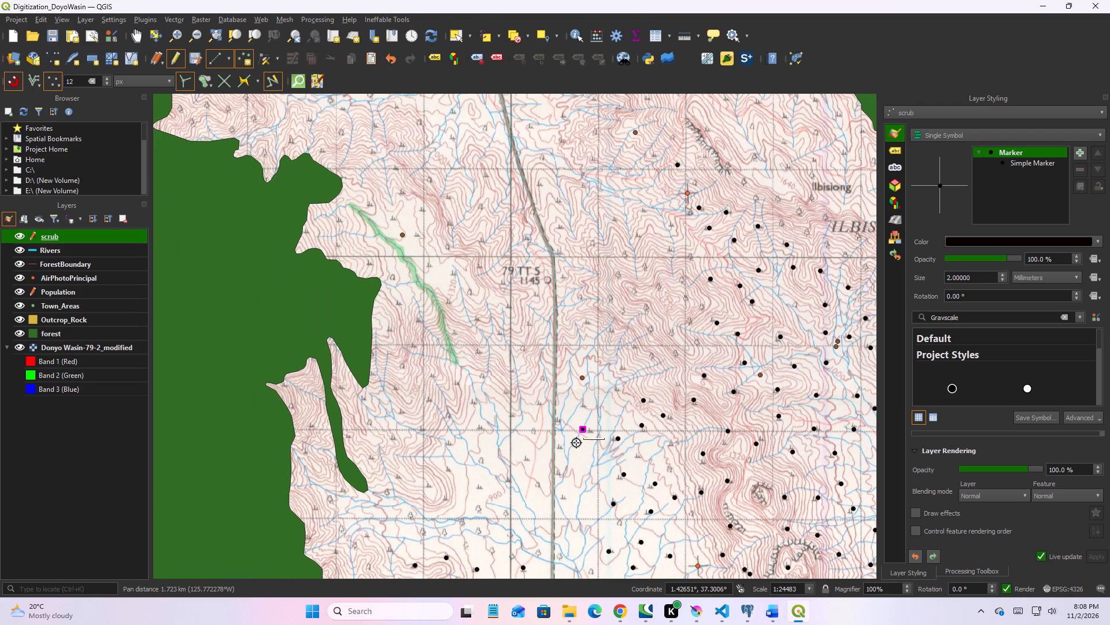
{"action": "left_click", "coordinate": [561, 444]}
{"action": "left_click", "coordinate": [561, 470]}
{"action": "left_click", "coordinate": [568, 508]}
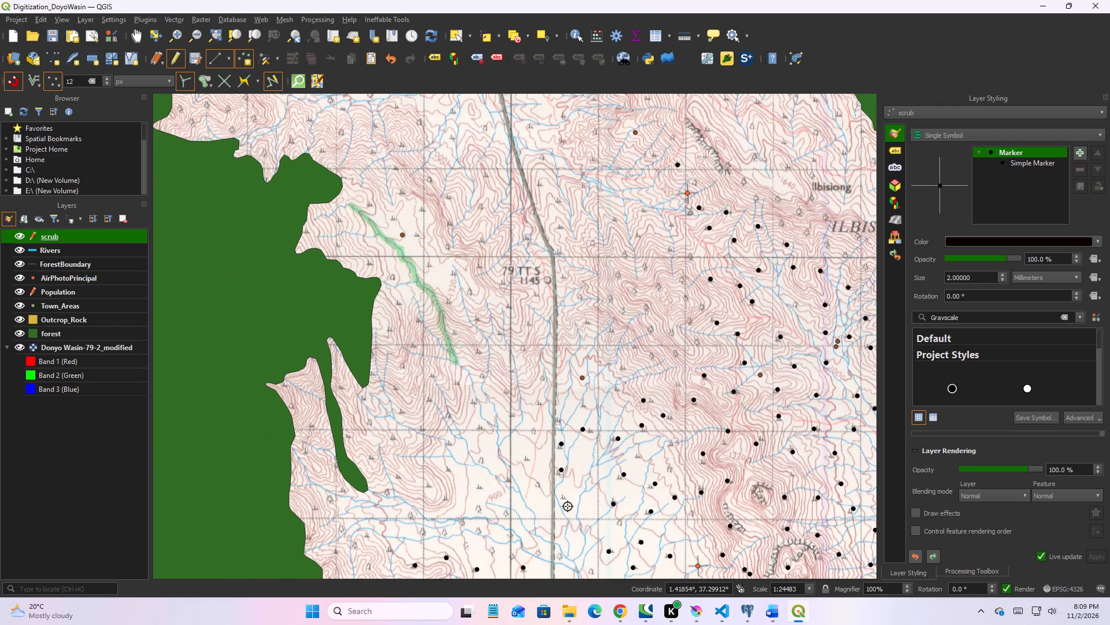
Add ten scrub points west of the road, southwest of 79 TT S, around the slopes near contour label 900.
{"action": "left_click", "coordinate": [533, 461]}
{"action": "left_click", "coordinate": [542, 403]}
{"action": "left_click", "coordinate": [505, 391]}
{"action": "left_click", "coordinate": [473, 398]}
{"action": "left_click", "coordinate": [480, 428]}
{"action": "left_click", "coordinate": [447, 441]}
{"action": "left_click", "coordinate": [446, 460]}
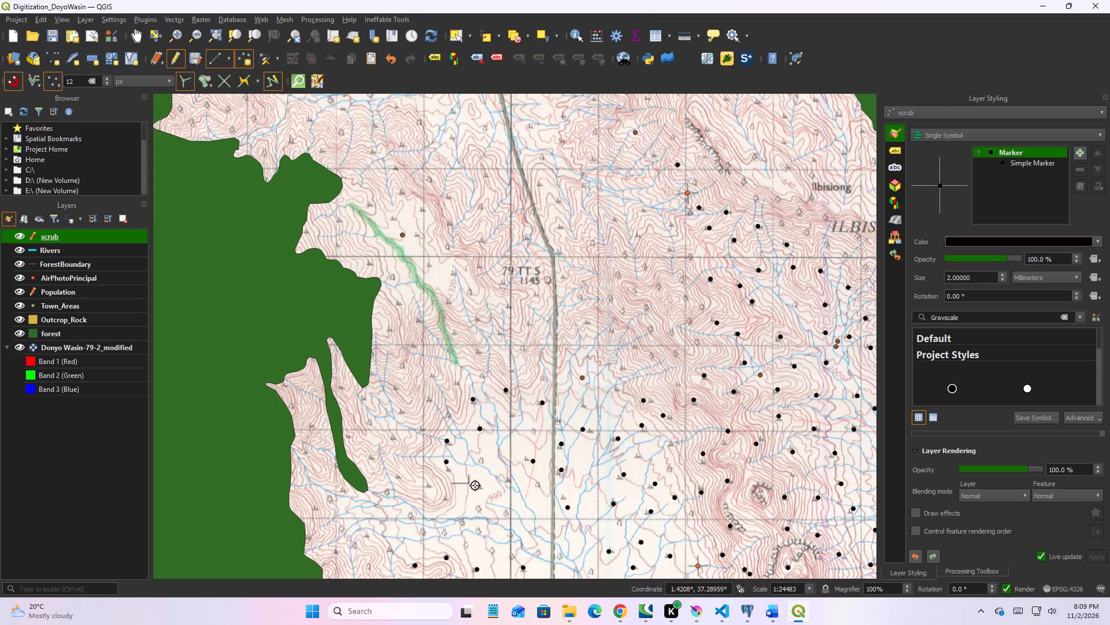
{"action": "left_click", "coordinate": [476, 486]}
{"action": "left_click", "coordinate": [449, 498]}
{"action": "left_click", "coordinate": [427, 484]}
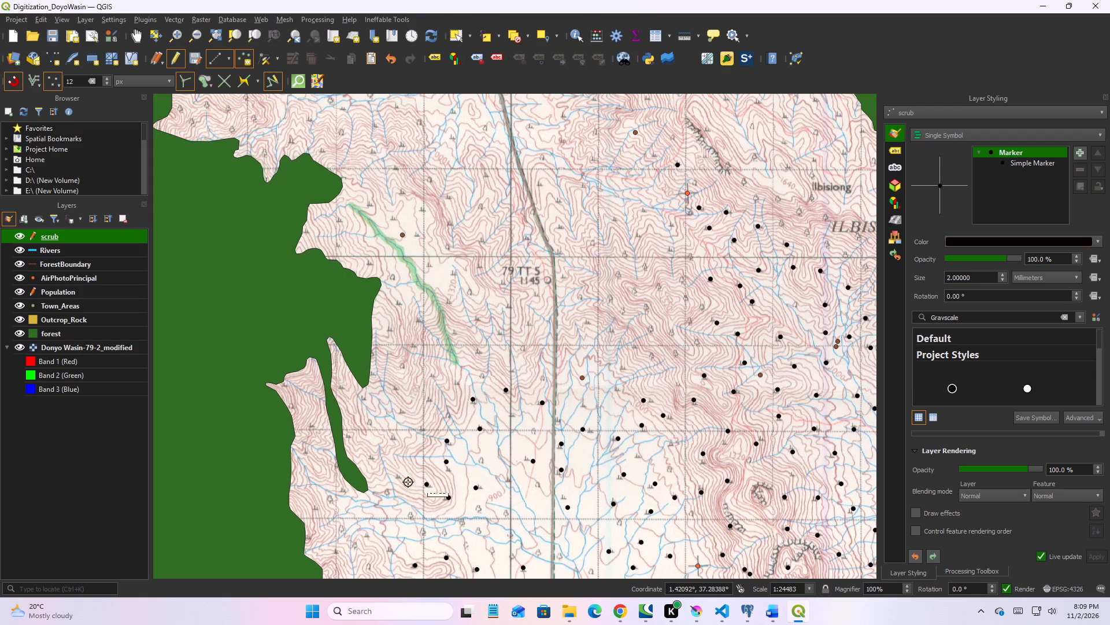
Add ten scrub points around the narrow forest strip southwest of 79 TT S, eight along and east of it and two west.
{"action": "left_click", "coordinate": [395, 477]}
{"action": "left_click", "coordinate": [368, 458]}
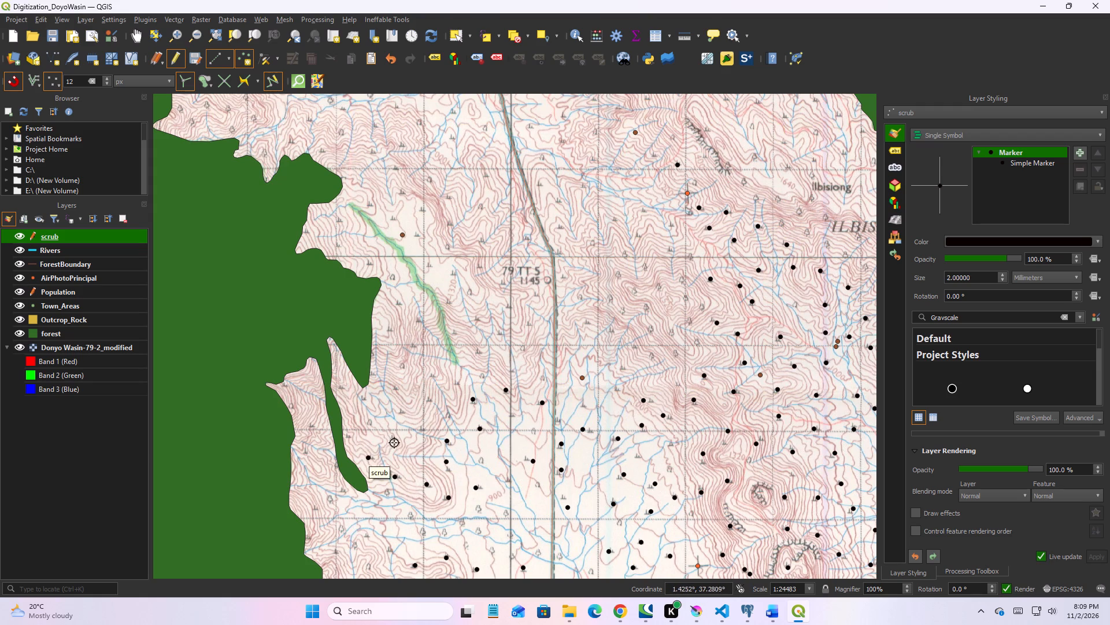
{"action": "left_click", "coordinate": [394, 443]}
{"action": "left_click", "coordinate": [399, 413]}
{"action": "left_click", "coordinate": [430, 397]}
{"action": "left_click", "coordinate": [391, 384]}
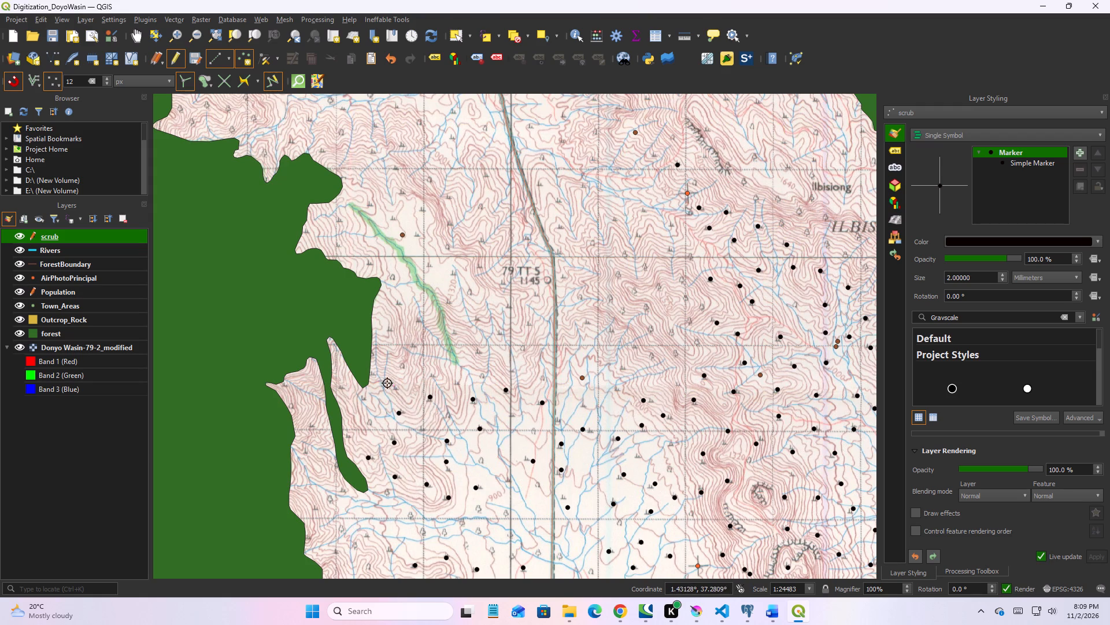
{"action": "left_click", "coordinate": [368, 398]}
{"action": "left_click", "coordinate": [349, 435]}
{"action": "scroll", "coordinate": [321, 433], "scroll_direction": "up", "scroll_amount": 1}
{"action": "left_click", "coordinate": [301, 416]}
{"action": "left_click", "coordinate": [288, 466]}
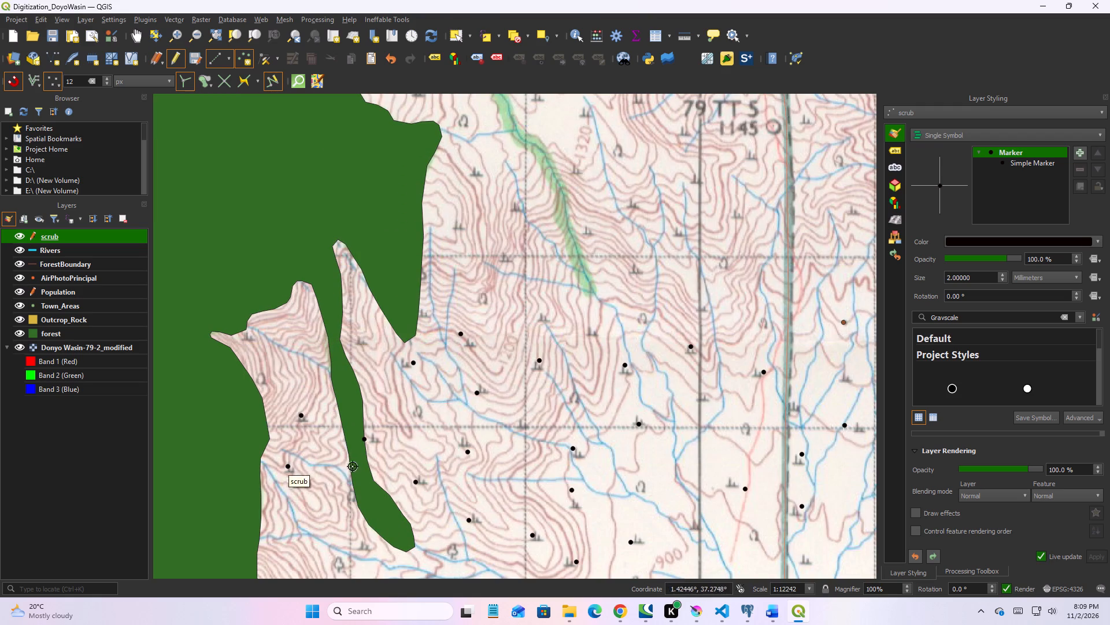
Add eight scrub points on the slopes on both sides of the lower end of the green-shaded valley strip.
{"action": "middle_click_drag", "start_coordinate": [553, 411], "coordinate": [523, 492]}
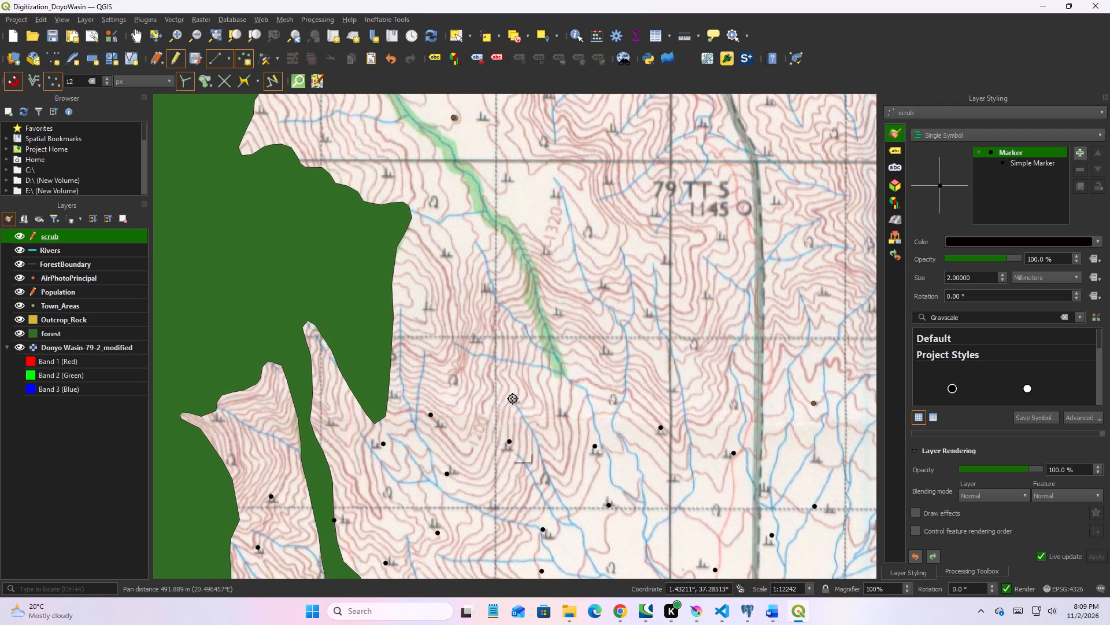
{"action": "left_click", "coordinate": [513, 399]}
{"action": "left_click", "coordinate": [564, 415]}
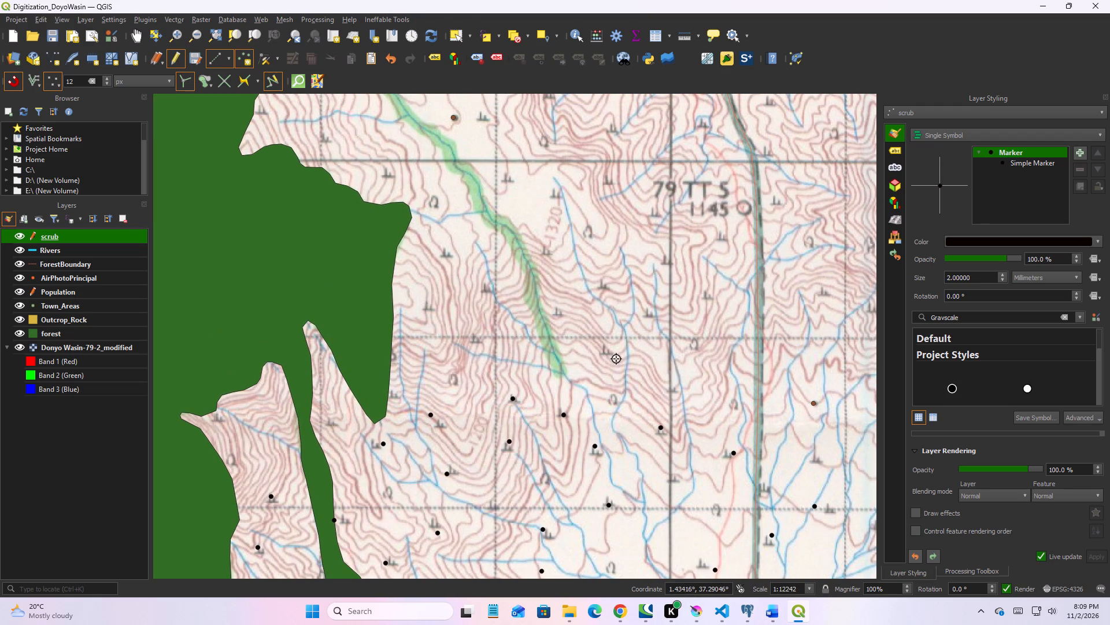
{"action": "left_click", "coordinate": [616, 356]}
{"action": "left_click", "coordinate": [563, 311]}
{"action": "left_click", "coordinate": [489, 292]}
{"action": "left_click", "coordinate": [469, 340]}
{"action": "left_click", "coordinate": [430, 312]}
{"action": "left_click", "coordinate": [448, 252]}
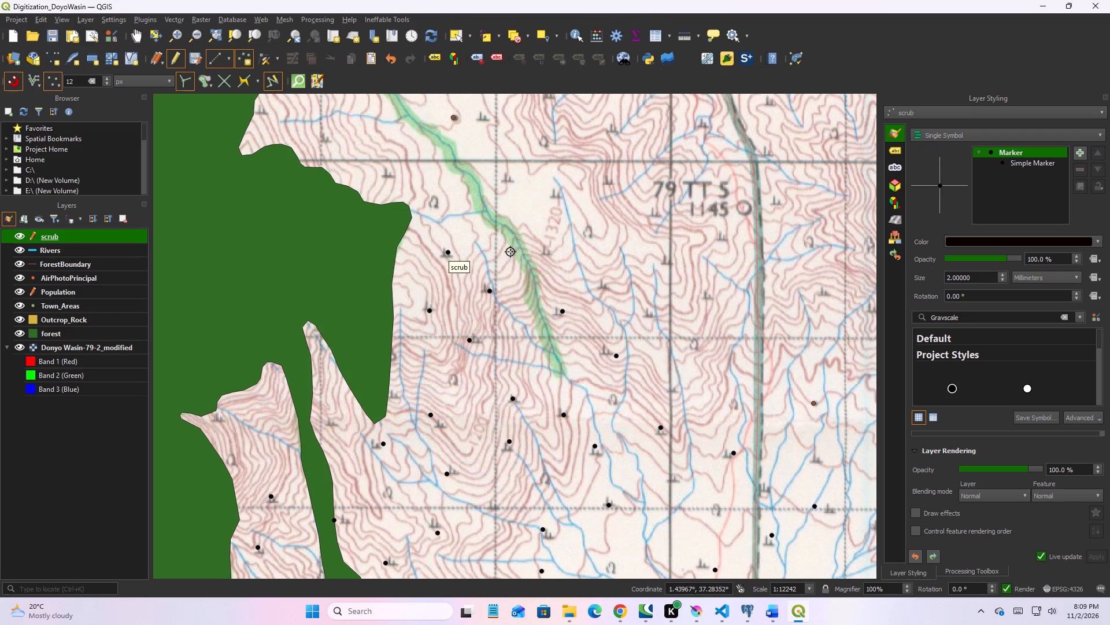
Add eight scrub points from the green-shaded strip eastward across the road, south and east of 79 TT S.
{"action": "left_click", "coordinate": [542, 256]}
{"action": "left_click", "coordinate": [600, 293]}
{"action": "left_click", "coordinate": [649, 310]}
{"action": "left_click", "coordinate": [667, 263]}
{"action": "left_click", "coordinate": [709, 299]}
{"action": "left_click", "coordinate": [833, 294]}
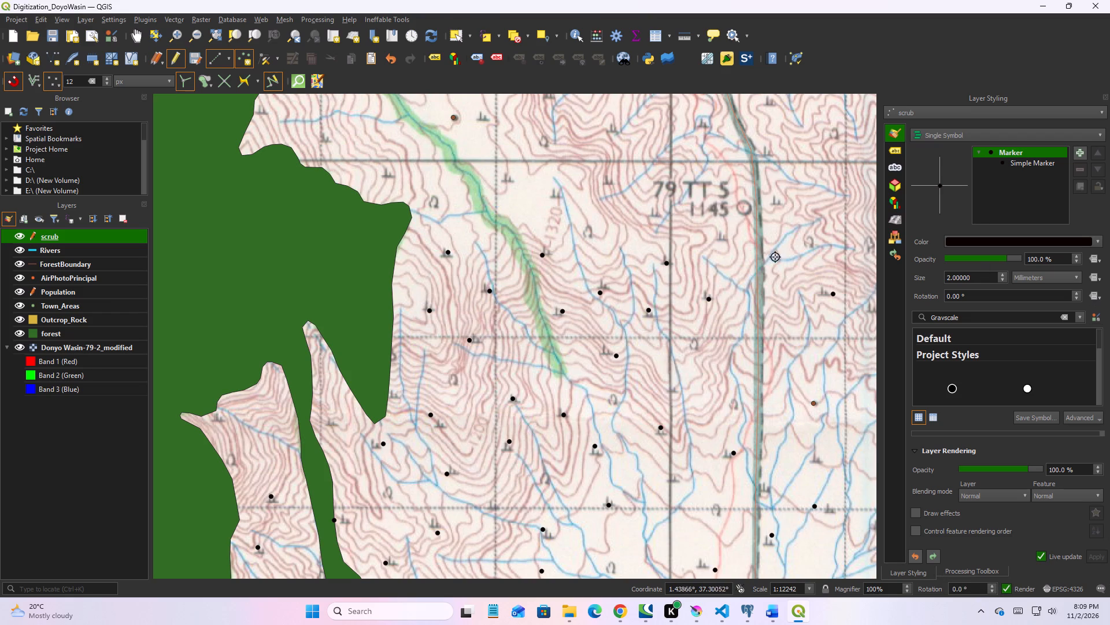
{"action": "left_click", "coordinate": [727, 234]}
{"action": "left_click", "coordinate": [787, 200]}
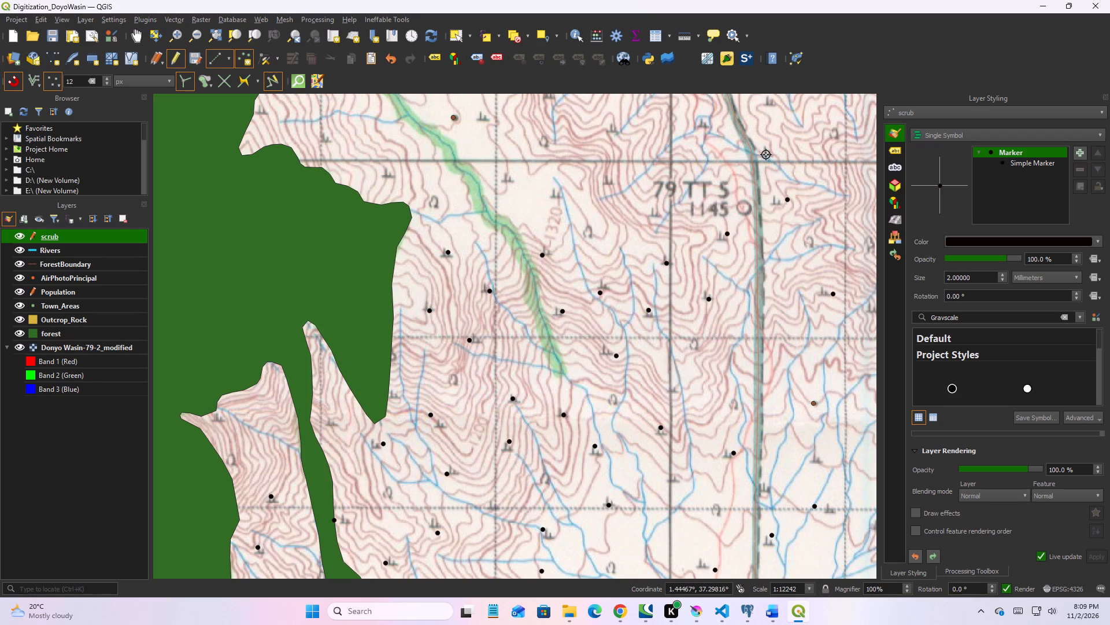
Add eleven scrub points north and northwest of 79 TT S, from the road westward across the green-shaded strip to the forest edge.
{"action": "left_click", "coordinate": [766, 155]}
{"action": "left_click", "coordinate": [698, 122]}
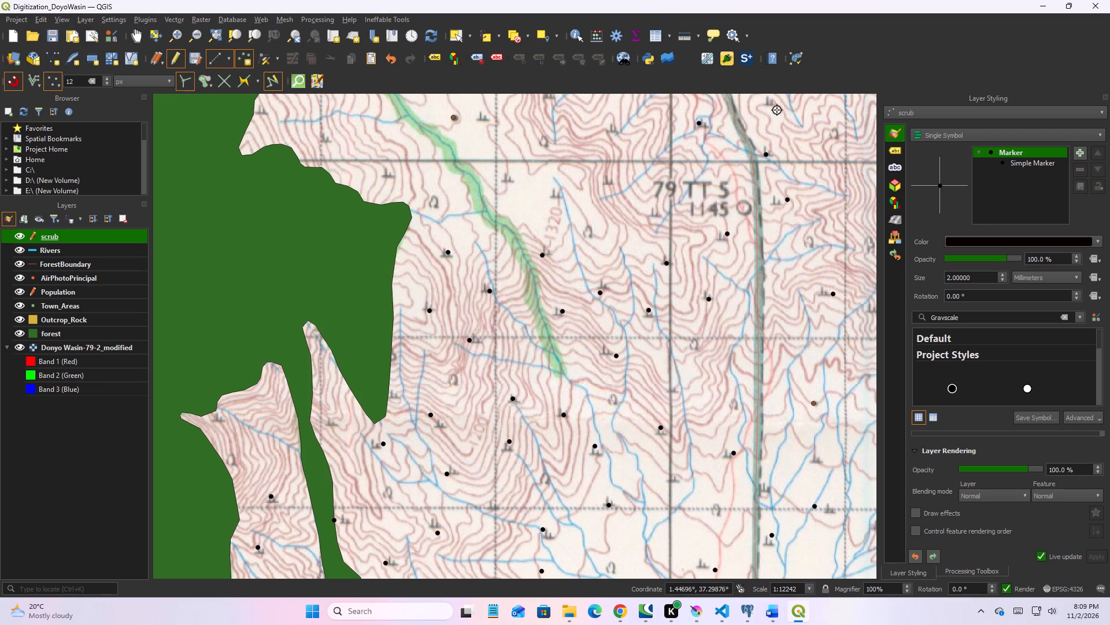
{"action": "left_click", "coordinate": [777, 110]}
{"action": "left_click", "coordinate": [631, 126]}
{"action": "left_click", "coordinate": [600, 171]}
{"action": "left_click", "coordinate": [556, 194]}
{"action": "left_click", "coordinate": [520, 180]}
{"action": "left_click", "coordinate": [486, 116]}
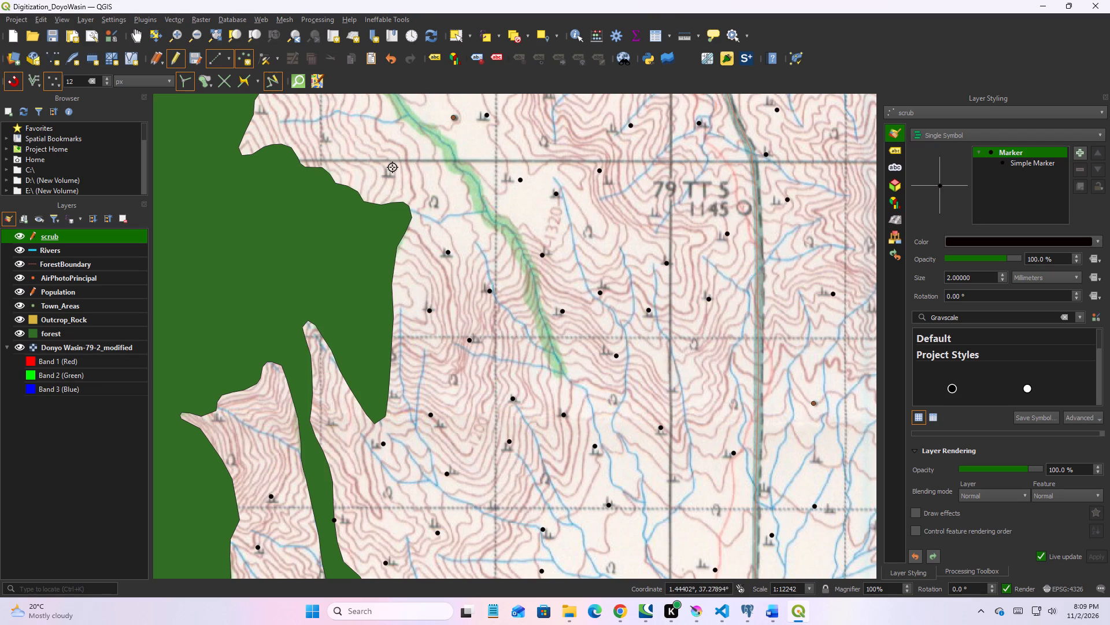
{"action": "left_click", "coordinate": [393, 167]}
{"action": "left_click", "coordinate": [330, 143]}
{"action": "left_click", "coordinate": [266, 109]}
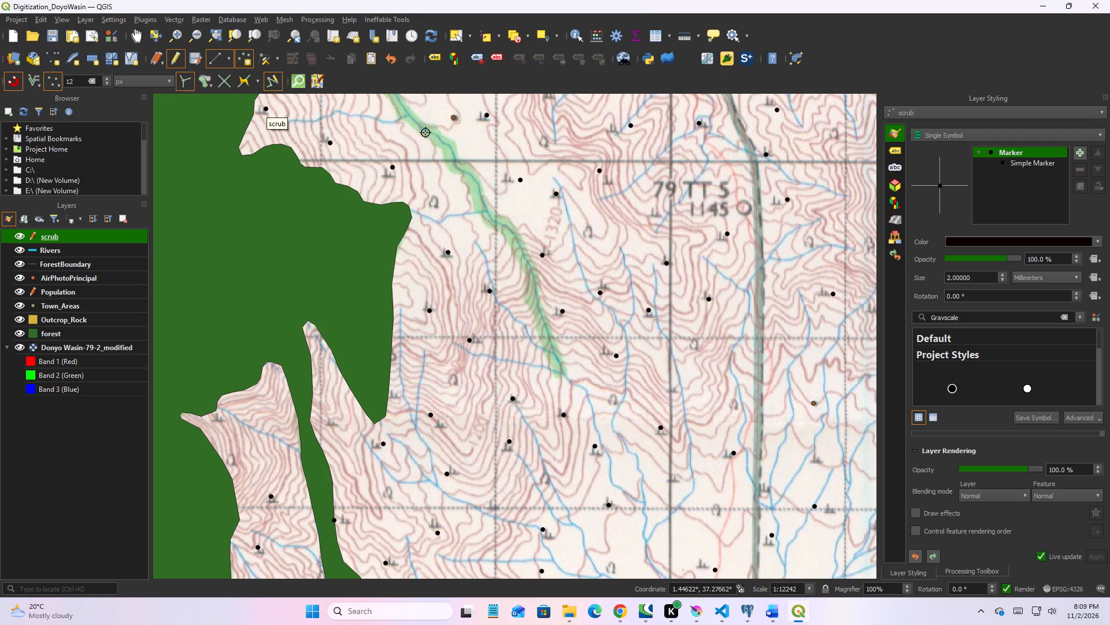
Add seven scrub points around the upper end of the green-shaded strip, northwest of 79 TT S.
{"action": "middle_click_drag", "start_coordinate": [428, 133], "coordinate": [395, 337]}
{"action": "left_click", "coordinate": [457, 263]}
{"action": "left_click", "coordinate": [521, 297]}
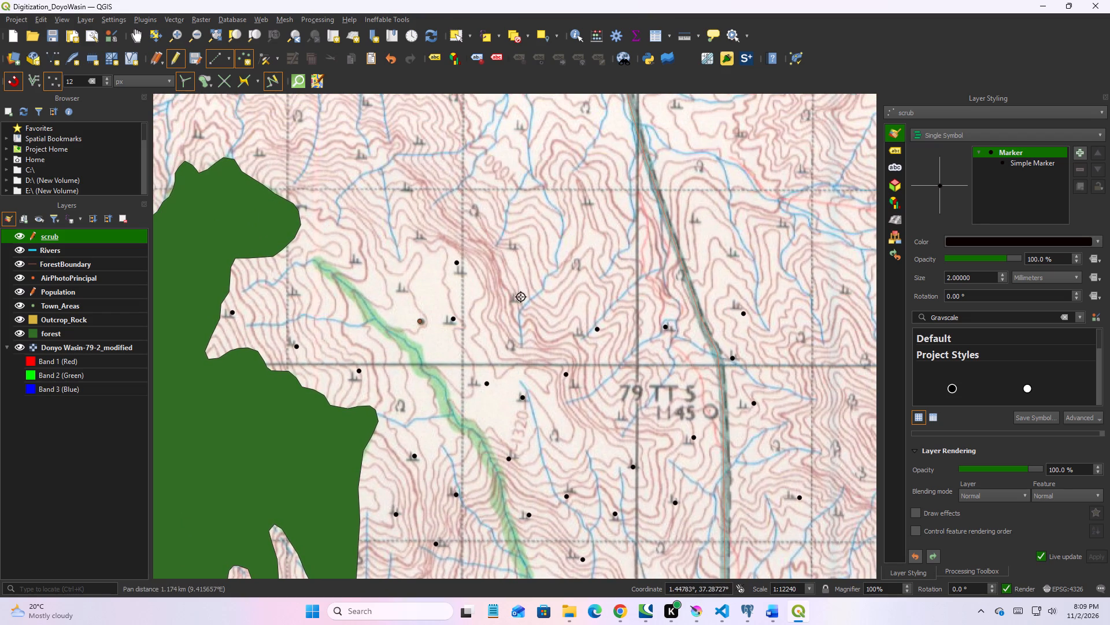
{"action": "left_click", "coordinate": [516, 246]}
{"action": "left_click", "coordinate": [427, 227]}
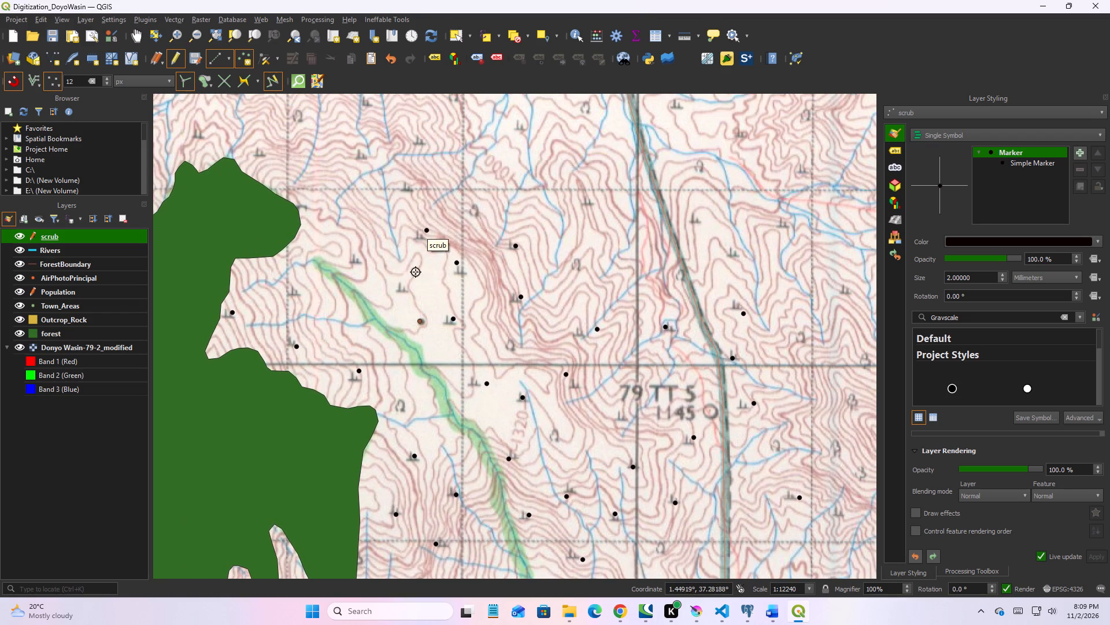
{"action": "left_click", "coordinate": [411, 282]}
{"action": "left_click", "coordinate": [352, 252]}
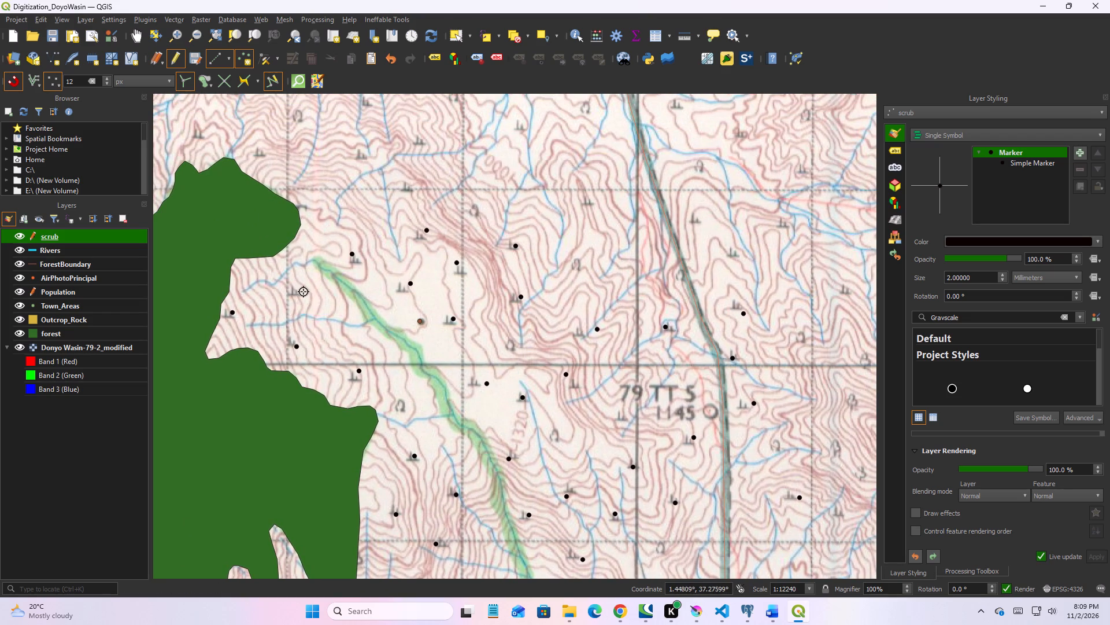
{"action": "left_click", "coordinate": [304, 292]}
Add five scrub points on the slopes north of the green-shaded strip and just north of the forest edge.
{"action": "left_click", "coordinate": [402, 186]}
{"action": "left_click", "coordinate": [364, 153]}
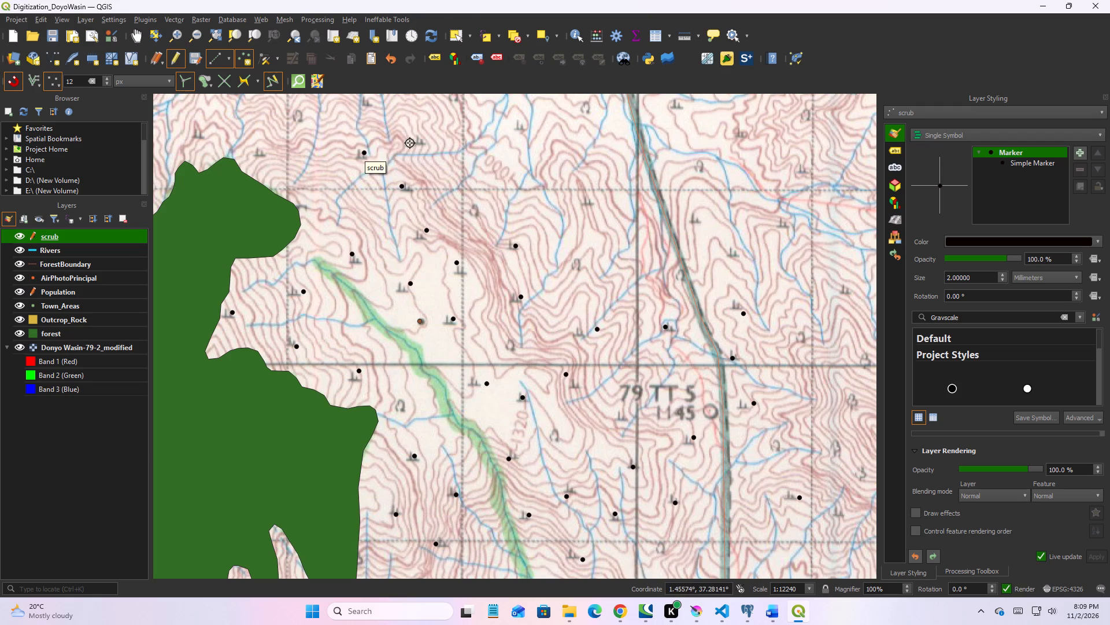
{"action": "left_click", "coordinate": [428, 142]}
{"action": "left_click", "coordinate": [365, 105]}
{"action": "left_click", "coordinate": [261, 153]}
Add seven scrub points west of the road near grid line 62, four south of the stream and three north of it.
{"action": "scroll", "coordinate": [264, 152], "scroll_direction": "up", "scroll_amount": 1}
{"action": "middle_click_drag", "start_coordinate": [265, 210], "coordinate": [226, 431]}
{"action": "left_click", "coordinate": [301, 207]}
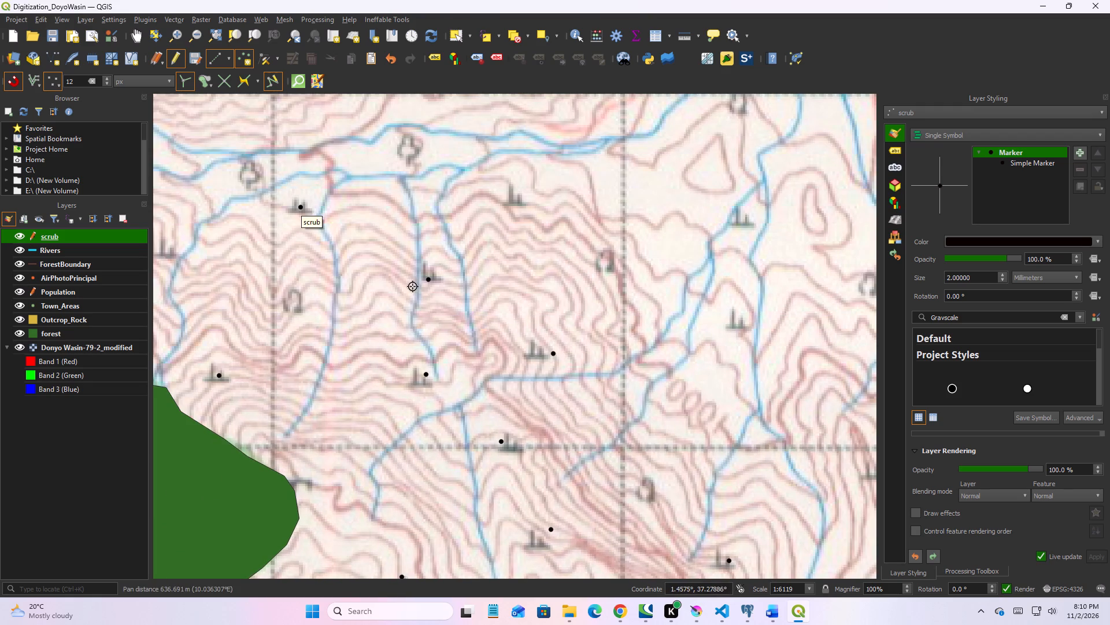
{"action": "left_click", "coordinate": [518, 195]}
{"action": "left_click", "coordinate": [728, 321]}
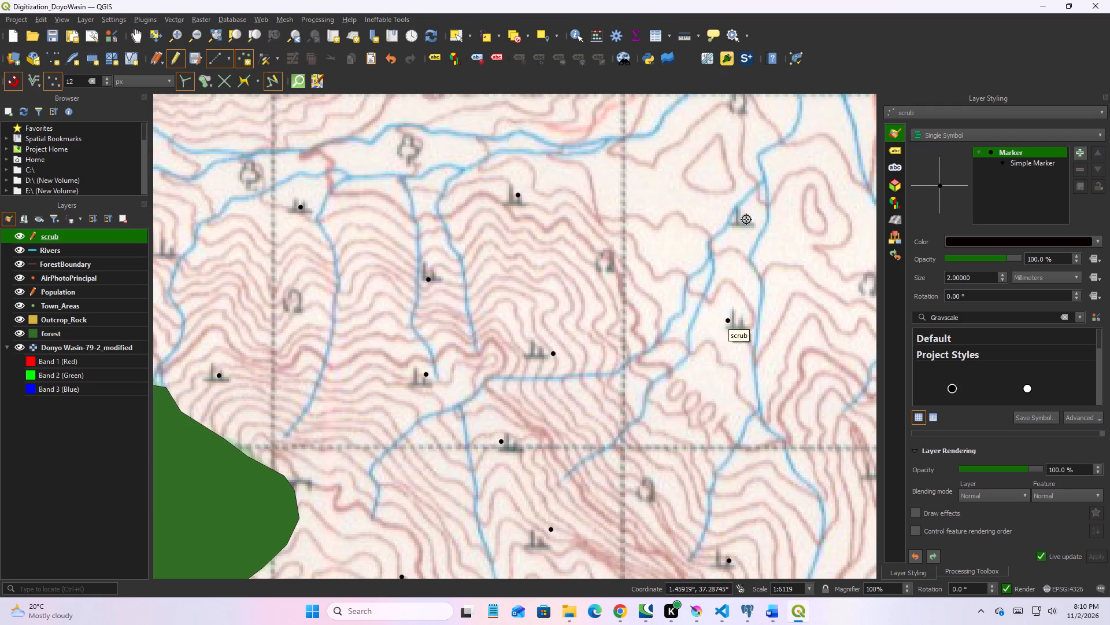
{"action": "left_click", "coordinate": [746, 219]}
{"action": "middle_click_drag", "start_coordinate": [632, 294], "coordinate": [495, 448]}
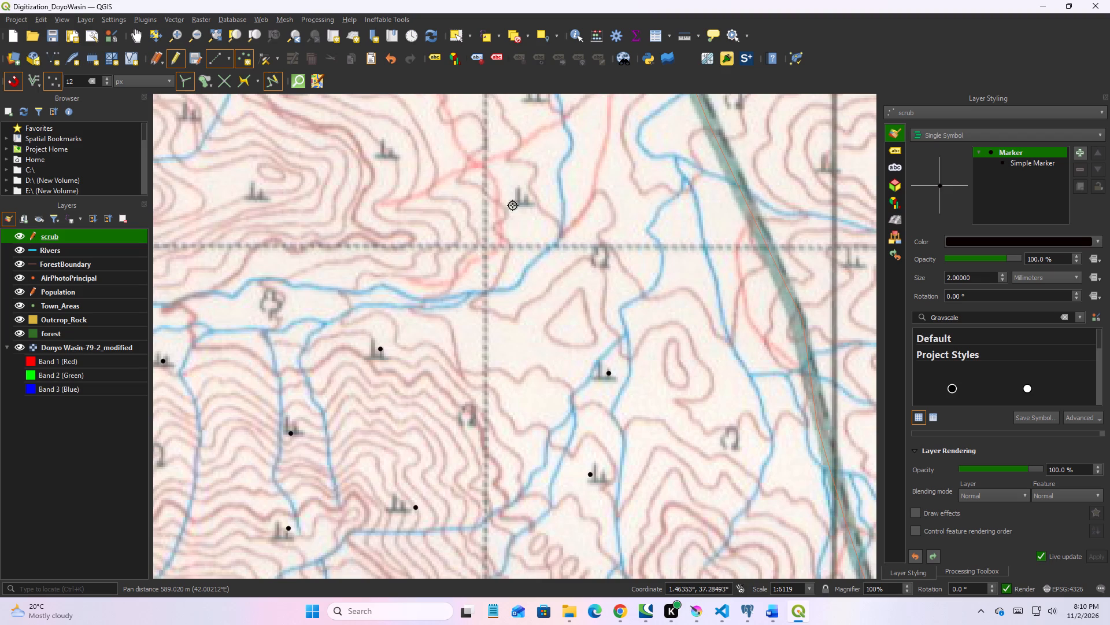
{"action": "left_click", "coordinate": [525, 200]}
{"action": "left_click", "coordinate": [391, 162]}
{"action": "left_click", "coordinate": [245, 186]}
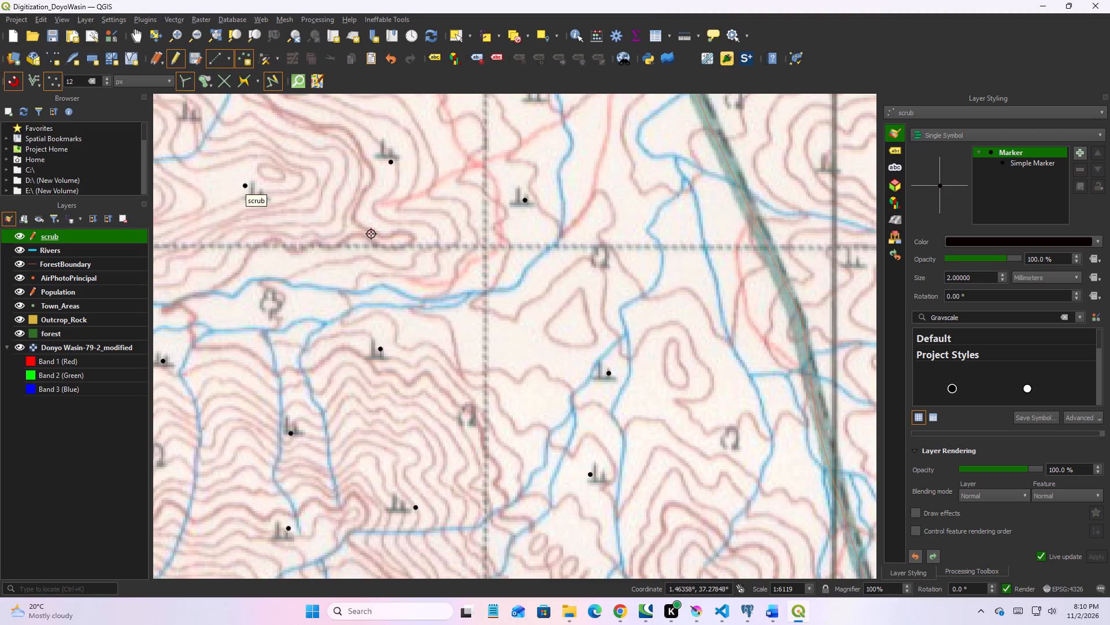
Add ten scrub points north of 79 TT S, one west of the road and nine eastward towards the air photo principal point.
{"action": "scroll", "coordinate": [449, 271], "scroll_direction": "down", "scroll_amount": 2}
{"action": "middle_click_drag", "start_coordinate": [573, 459], "coordinate": [405, 465]}
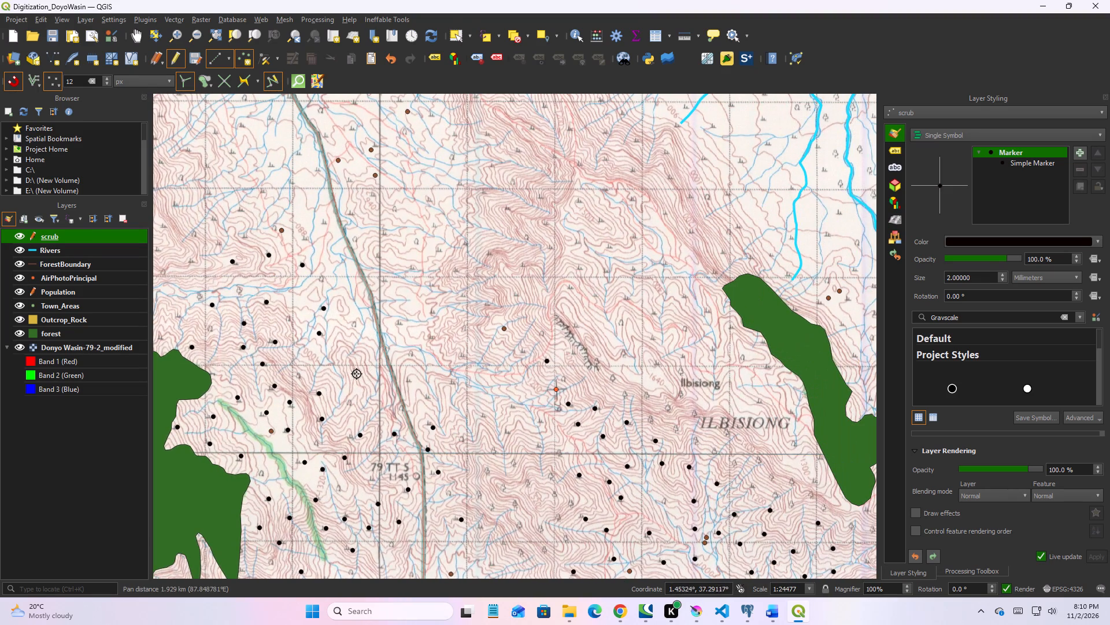
{"action": "scroll", "coordinate": [356, 378], "scroll_direction": "up", "scroll_amount": 1}
{"action": "left_click", "coordinate": [354, 362]}
{"action": "left_click", "coordinate": [453, 271]}
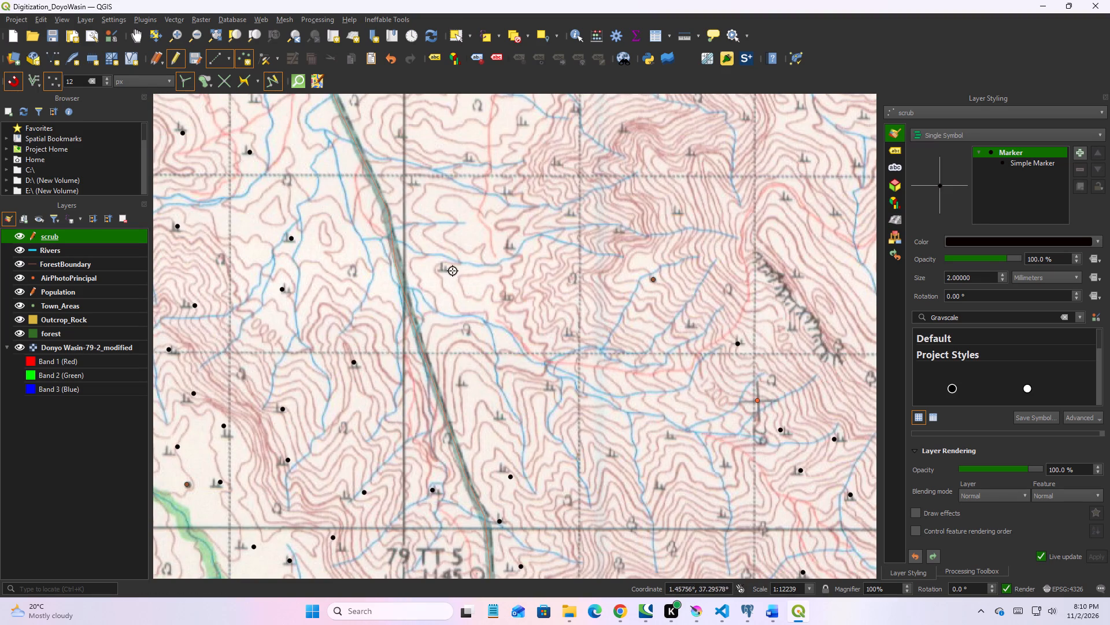
{"action": "left_click", "coordinate": [458, 380]}
{"action": "left_click", "coordinate": [506, 422]}
{"action": "left_click", "coordinate": [560, 380]}
{"action": "left_click", "coordinate": [604, 454]}
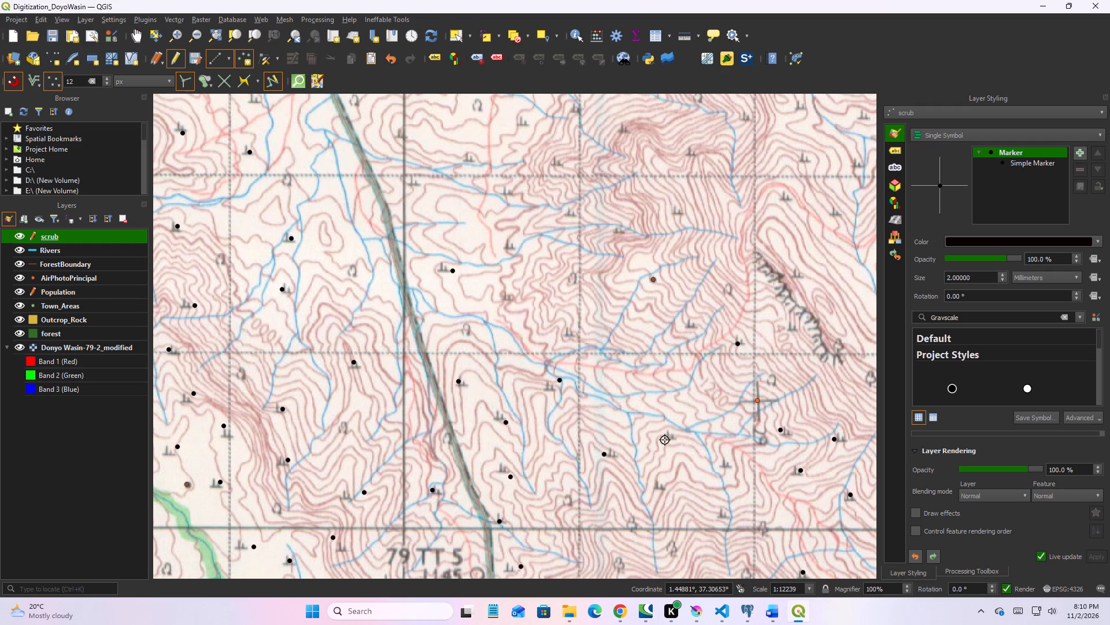
{"action": "left_click", "coordinate": [669, 434]}
{"action": "left_click", "coordinate": [665, 483]}
{"action": "left_click", "coordinate": [719, 464]}
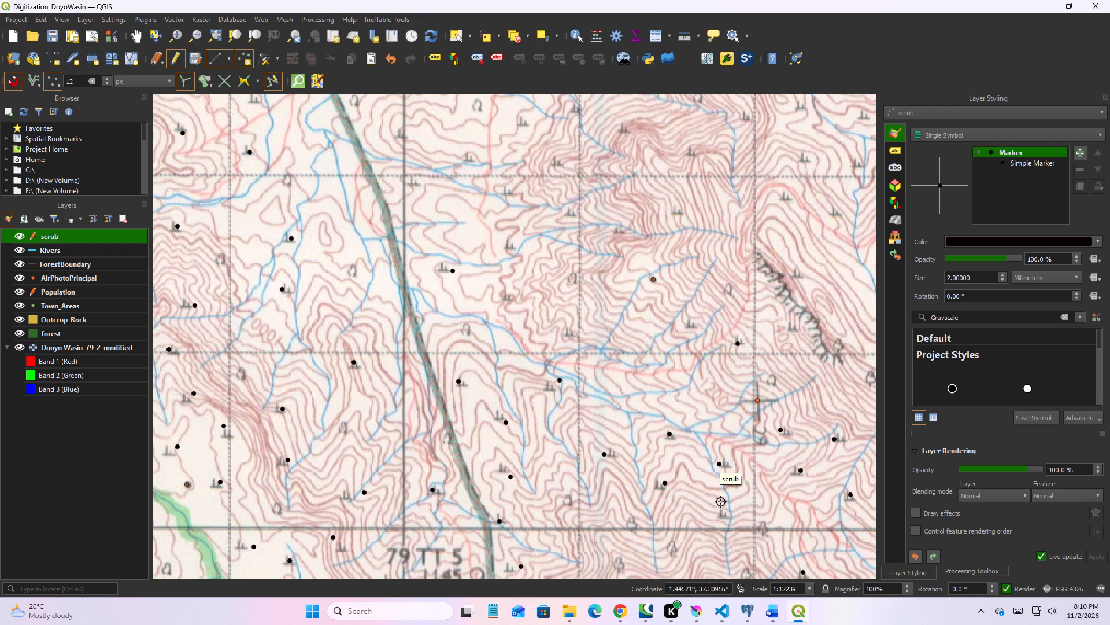
{"action": "left_click", "coordinate": [721, 506]}
Add two scrub points between the forest edge and grid line 62, west of the already digitized points.
{"action": "middle_click_drag", "start_coordinate": [725, 520], "coordinate": [509, 475]}
{"action": "middle_click_drag", "start_coordinate": [701, 495], "coordinate": [514, 480]}
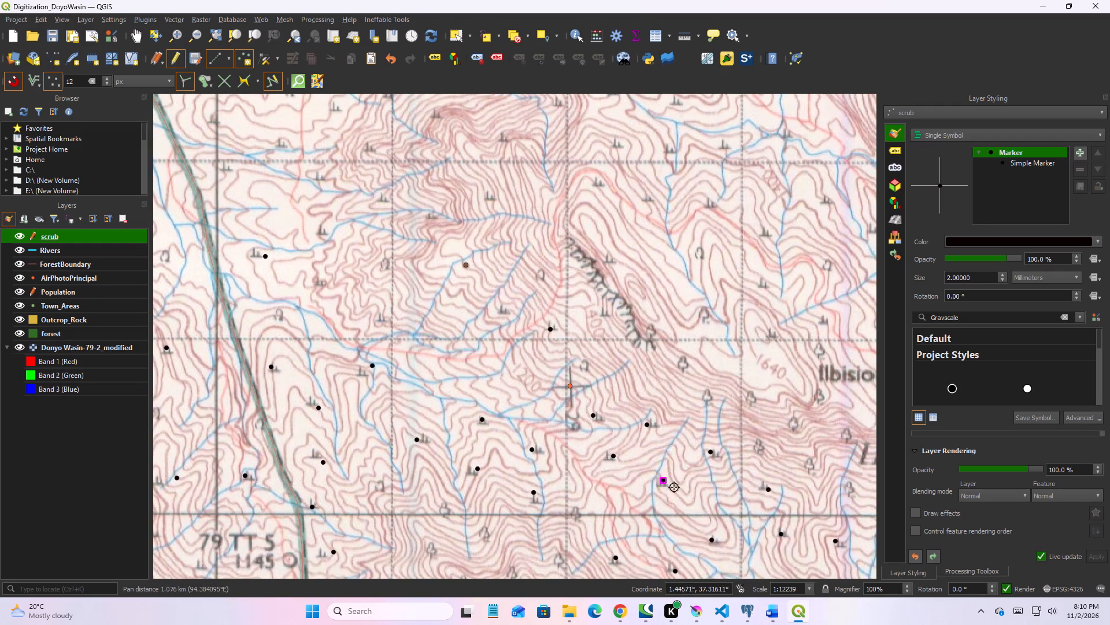
{"action": "middle_click_drag", "start_coordinate": [684, 487], "coordinate": [560, 495]}
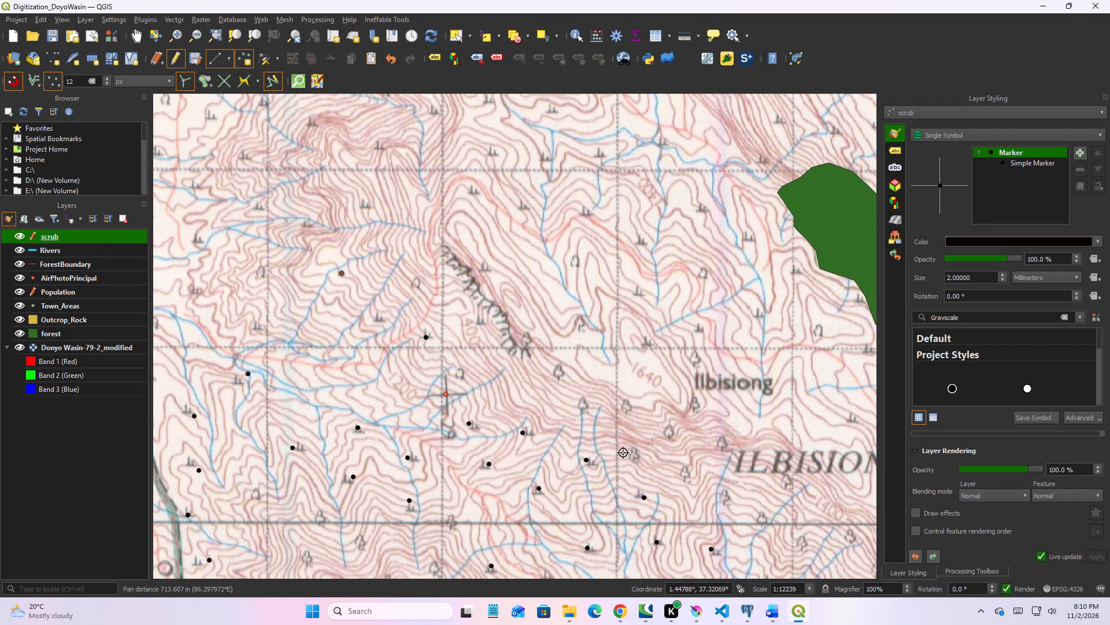
{"action": "scroll", "coordinate": [580, 472], "scroll_direction": "down", "scroll_amount": 1}
{"action": "scroll", "coordinate": [515, 454], "scroll_direction": "down", "scroll_amount": 1}
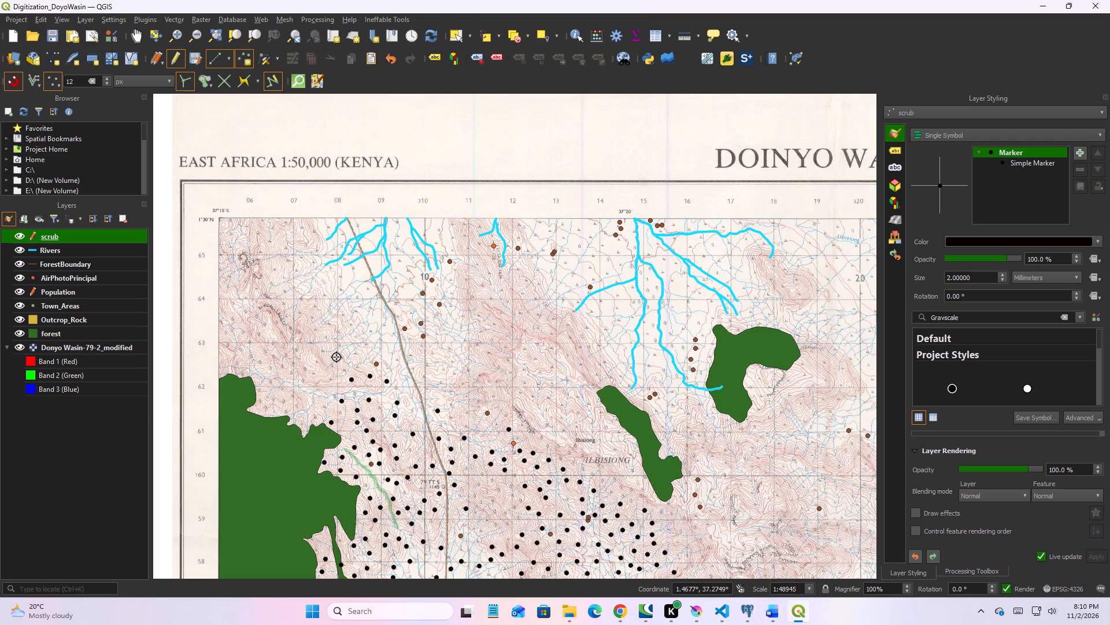
{"action": "scroll", "coordinate": [298, 372], "scroll_direction": "up", "scroll_amount": 1}
{"action": "middle_click_drag", "start_coordinate": [329, 392], "coordinate": [457, 386]}
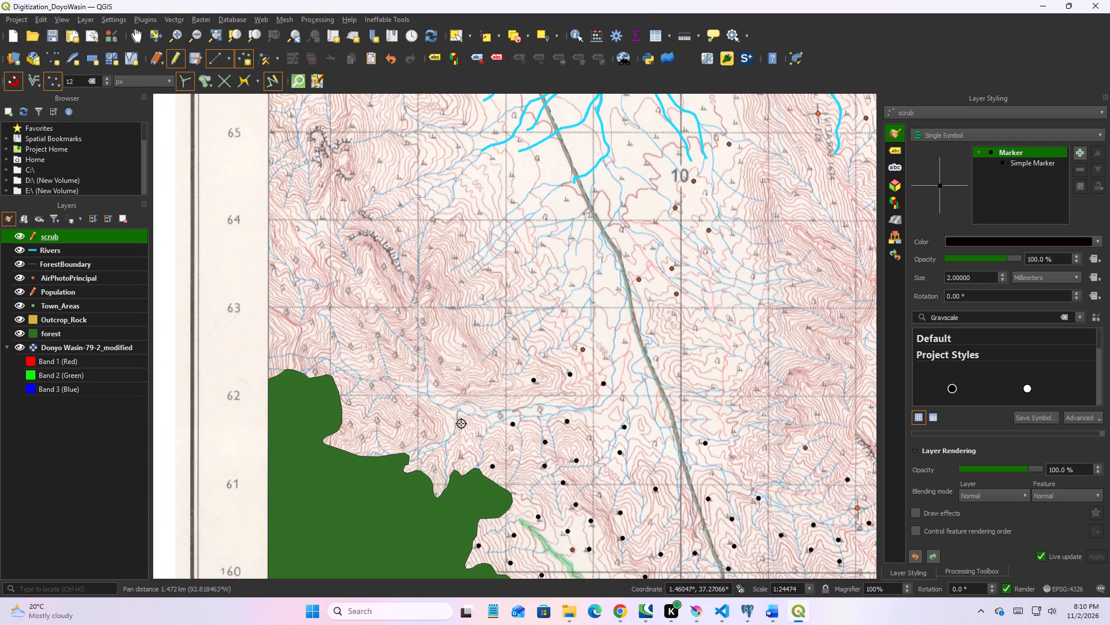
{"action": "left_click", "coordinate": [462, 456]}
{"action": "left_click", "coordinate": [481, 425]}
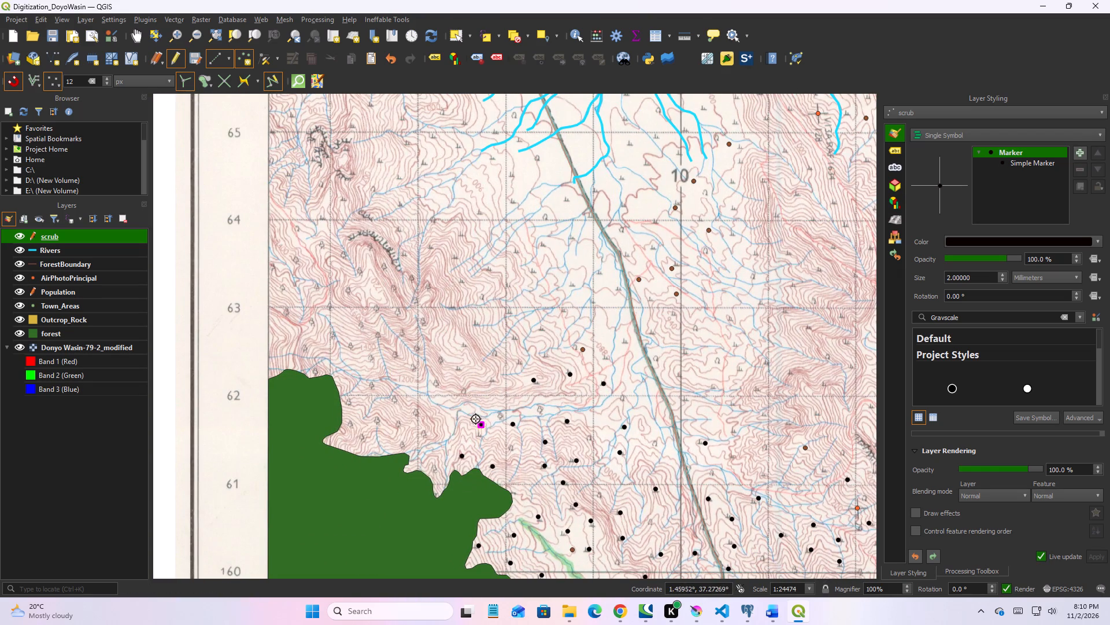
Add eight scrub points west of the road between grid lines 62 and 63, three on the ridge slope and five farther east.
{"action": "middle_click_drag", "start_coordinate": [402, 424], "coordinate": [416, 545]}
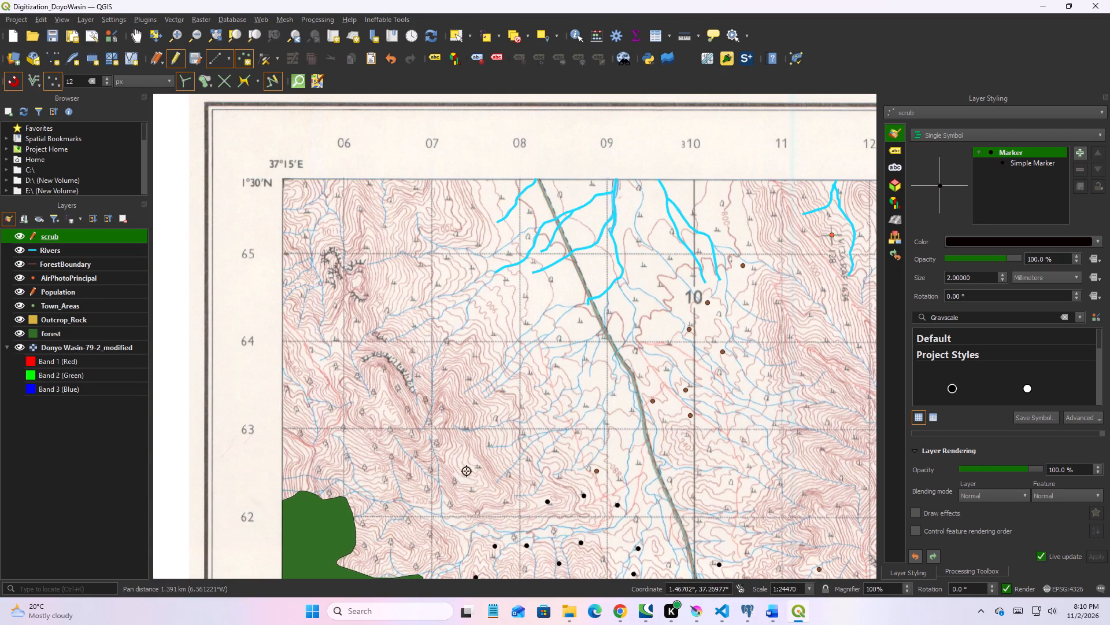
{"action": "left_click", "coordinate": [479, 467]}
{"action": "left_click", "coordinate": [476, 494]}
{"action": "left_click", "coordinate": [493, 445]}
{"action": "scroll", "coordinate": [539, 469], "scroll_direction": "up", "scroll_amount": 1}
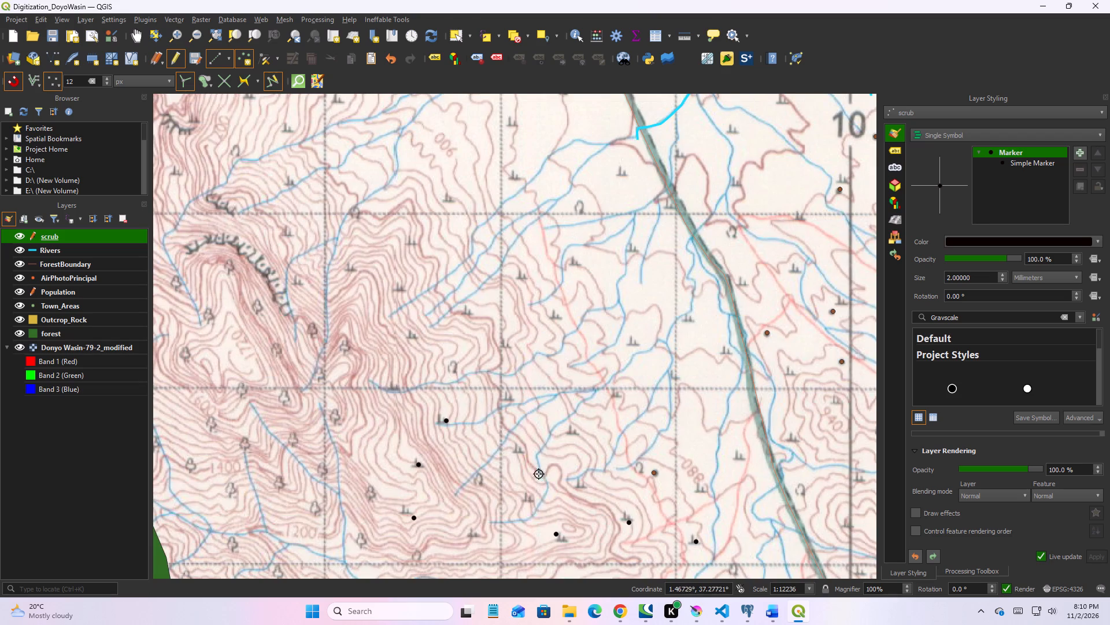
{"action": "left_click", "coordinate": [537, 499]}
{"action": "left_click", "coordinate": [575, 479]}
{"action": "left_click", "coordinate": [580, 428]}
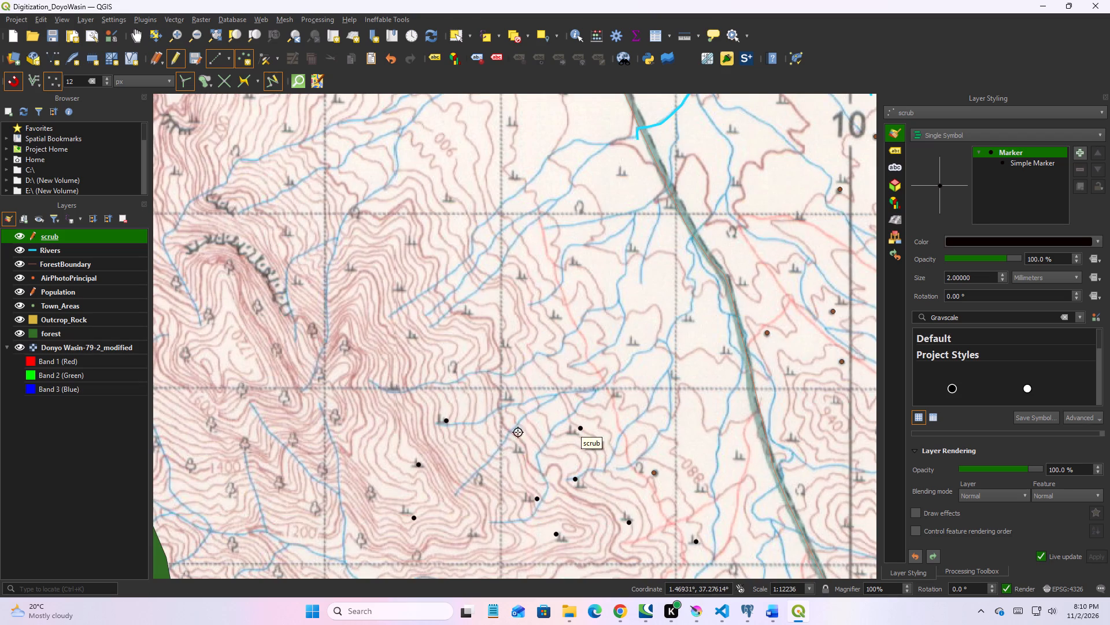
{"action": "left_click", "coordinate": [521, 446]}
{"action": "left_click", "coordinate": [515, 399]}
Add eight scrub points in the stream area west of the road, from around grid line 63 up to just north of line 64.
{"action": "left_click", "coordinate": [500, 343]}
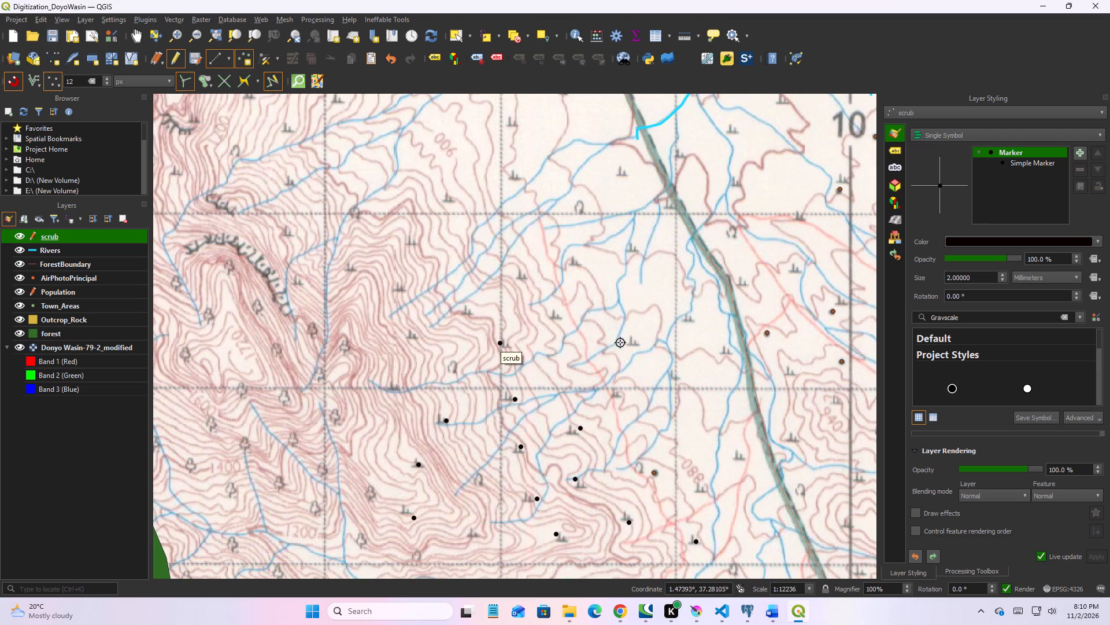
{"action": "left_click", "coordinate": [630, 345]}
{"action": "left_click", "coordinate": [572, 322]}
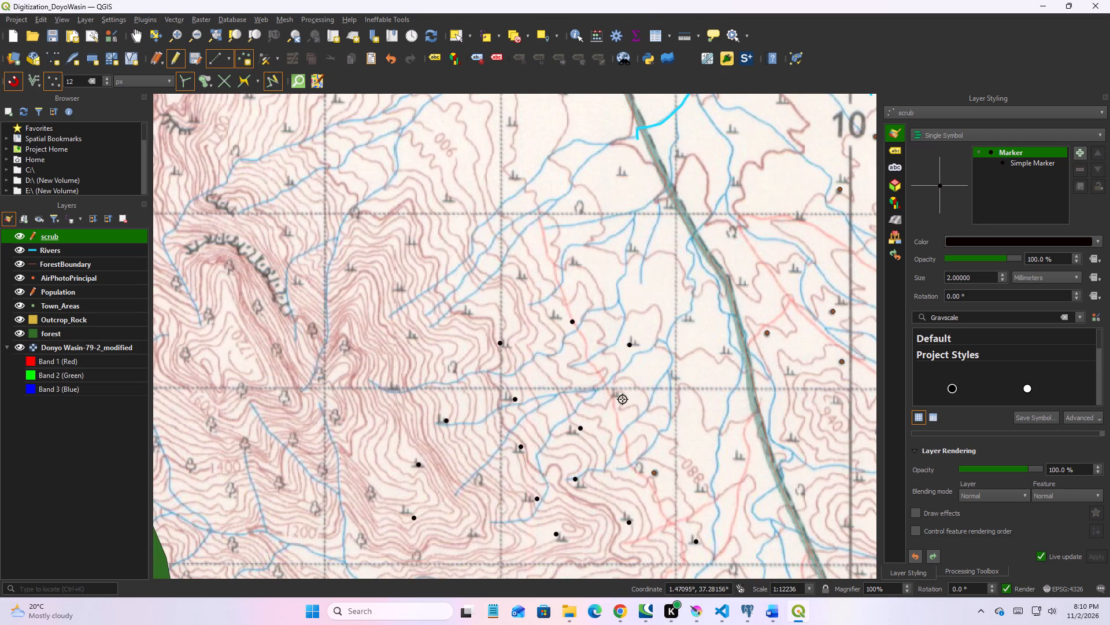
{"action": "left_click", "coordinate": [623, 399]}
{"action": "left_click", "coordinate": [558, 315]}
{"action": "left_click", "coordinate": [575, 255]}
{"action": "left_click", "coordinate": [635, 249]}
{"action": "left_click", "coordinate": [626, 177]}
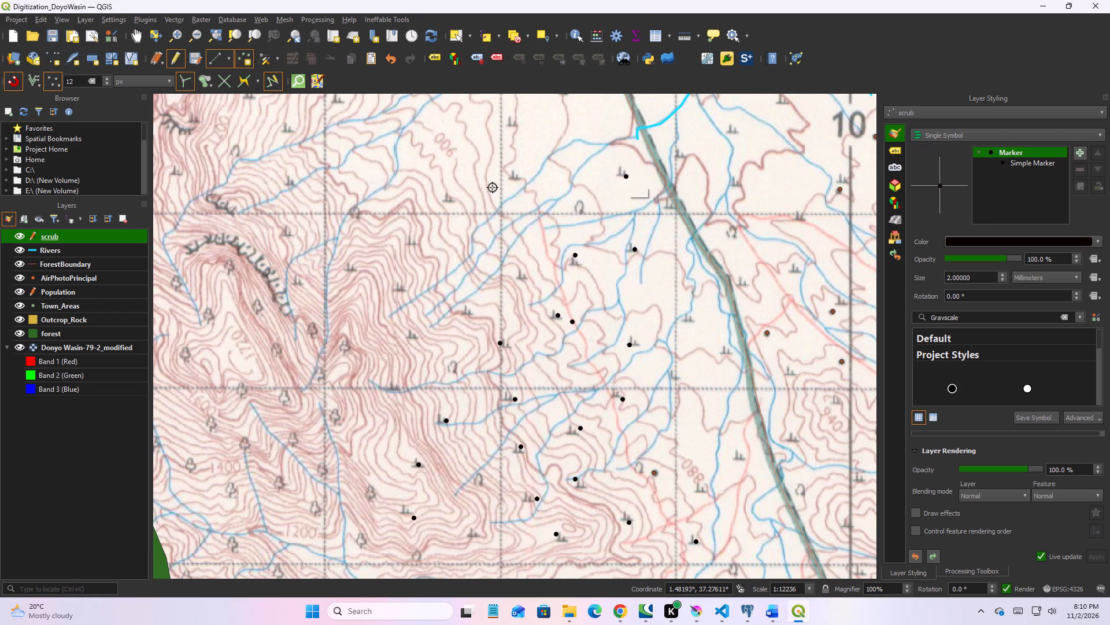
Add nine scrub points from the upper streams westward across the slopes to the curved cliff symbol, around and south of grid line 64.
{"action": "left_click", "coordinate": [510, 175]}
{"action": "left_click", "coordinate": [519, 273]}
{"action": "left_click", "coordinate": [463, 311]}
{"action": "left_click", "coordinate": [420, 336]}
{"action": "left_click", "coordinate": [401, 284]}
{"action": "left_click", "coordinate": [419, 241]}
{"action": "left_click", "coordinate": [451, 202]}
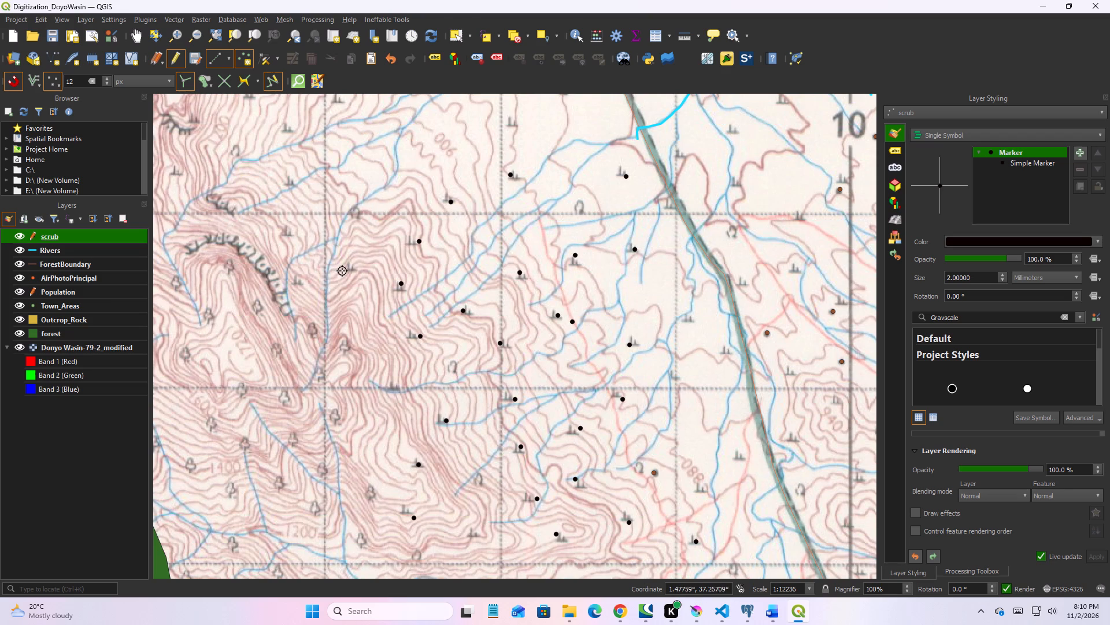
{"action": "left_click", "coordinate": [360, 268]}
{"action": "left_click", "coordinate": [305, 281]}
Add four scrub points around grid line 64, north and east of the curved cliff symbols near the sheet's west edge.
{"action": "middle_click_drag", "start_coordinate": [261, 310], "coordinate": [562, 403]}
{"action": "middle_click_drag", "start_coordinate": [510, 380], "coordinate": [510, 398]}
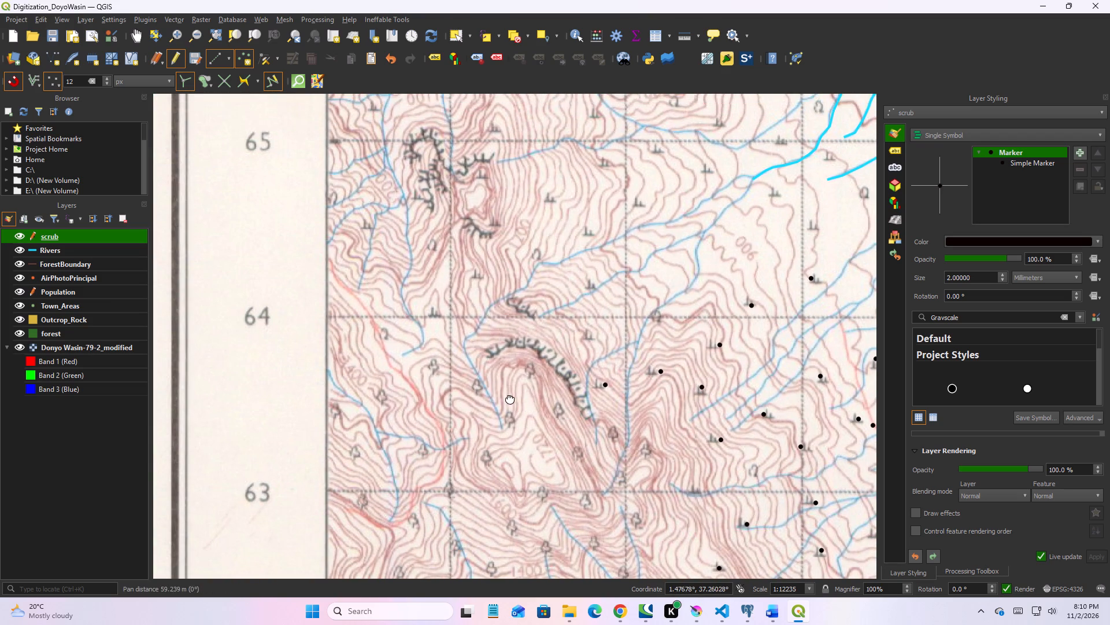
{"action": "middle_click_drag", "start_coordinate": [510, 398], "coordinate": [509, 413]}
{"action": "left_click", "coordinate": [587, 360]}
{"action": "left_click", "coordinate": [595, 310]}
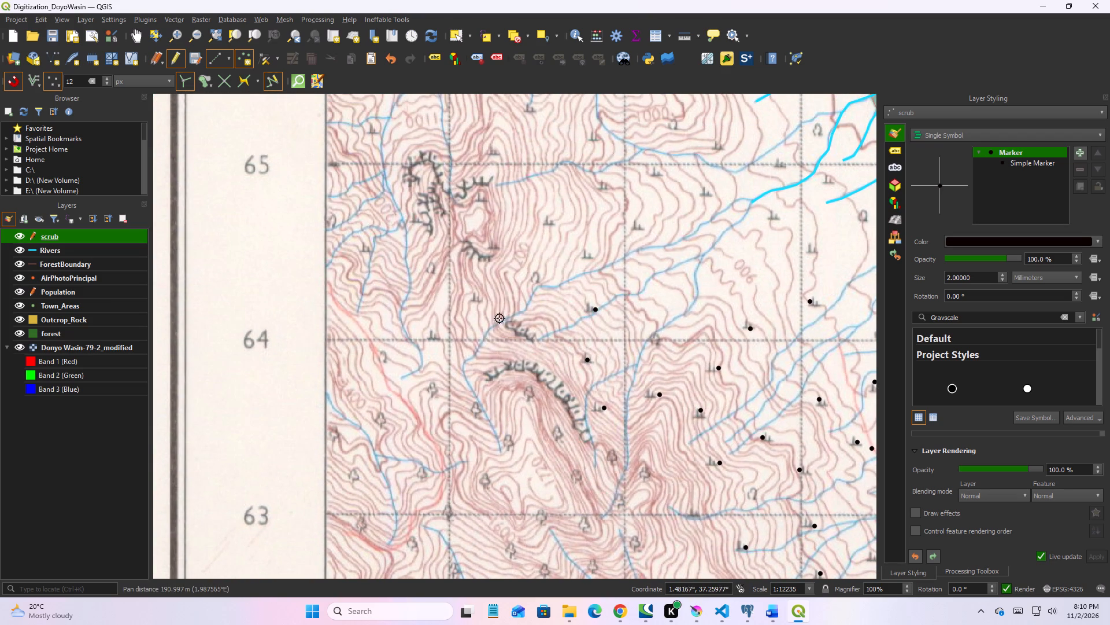
{"action": "left_click", "coordinate": [478, 296]}
{"action": "left_click", "coordinate": [428, 340]}
Add eight scrub points between grid lines 64 and 65, one near the sheet's west edge and seven east of the cliffs.
{"action": "middle_click_drag", "start_coordinate": [430, 332], "coordinate": [434, 442]}
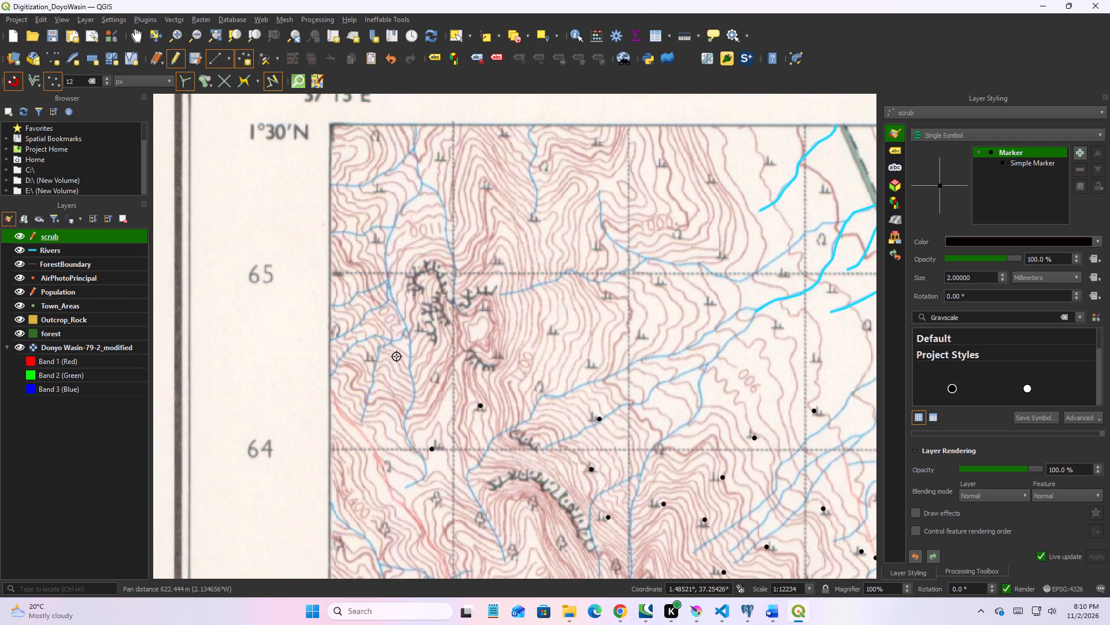
{"action": "left_click", "coordinate": [367, 352]}
{"action": "left_click", "coordinate": [586, 359]}
{"action": "left_click", "coordinate": [549, 329]}
{"action": "left_click", "coordinate": [605, 295]}
{"action": "left_click", "coordinate": [643, 339]}
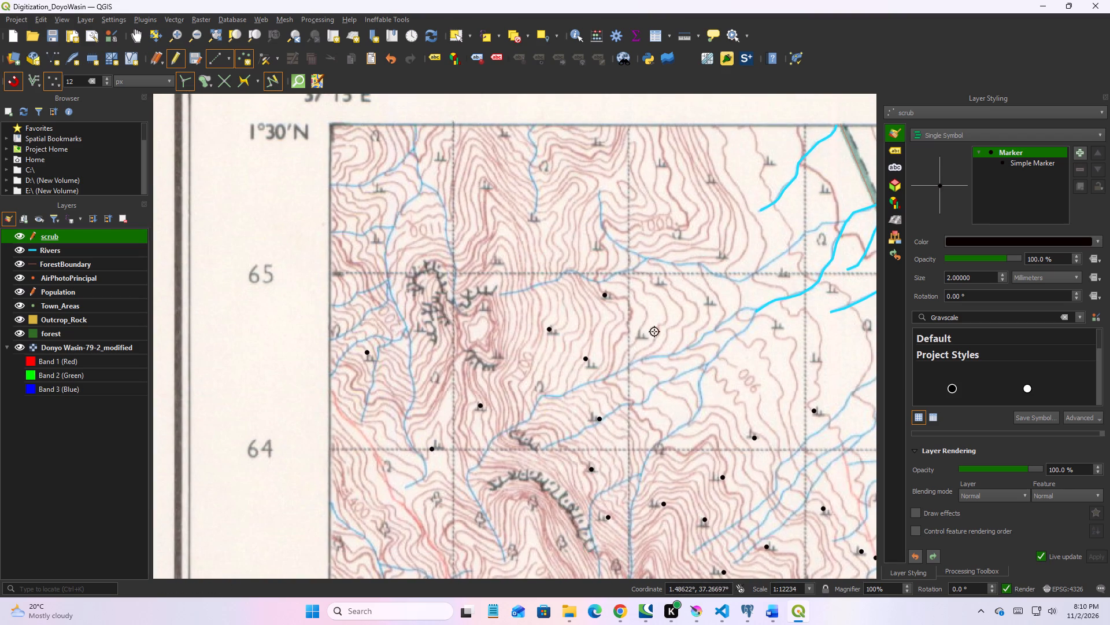
{"action": "left_click", "coordinate": [713, 304]}
{"action": "left_click", "coordinate": [782, 332]}
{"action": "left_click", "coordinate": [816, 364]}
Add eight scrub points between easting 07 and the road, four around grid line 65 and four nearer the sheet's north edge.
{"action": "middle_click_drag", "start_coordinate": [810, 364], "coordinate": [686, 493]}
{"action": "left_click", "coordinate": [712, 419]}
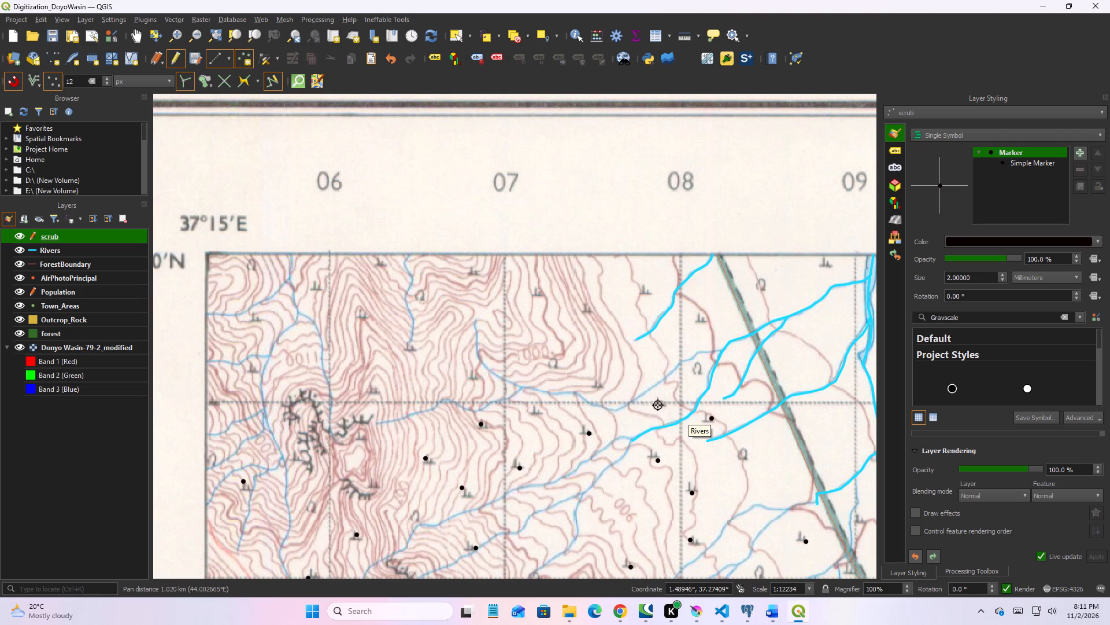
{"action": "left_click", "coordinate": [658, 405]}
{"action": "left_click", "coordinate": [598, 381]}
{"action": "left_click", "coordinate": [536, 409]}
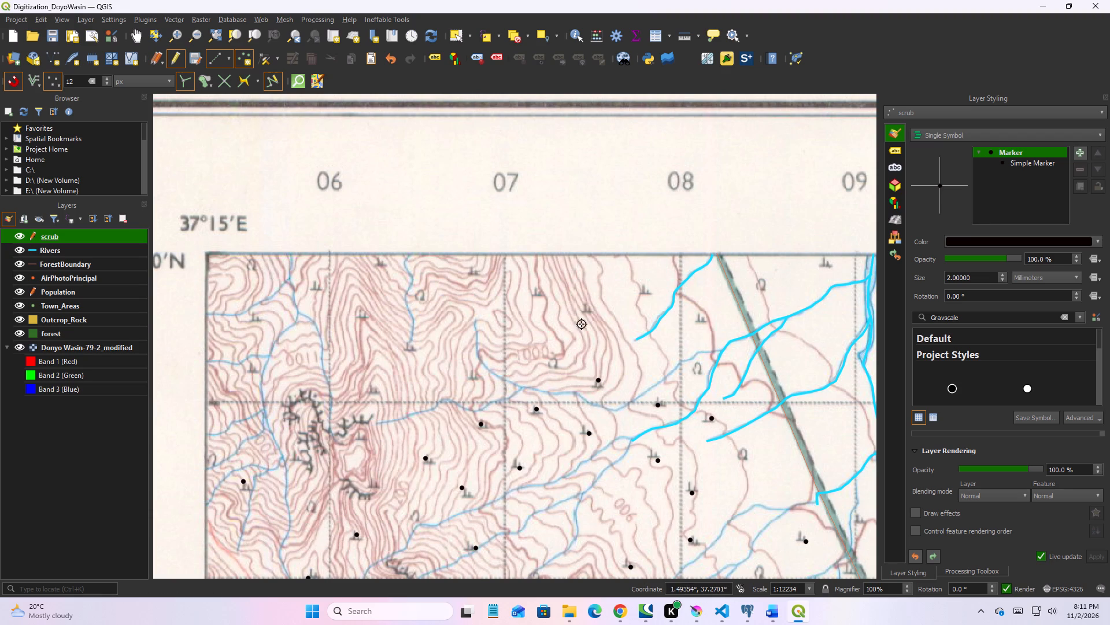
{"action": "left_click", "coordinate": [588, 314]}
{"action": "left_click", "coordinate": [655, 291]}
{"action": "left_click", "coordinate": [704, 323]}
{"action": "left_click", "coordinate": [535, 293]}
Add seven scrub points in the sheet's northwest corner west of easting 07, including one beside the cliffs south of grid line 65.
{"action": "left_click", "coordinate": [483, 271]}
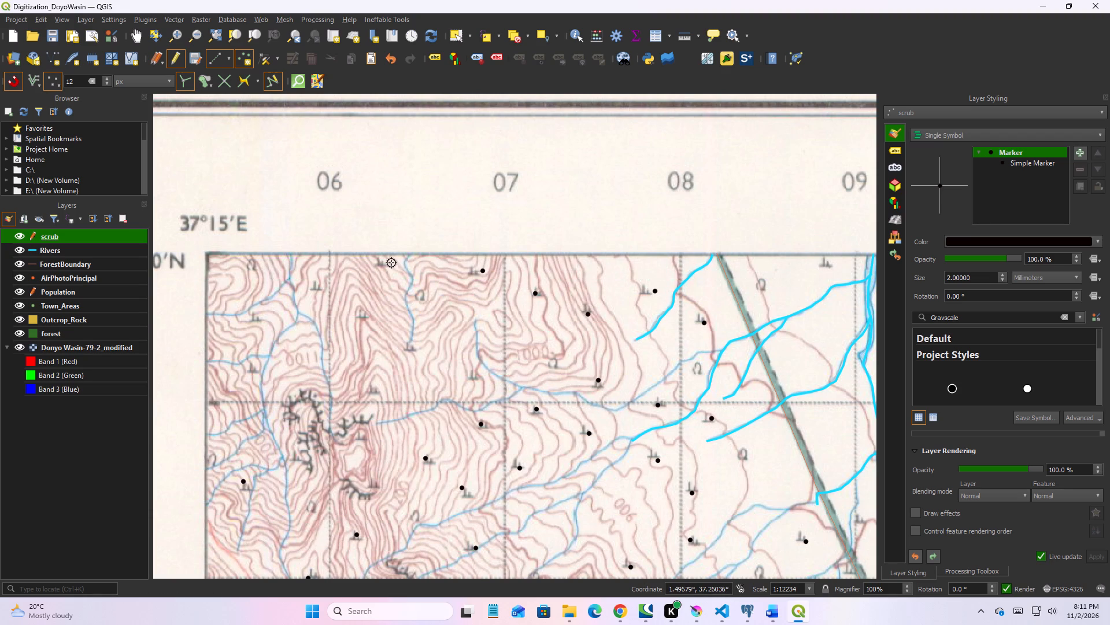
{"action": "left_click", "coordinate": [391, 263]}
{"action": "left_click", "coordinate": [314, 293]}
{"action": "left_click", "coordinate": [254, 316]}
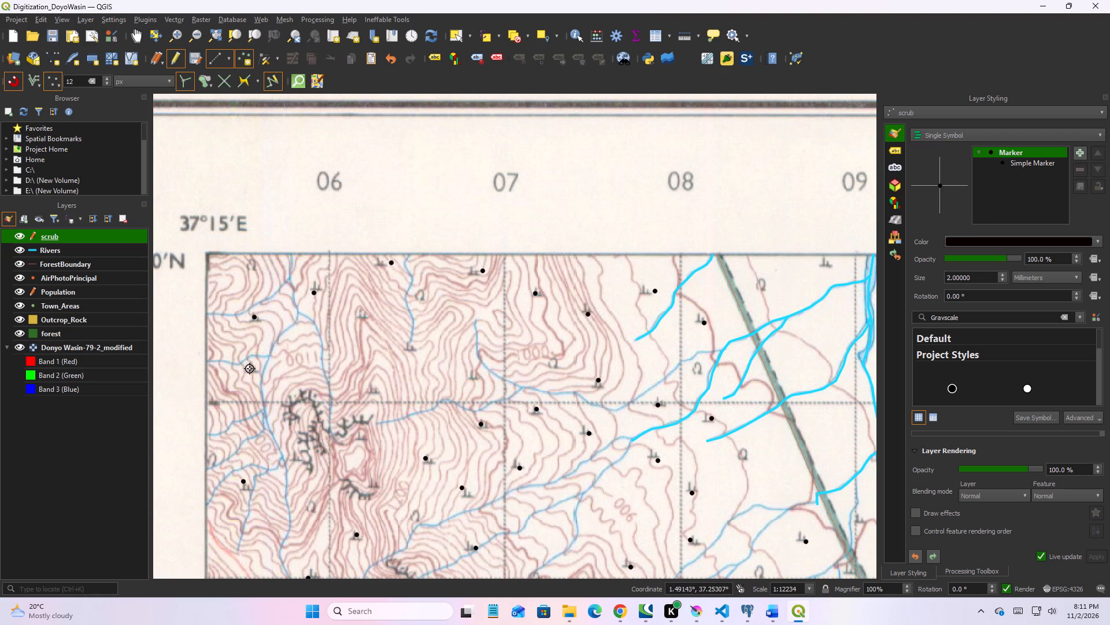
{"action": "left_click", "coordinate": [250, 369]}
{"action": "middle_click_drag", "start_coordinate": [433, 387], "coordinate": [405, 394]}
{"action": "left_click", "coordinate": [341, 395]}
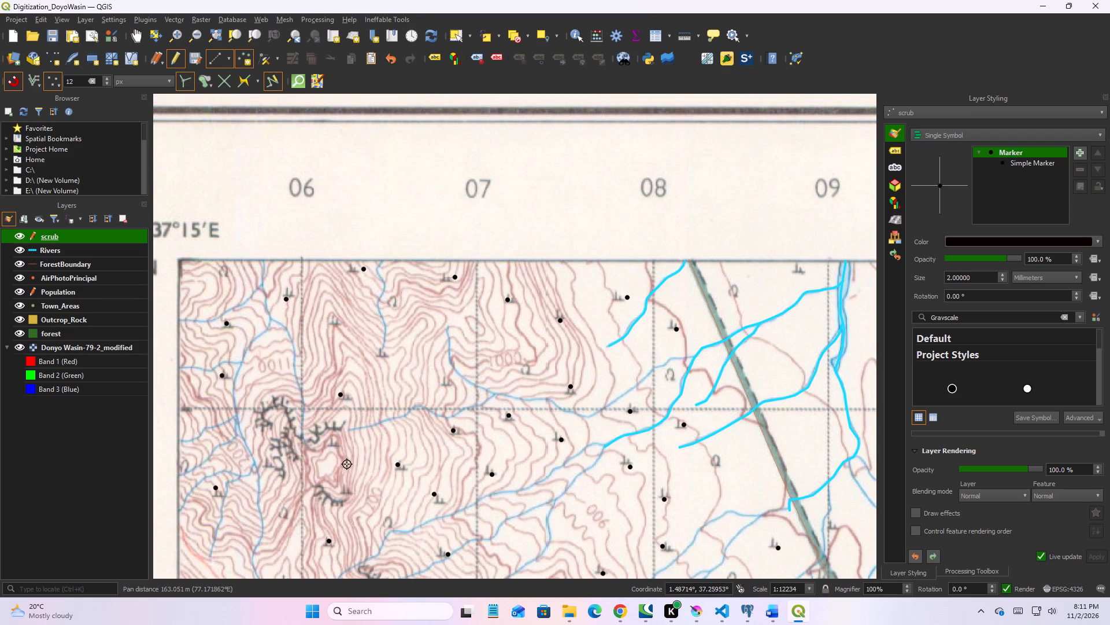
{"action": "left_click", "coordinate": [346, 491]}
Add eleven scrub points east of the road around and north of the large 10 label, up to the sheet's north edge.
{"action": "middle_click_drag", "start_coordinate": [448, 505], "coordinate": [317, 506]}
{"action": "middle_click_drag", "start_coordinate": [635, 489], "coordinate": [446, 492]}
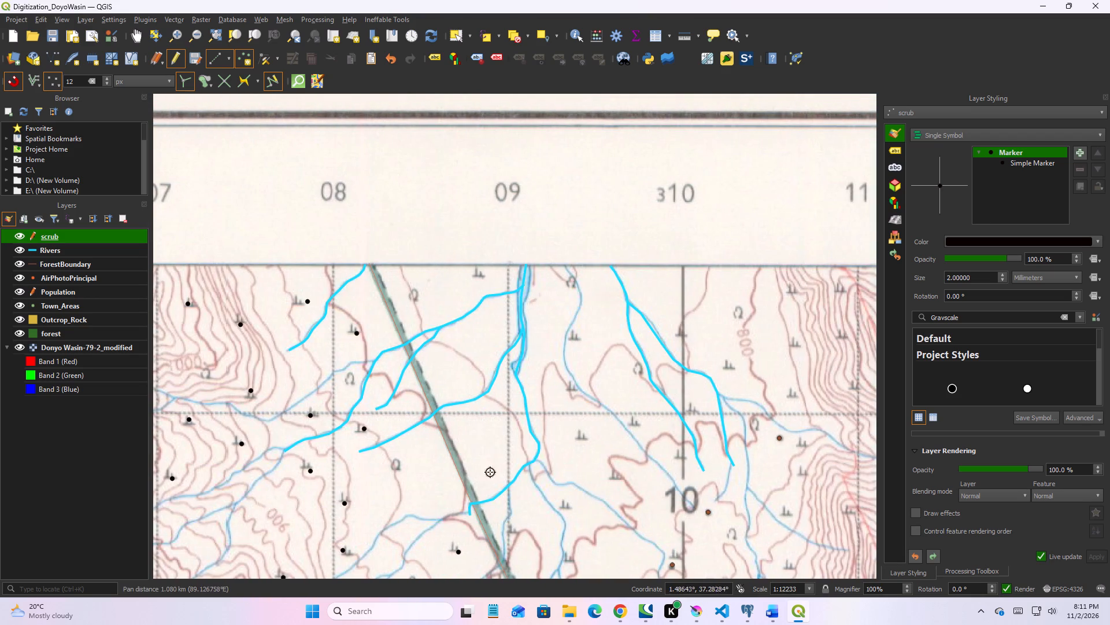
{"action": "left_click_drag", "start_coordinate": [576, 330], "coordinate": [576, 337]}
{"action": "left_click", "coordinate": [572, 389]}
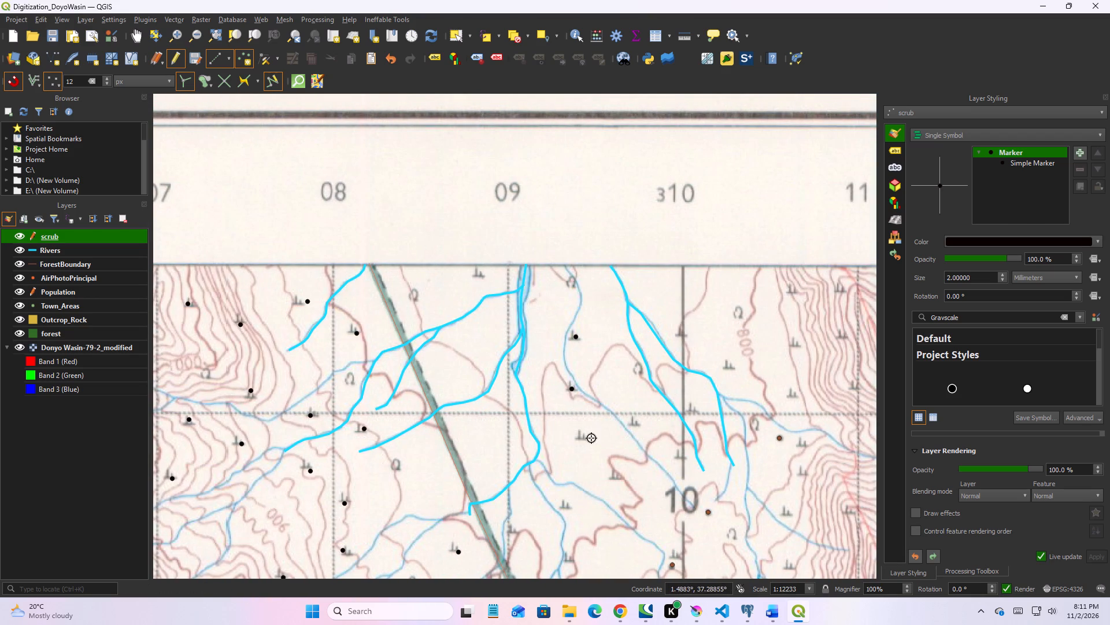
{"action": "left_click", "coordinate": [591, 438]}
{"action": "left_click", "coordinate": [563, 507]}
{"action": "left_click", "coordinate": [615, 476]}
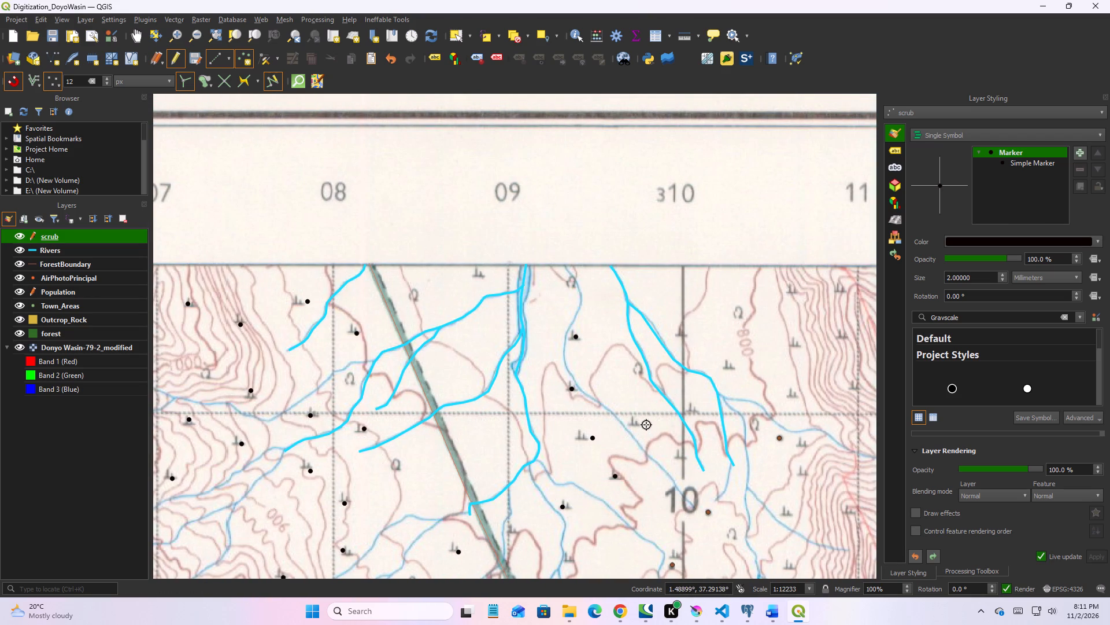
{"action": "left_click", "coordinate": [646, 425]}
{"action": "left_click", "coordinate": [678, 451]}
{"action": "left_click", "coordinate": [701, 409]}
{"action": "left_click", "coordinate": [726, 357]}
{"action": "left_click", "coordinate": [672, 323]}
{"action": "left_click", "coordinate": [486, 276]}
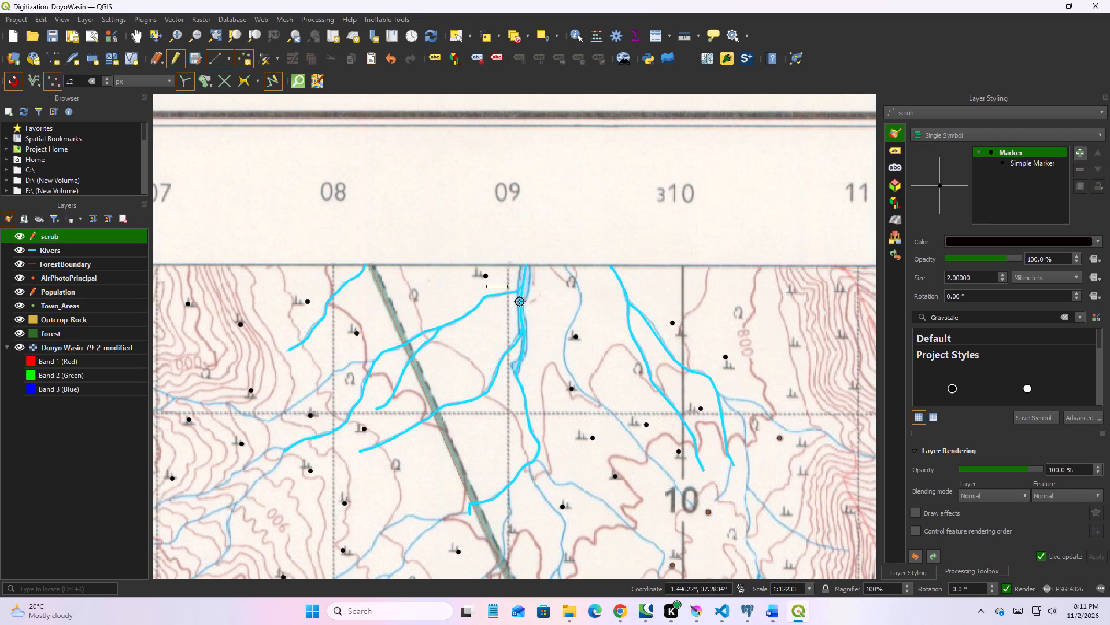
Add five scrub points between eastings 10 and 11, two north and three south of grid line 65.
{"action": "middle_click_drag", "start_coordinate": [524, 314], "coordinate": [440, 410]}
{"action": "middle_click_drag", "start_coordinate": [438, 415], "coordinate": [319, 434]}
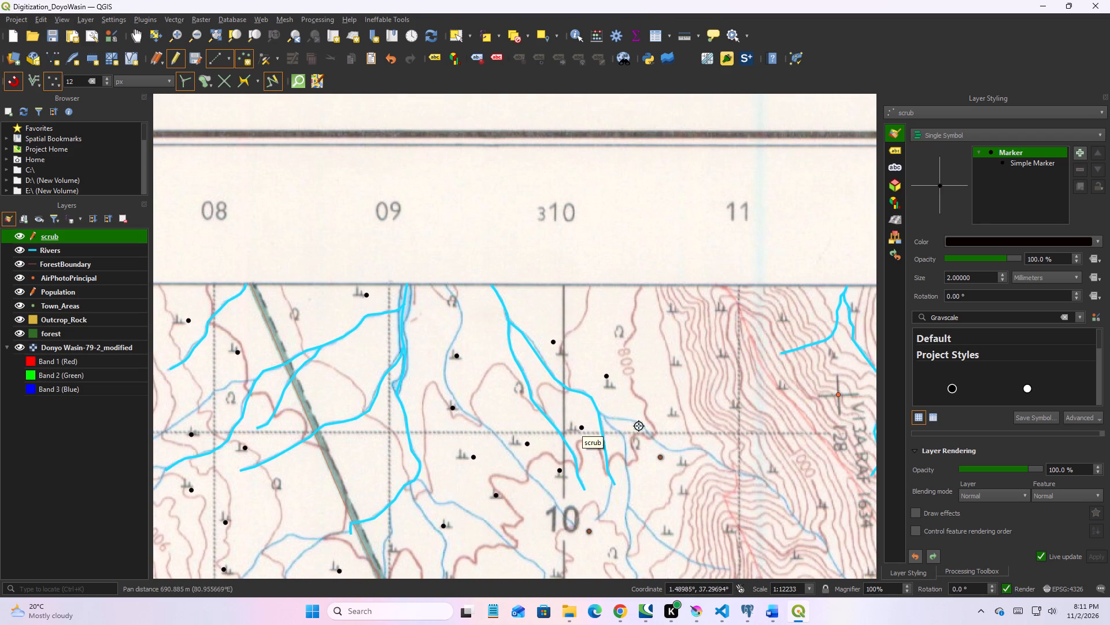
{"action": "middle_click_drag", "start_coordinate": [644, 422], "coordinate": [445, 437]}
{"action": "left_click", "coordinate": [482, 375]}
{"action": "left_click", "coordinate": [473, 432]}
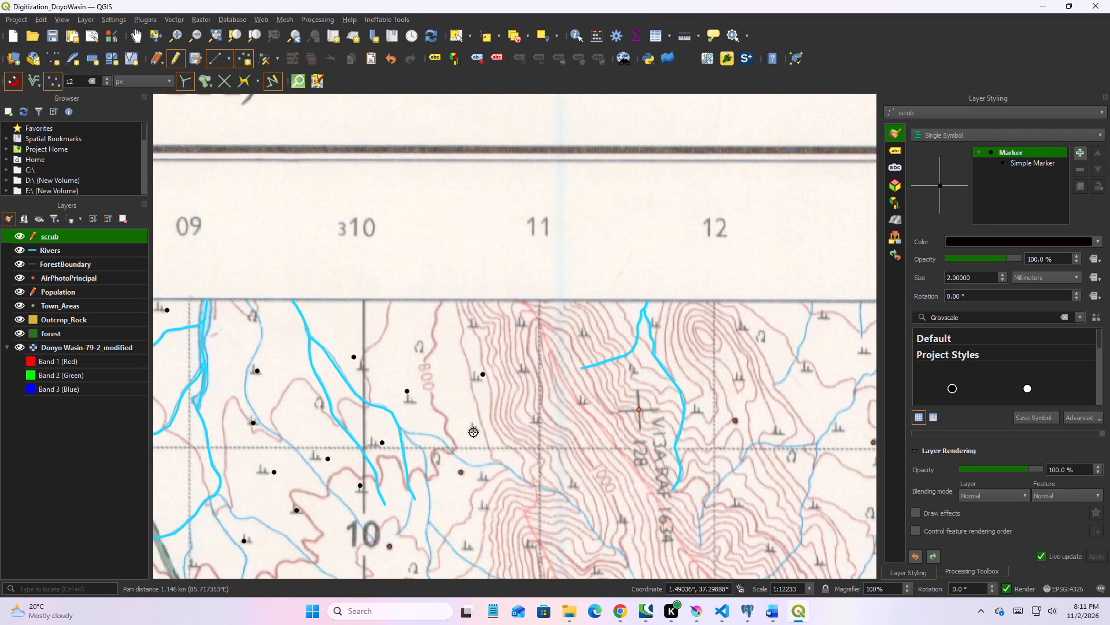
{"action": "left_click", "coordinate": [483, 478]}
{"action": "left_click", "coordinate": [479, 512]}
{"action": "left_click", "coordinate": [472, 539]}
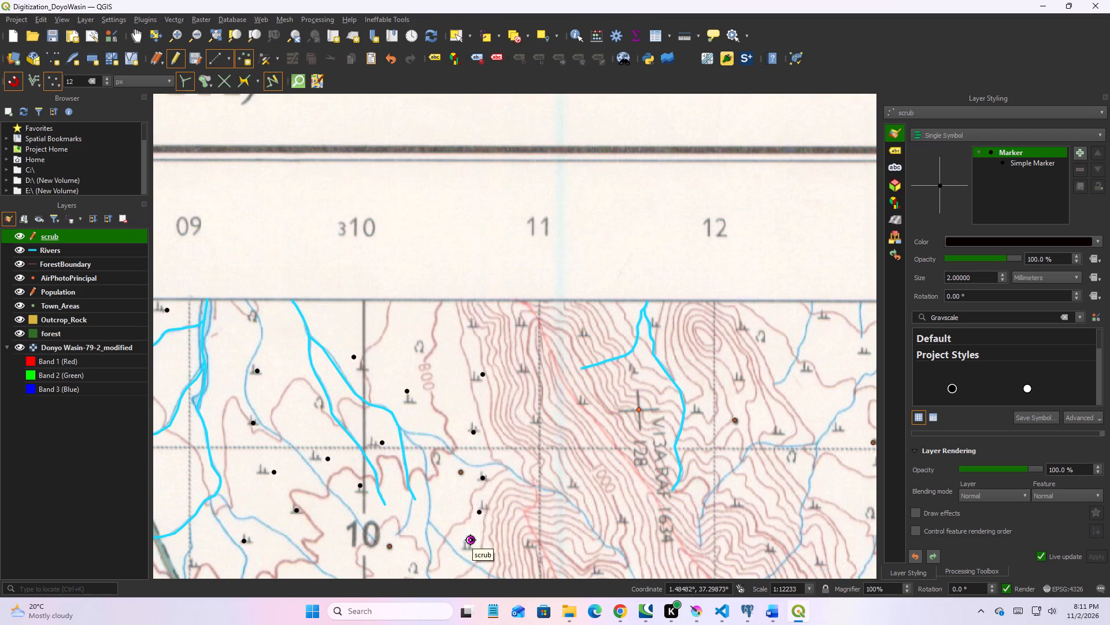
Add eight scrub points south of the large 10 label, six from the road to easting 10 and two east of easting 10.
{"action": "middle_click_drag", "start_coordinate": [471, 540], "coordinate": [391, 330]}
{"action": "scroll", "coordinate": [468, 528], "scroll_direction": "up", "scroll_amount": 1}
{"action": "middle_click_drag", "start_coordinate": [391, 348], "coordinate": [565, 381]}
{"action": "scroll", "coordinate": [527, 405], "scroll_direction": "down", "scroll_amount": 1}
{"action": "middle_click_drag", "start_coordinate": [507, 447], "coordinate": [527, 358]}
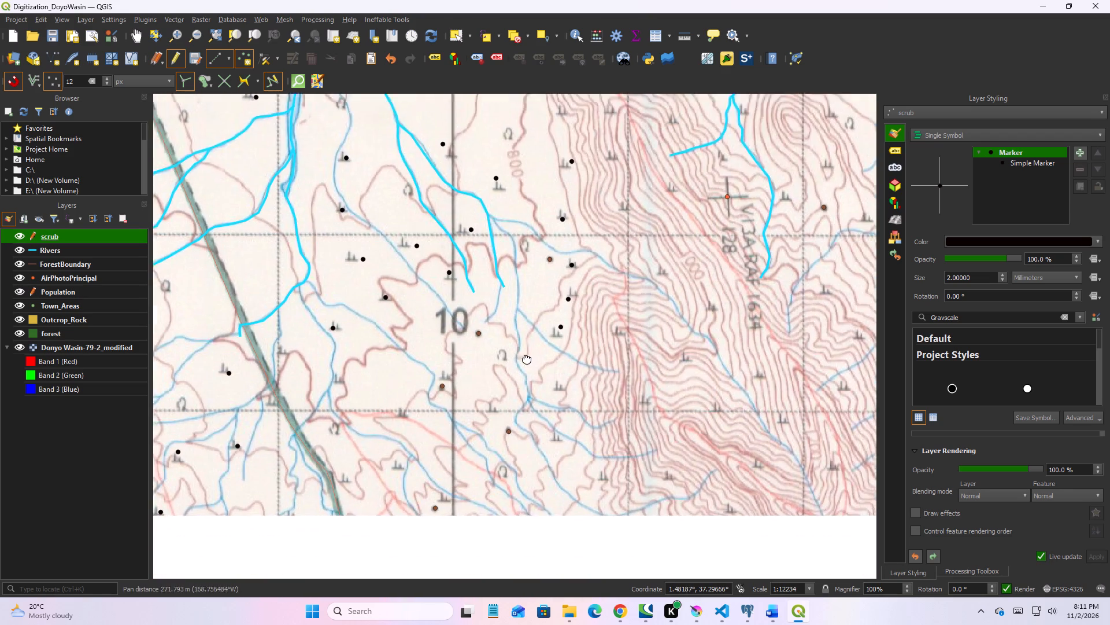
{"action": "middle_click_drag", "start_coordinate": [527, 358], "coordinate": [549, 305]}
{"action": "left_click", "coordinate": [470, 420]}
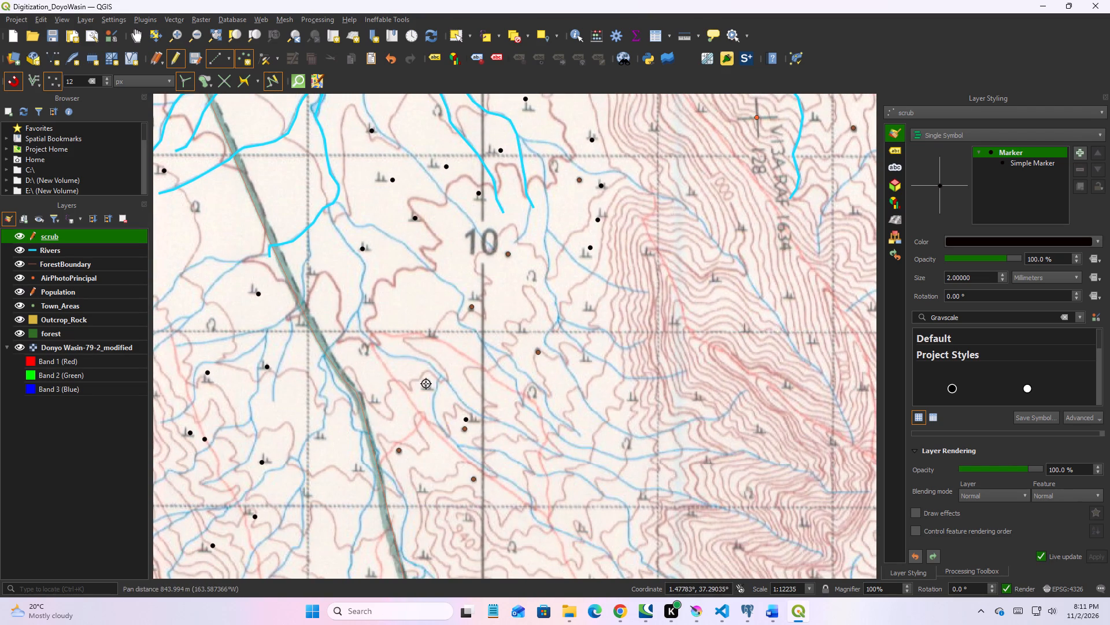
{"action": "left_click", "coordinate": [426, 384]}
{"action": "left_click", "coordinate": [376, 400]}
{"action": "left_click", "coordinate": [427, 329]}
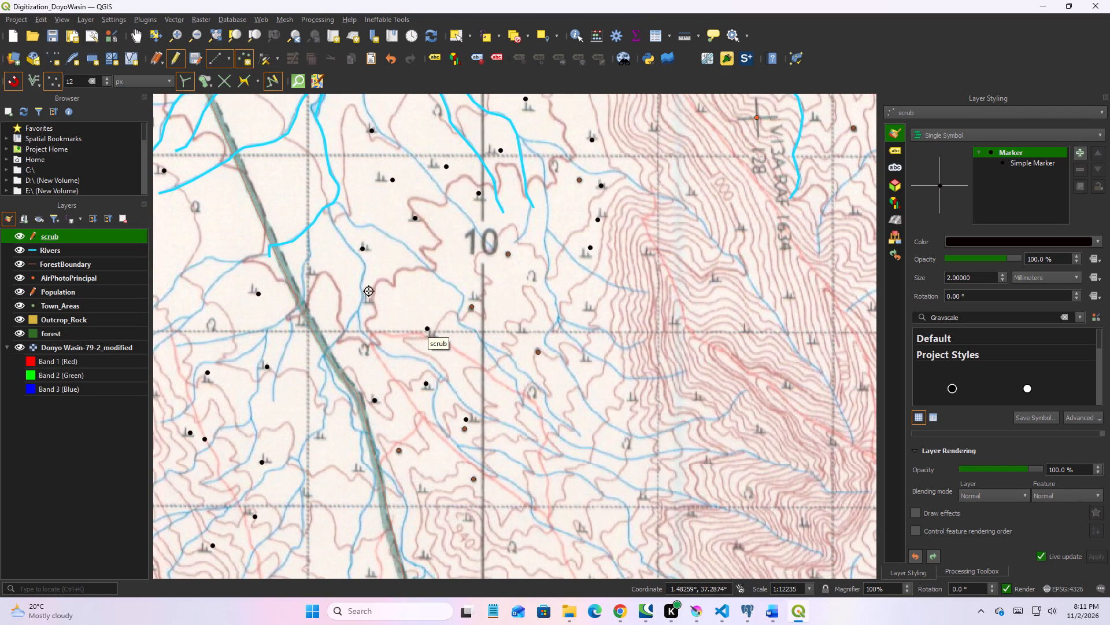
{"action": "left_click", "coordinate": [367, 297]}
{"action": "left_click", "coordinate": [301, 323]}
{"action": "left_click", "coordinate": [588, 311]}
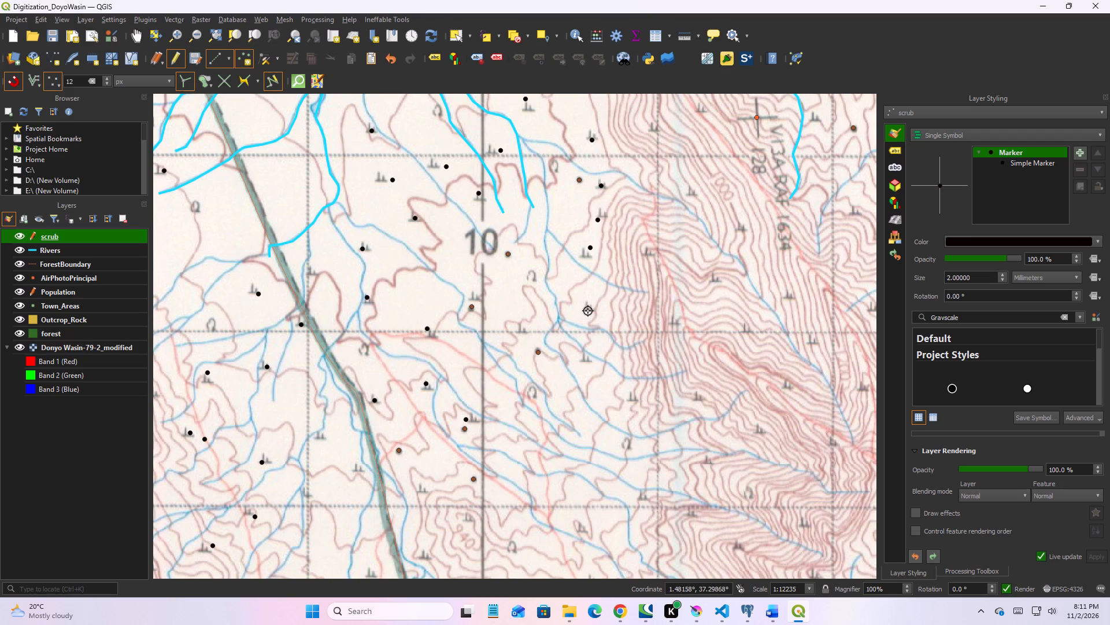
{"action": "left_click", "coordinate": [594, 358]}
Add eight scrub points east of the road between eastings 10 and 11, working northward from about grid line 62 to above grid line 63.
{"action": "middle_click_drag", "start_coordinate": [594, 358], "coordinate": [846, 275]}
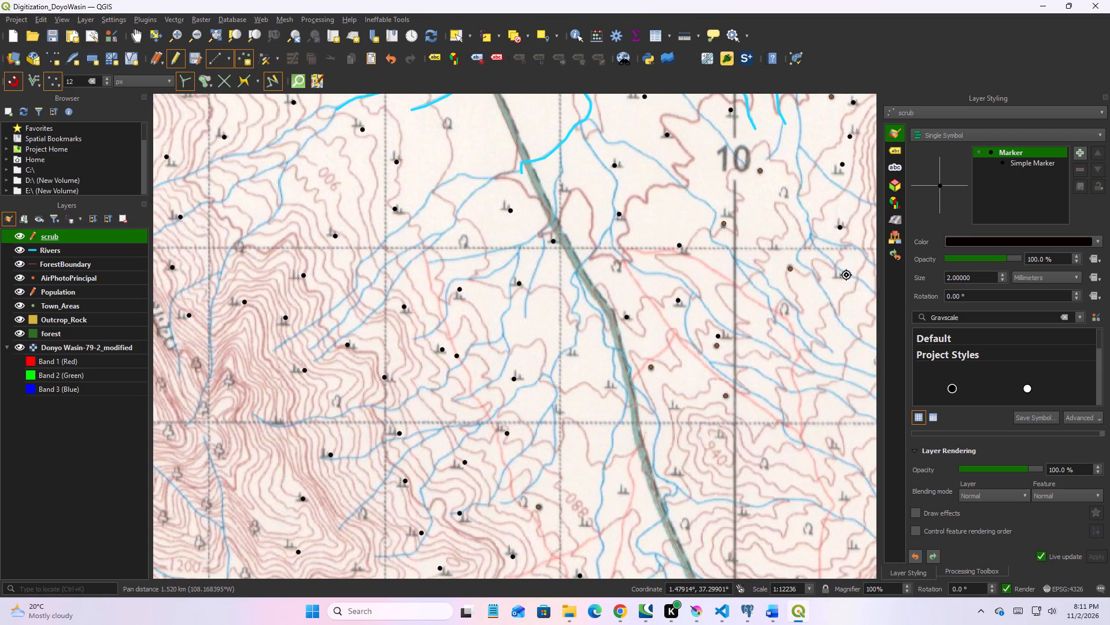
{"action": "middle_click_drag", "start_coordinate": [733, 334], "coordinate": [710, 256]}
{"action": "middle_click_drag", "start_coordinate": [730, 373], "coordinate": [701, 291]}
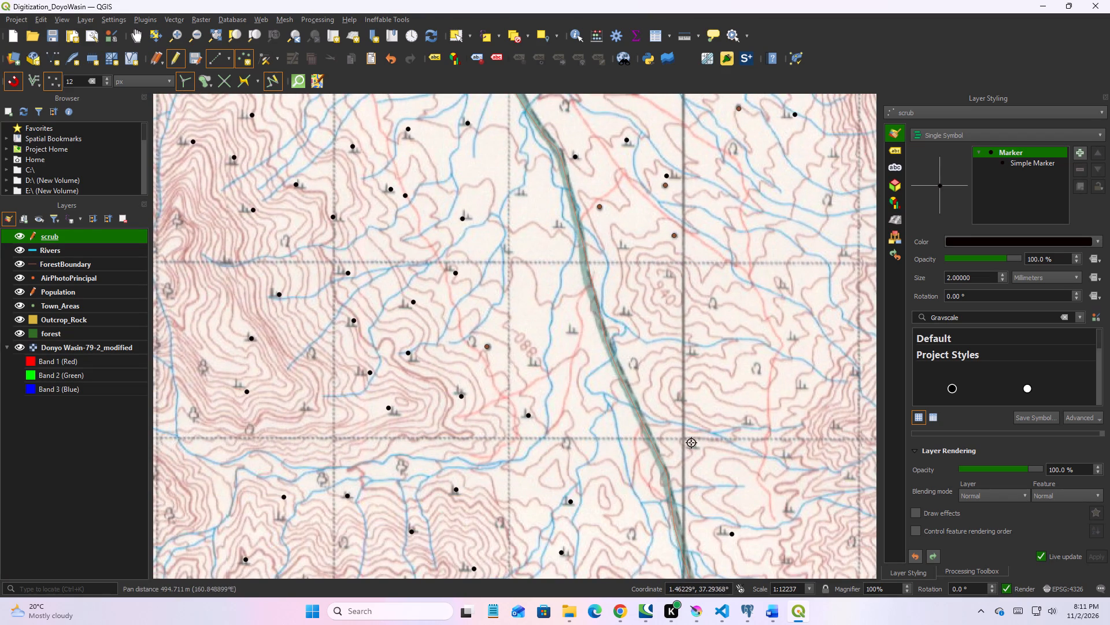
{"action": "left_click", "coordinate": [691, 446]}
{"action": "left_click", "coordinate": [683, 396]}
{"action": "left_click", "coordinate": [693, 362]}
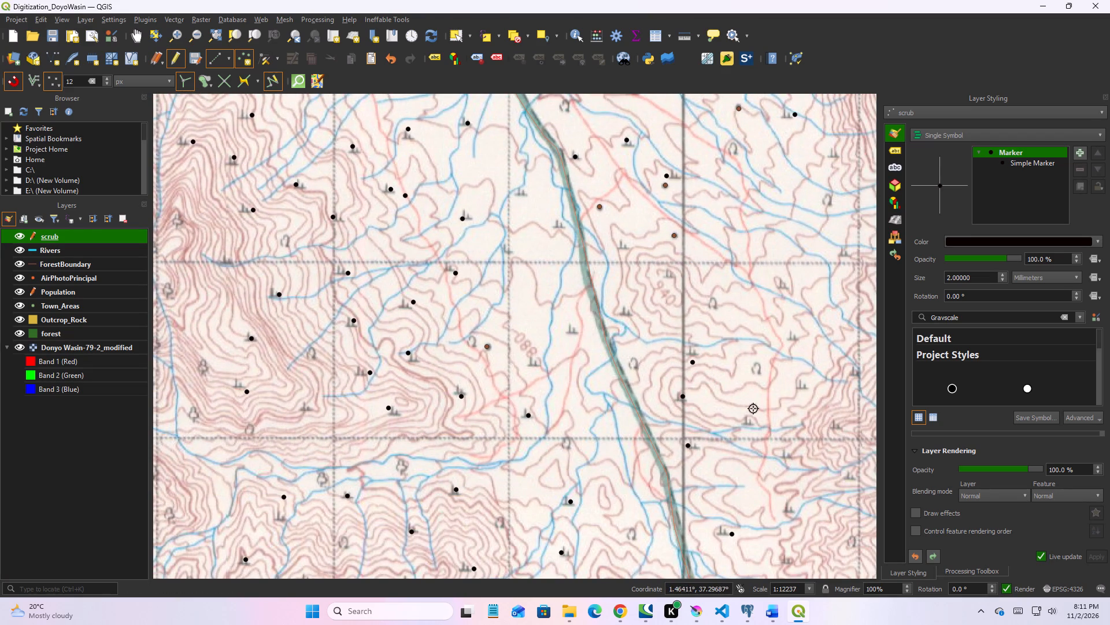
{"action": "left_click", "coordinate": [753, 414]}
{"action": "left_click", "coordinate": [802, 380]}
{"action": "left_click", "coordinate": [795, 330]}
{"action": "left_click", "coordinate": [789, 281]}
{"action": "left_click", "coordinate": [849, 239]}
Add seven scrub points on and just west of easting 11, on the slopes around grid line 62.
{"action": "middle_click_drag", "start_coordinate": [826, 321], "coordinate": [799, 306]}
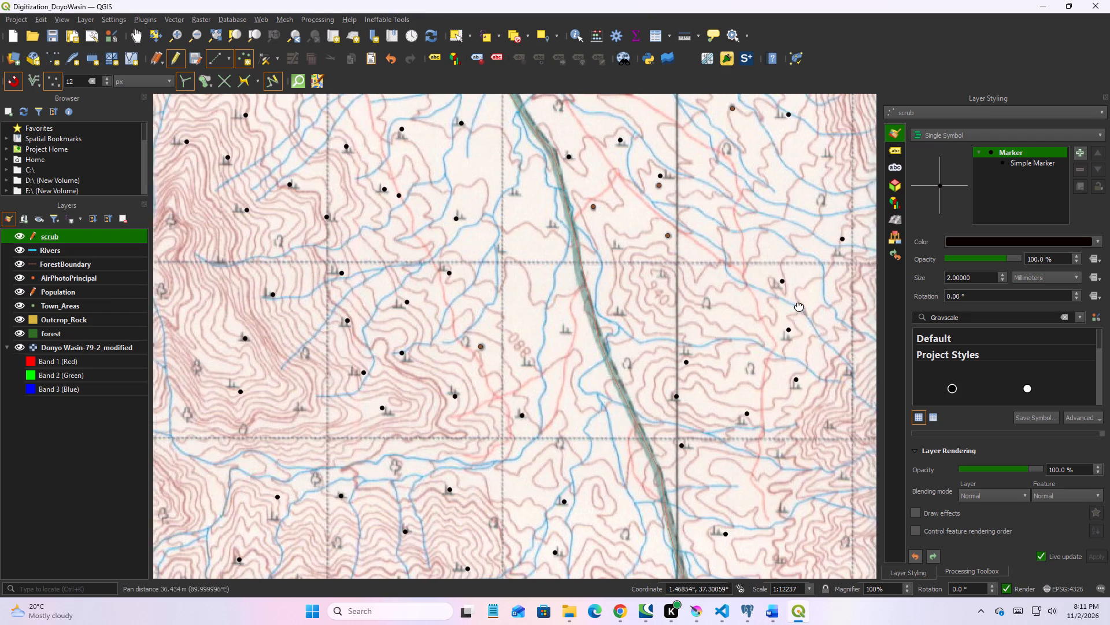
{"action": "middle_click_drag", "start_coordinate": [799, 306], "coordinate": [623, 228]}
{"action": "left_click", "coordinate": [656, 281]}
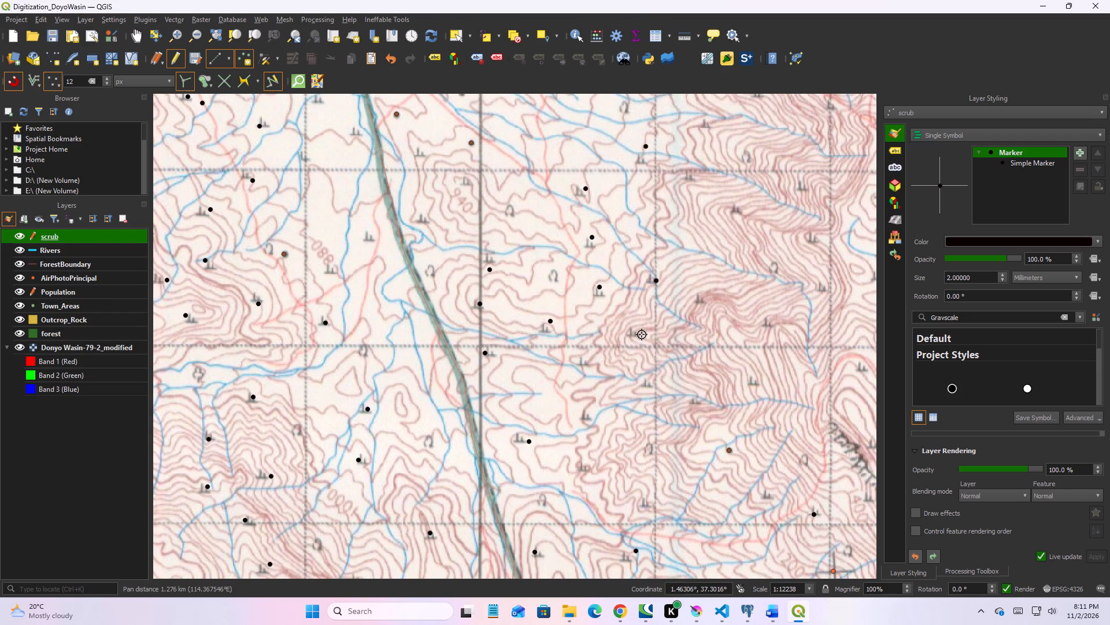
{"action": "left_click", "coordinate": [642, 334]}
{"action": "left_click", "coordinate": [578, 363]}
{"action": "left_click", "coordinate": [588, 417]}
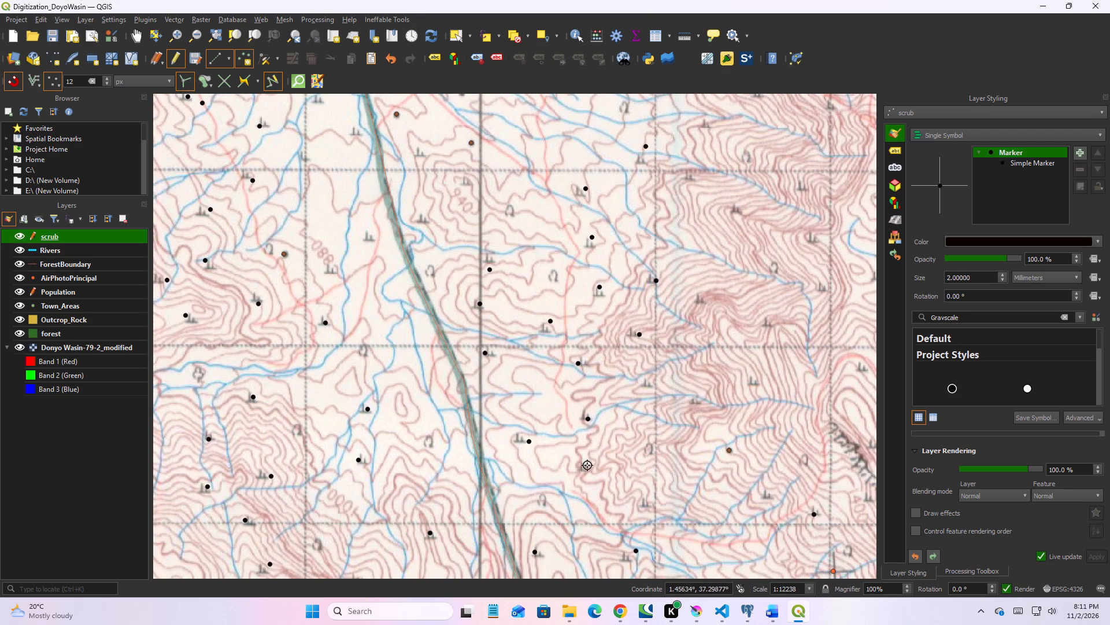
{"action": "left_click", "coordinate": [587, 465]}
{"action": "middle_click_drag", "start_coordinate": [548, 495], "coordinate": [443, 398]}
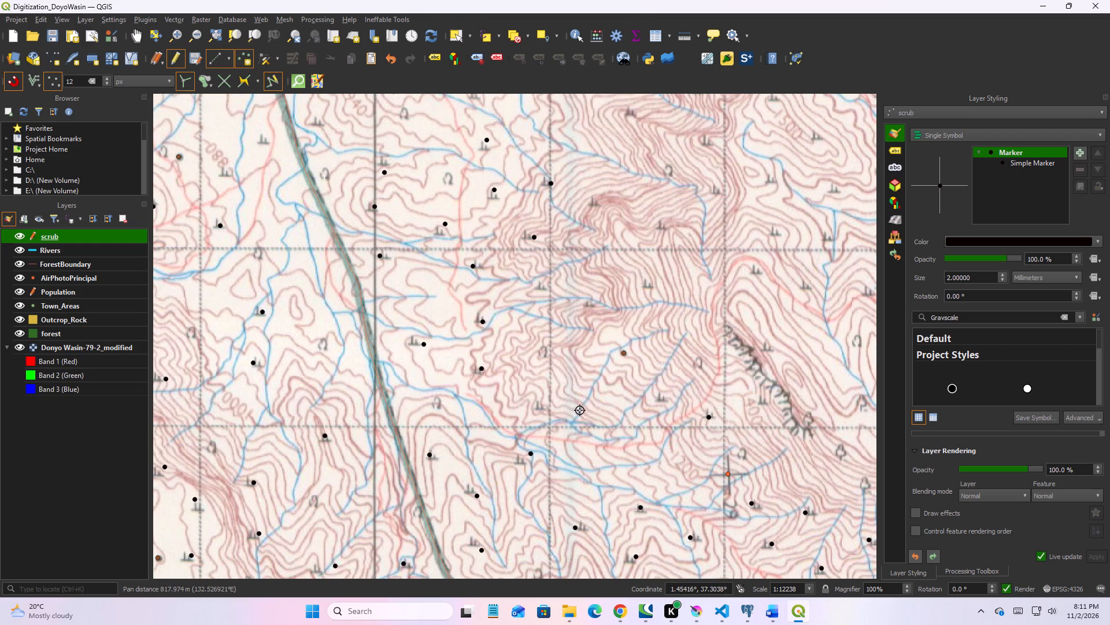
{"action": "middle_click_drag", "start_coordinate": [545, 413], "coordinate": [496, 417]}
{"action": "left_click", "coordinate": [489, 410]}
{"action": "left_click", "coordinate": [487, 282]}
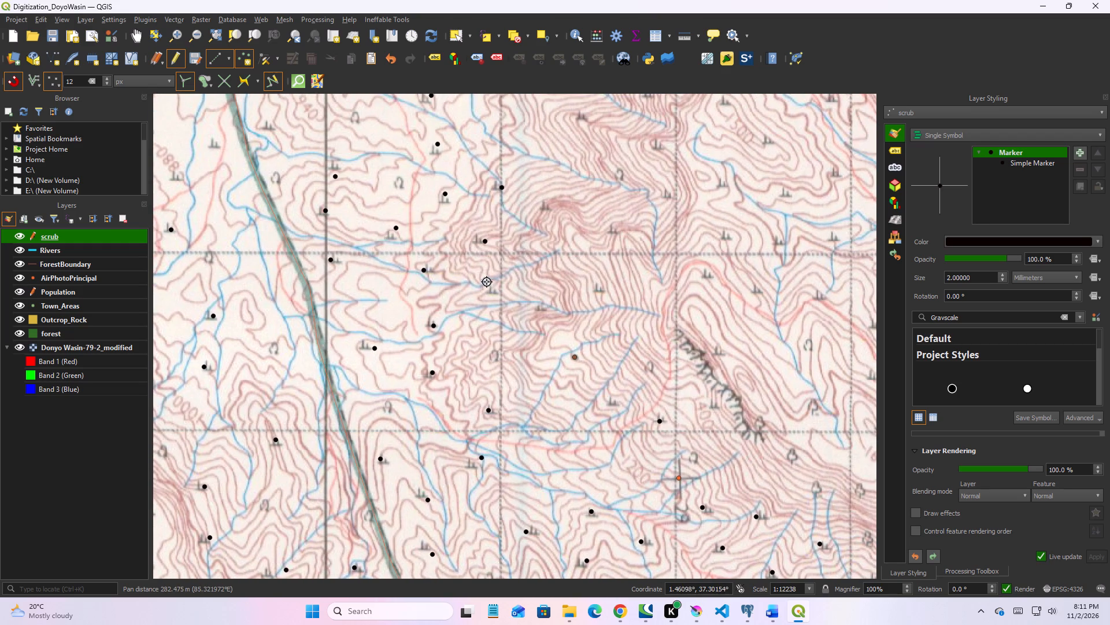
Add seven scrub points, four on the steep slopes between eastings 11 and 12 and three around the cliffs northwest of Ilbisiong.
{"action": "left_click", "coordinate": [542, 306]}
{"action": "left_click", "coordinate": [603, 291]}
{"action": "left_click", "coordinate": [617, 227]}
{"action": "left_click", "coordinate": [543, 206]}
{"action": "middle_click_drag", "start_coordinate": [545, 220], "coordinate": [485, 384]}
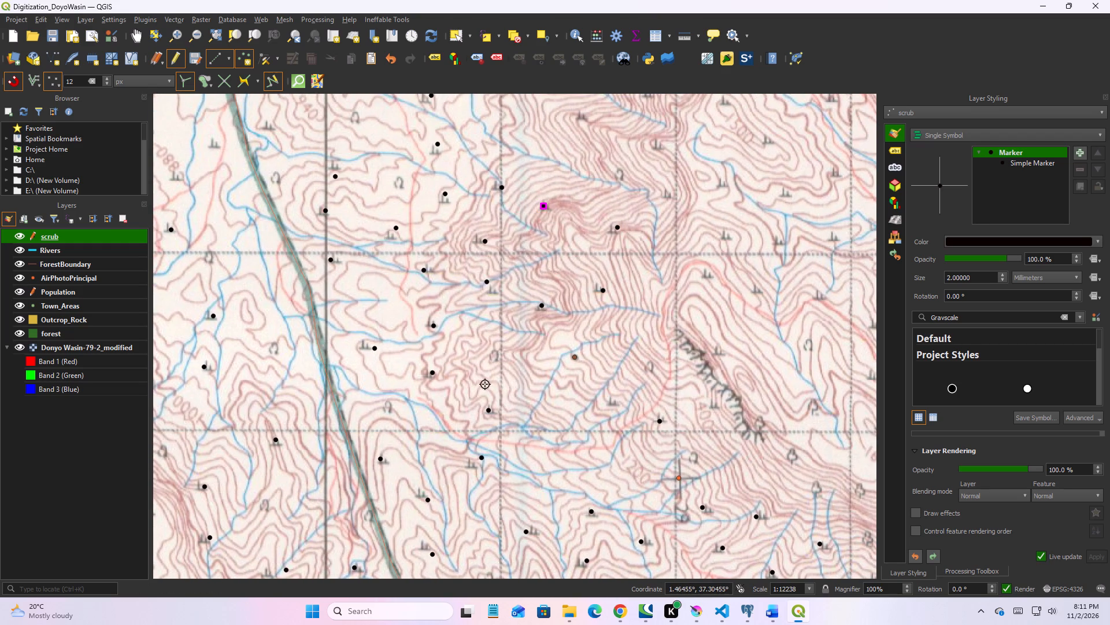
{"action": "middle_click_drag", "start_coordinate": [485, 384], "coordinate": [484, 385]}
{"action": "middle_click_drag", "start_coordinate": [528, 333], "coordinate": [496, 302]}
{"action": "middle_click_drag", "start_coordinate": [690, 265], "coordinate": [604, 341]}
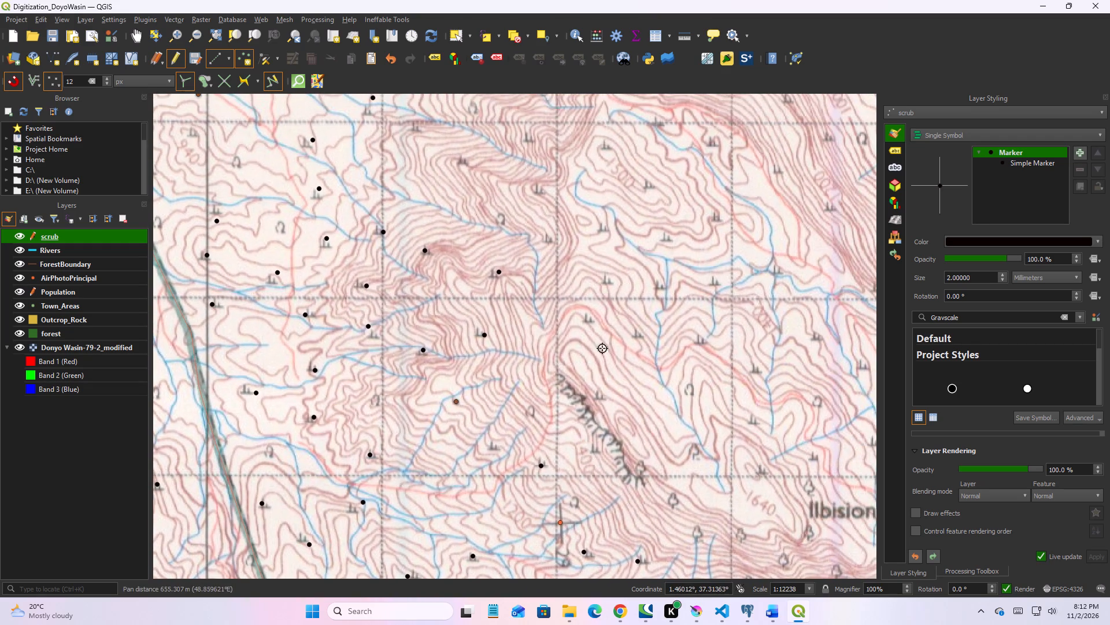
{"action": "left_click", "coordinate": [600, 399]}
{"action": "left_click", "coordinate": [595, 450]}
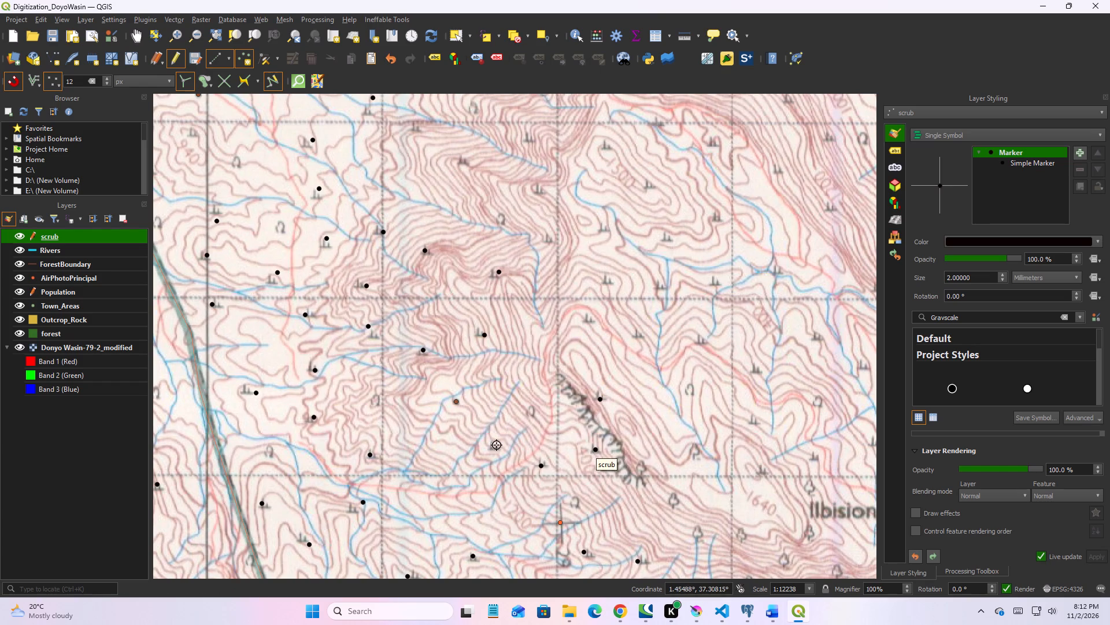
{"action": "left_click", "coordinate": [497, 444]}
Add eight scrub points north of the cliffs, three just east of easting 12 and five between eastings 11 and 12.
{"action": "middle_click_drag", "start_coordinate": [553, 418], "coordinate": [471, 538]}
{"action": "left_click", "coordinate": [558, 456]}
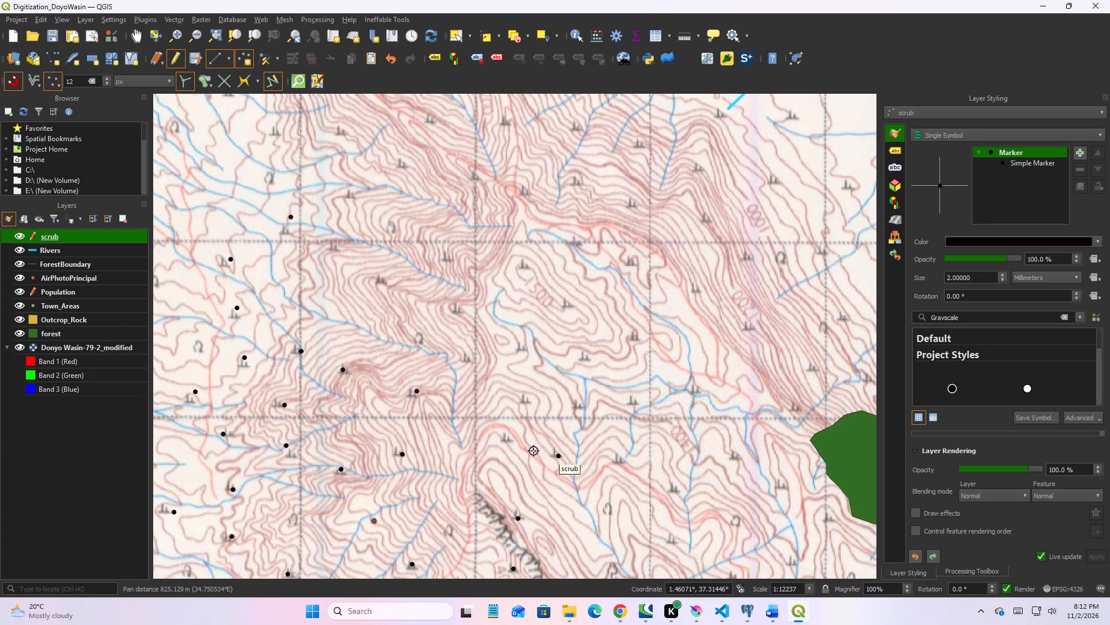
{"action": "left_click", "coordinate": [504, 440]}
{"action": "left_click", "coordinate": [527, 398]}
{"action": "left_click", "coordinate": [467, 357]}
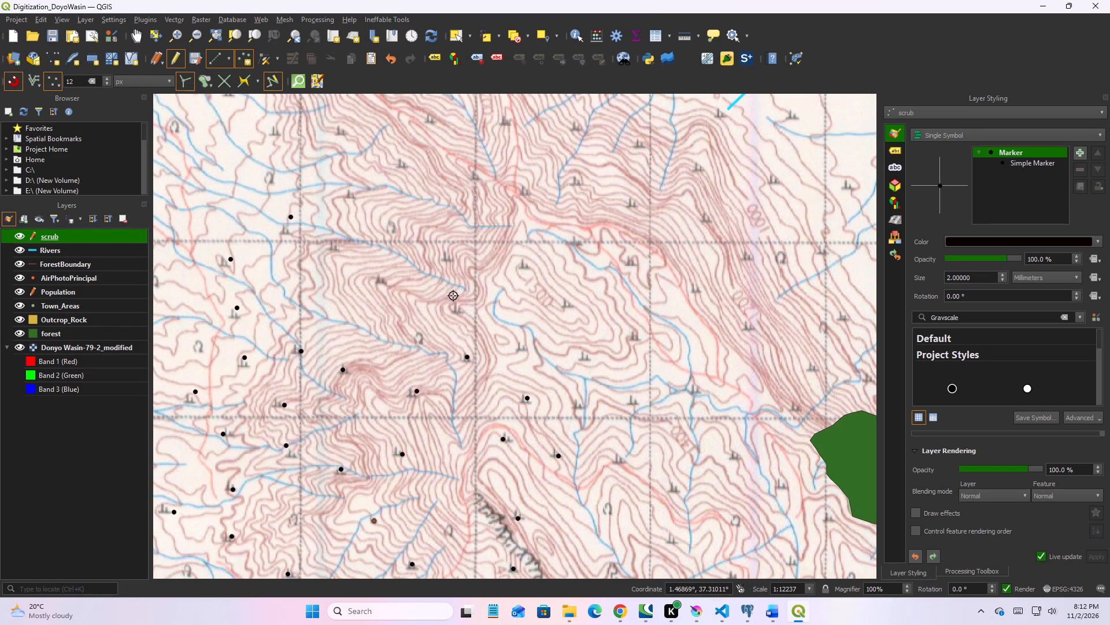
{"action": "left_click", "coordinate": [456, 306]}
{"action": "left_click", "coordinate": [450, 251]}
{"action": "left_click", "coordinate": [382, 281]}
{"action": "left_click", "coordinate": [341, 248]}
Add four scrub points south of grid line 64, three between eastings 11 and 12 and one just west of easting 11.
{"action": "middle_click_drag", "start_coordinate": [347, 247], "coordinate": [353, 376]}
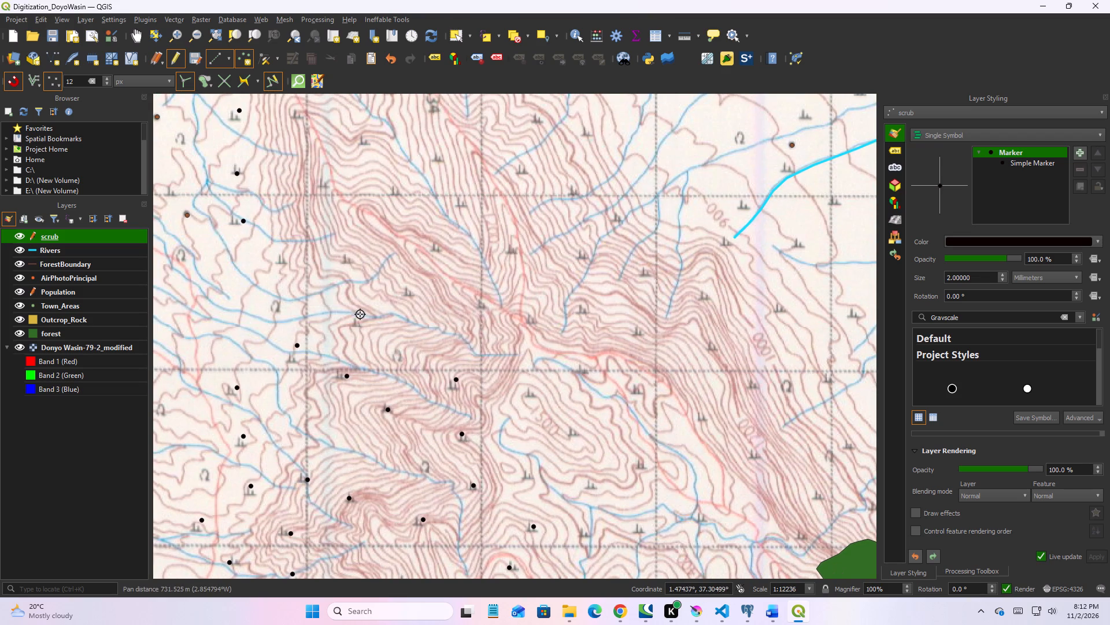
{"action": "left_click", "coordinate": [362, 317]}
{"action": "left_click", "coordinate": [406, 289]}
{"action": "left_click", "coordinate": [351, 260]}
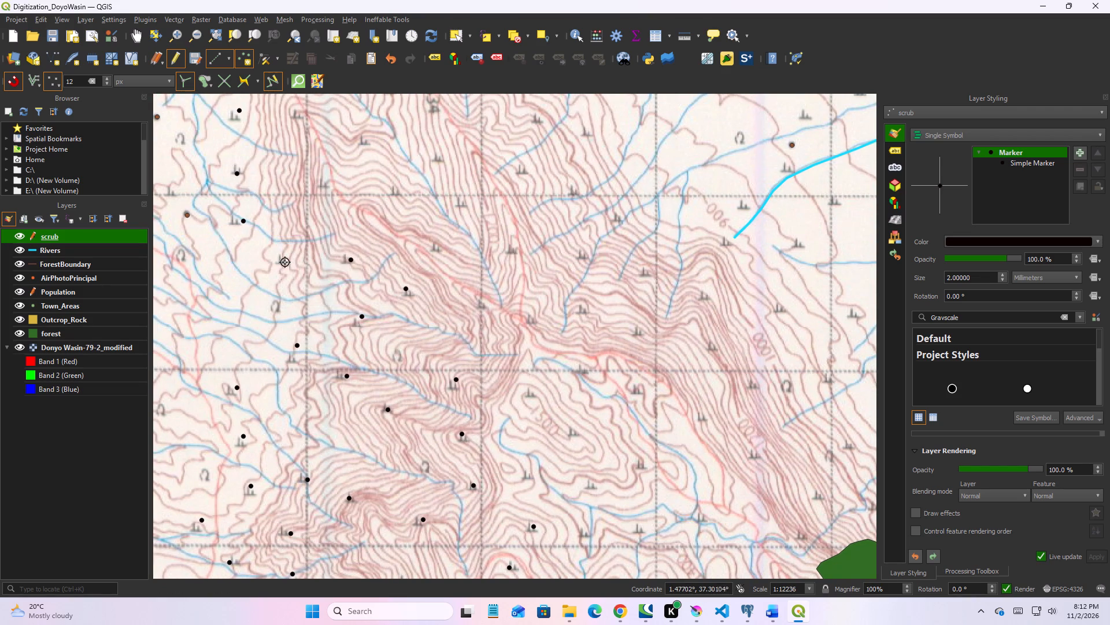
{"action": "left_click", "coordinate": [285, 262]}
Add seven scrub points on the ridge south and southwest of the V13A RAF 1634 label, around easting 11 to easting 12.
{"action": "middle_click_drag", "start_coordinate": [299, 293], "coordinate": [301, 449]}
{"action": "left_click", "coordinate": [406, 346]}
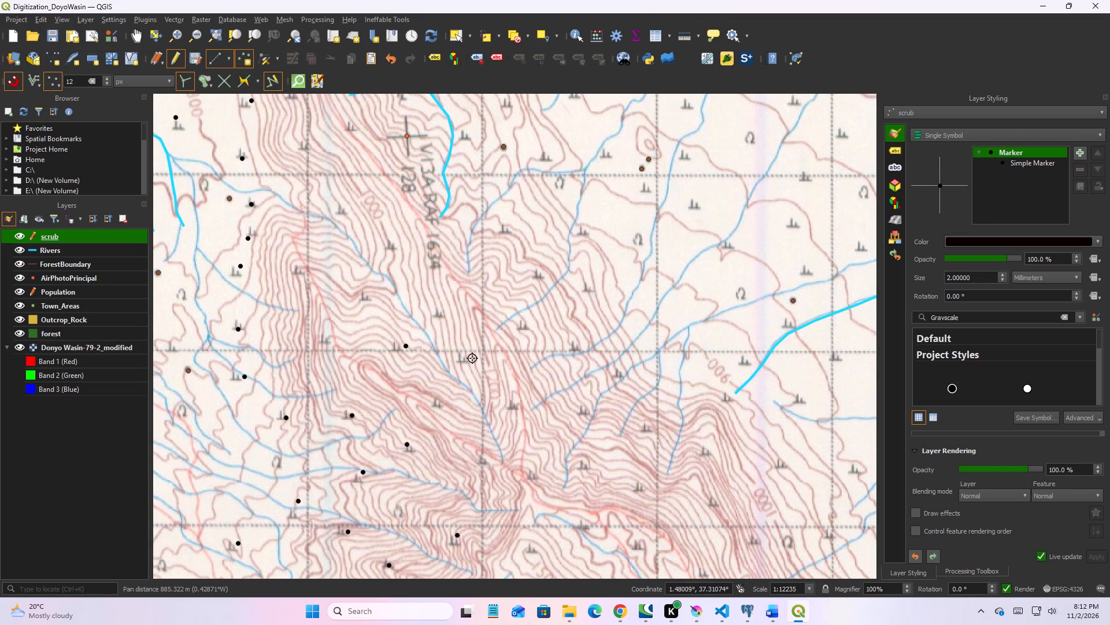
{"action": "left_click", "coordinate": [472, 358]}
{"action": "left_click", "coordinate": [428, 313]}
{"action": "left_click", "coordinate": [364, 302]}
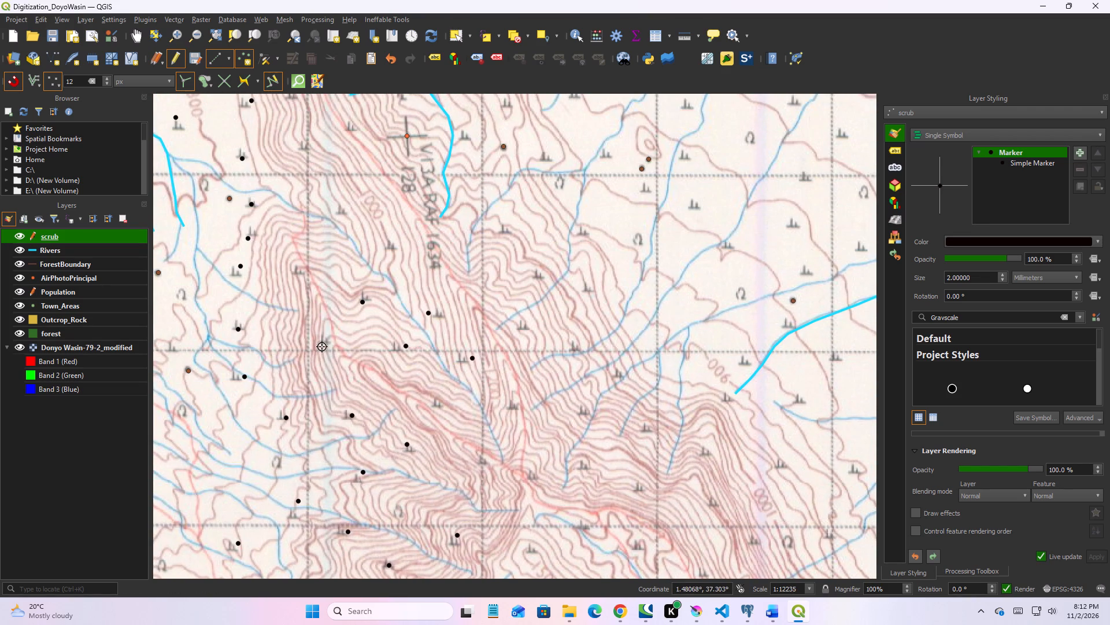
{"action": "left_click", "coordinate": [322, 347]}
{"action": "left_click", "coordinate": [293, 272]}
{"action": "left_click", "coordinate": [396, 254]}
Add six scrub points around easting 11 west of the V13A RAF 1634 label, up to the sheet's north edge.
{"action": "middle_click_drag", "start_coordinate": [422, 303], "coordinate": [437, 486]}
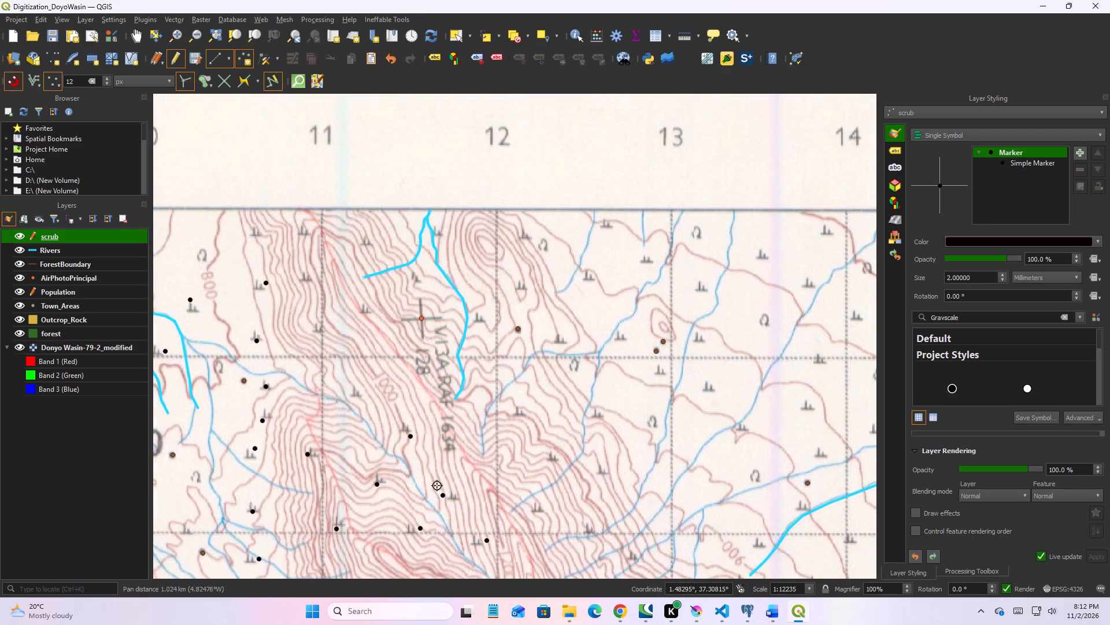
{"action": "left_click", "coordinate": [360, 391]}
{"action": "left_click", "coordinate": [362, 311]}
{"action": "left_click", "coordinate": [324, 329]}
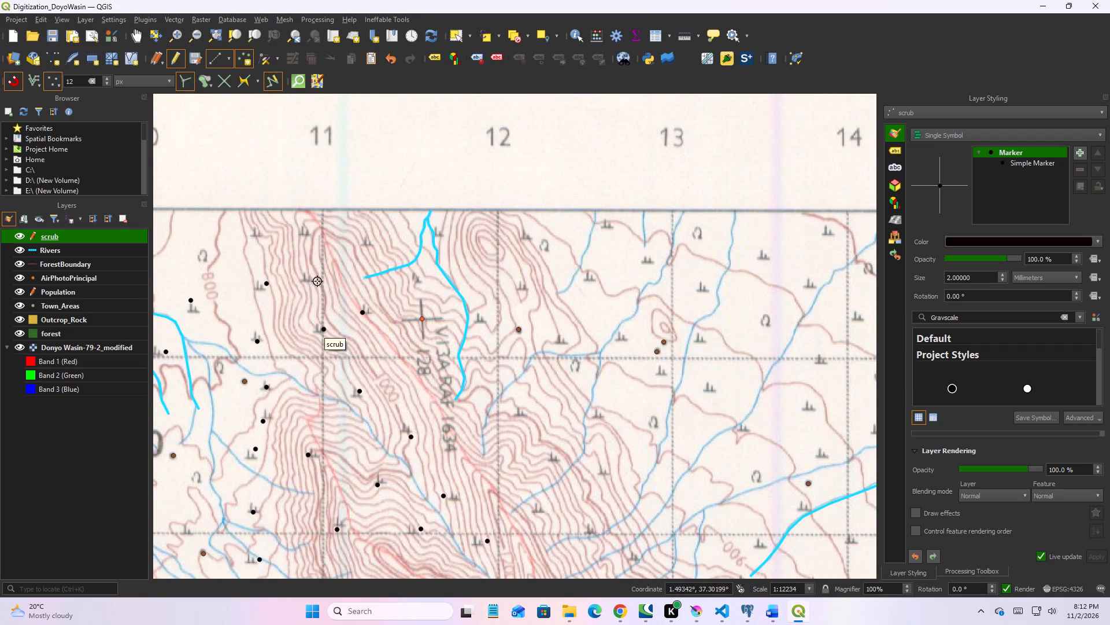
{"action": "left_click", "coordinate": [315, 277]}
{"action": "left_click", "coordinate": [299, 231]}
{"action": "left_click", "coordinate": [257, 233]}
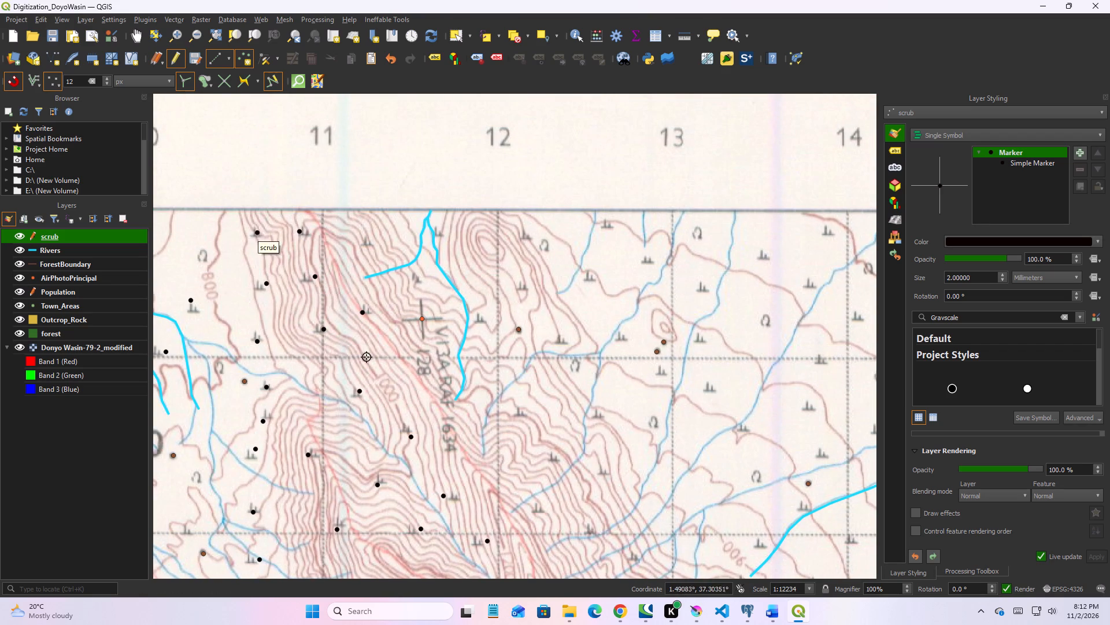
Add seven scrub points around the Ilbisiong label and along the western edge of the green forest polygon east of it.
{"action": "middle_click_drag", "start_coordinate": [415, 423], "coordinate": [554, 150]}
{"action": "middle_click_drag", "start_coordinate": [544, 270], "coordinate": [626, 128]}
{"action": "middle_click_drag", "start_coordinate": [621, 415], "coordinate": [583, 201]}
{"action": "middle_click_drag", "start_coordinate": [661, 373], "coordinate": [462, 351]}
{"action": "scroll", "coordinate": [462, 351], "scroll_direction": "up", "scroll_amount": 1}
{"action": "middle_click_drag", "start_coordinate": [624, 386], "coordinate": [572, 408]}
{"action": "scroll", "coordinate": [642, 389], "scroll_direction": "down", "scroll_amount": 2}
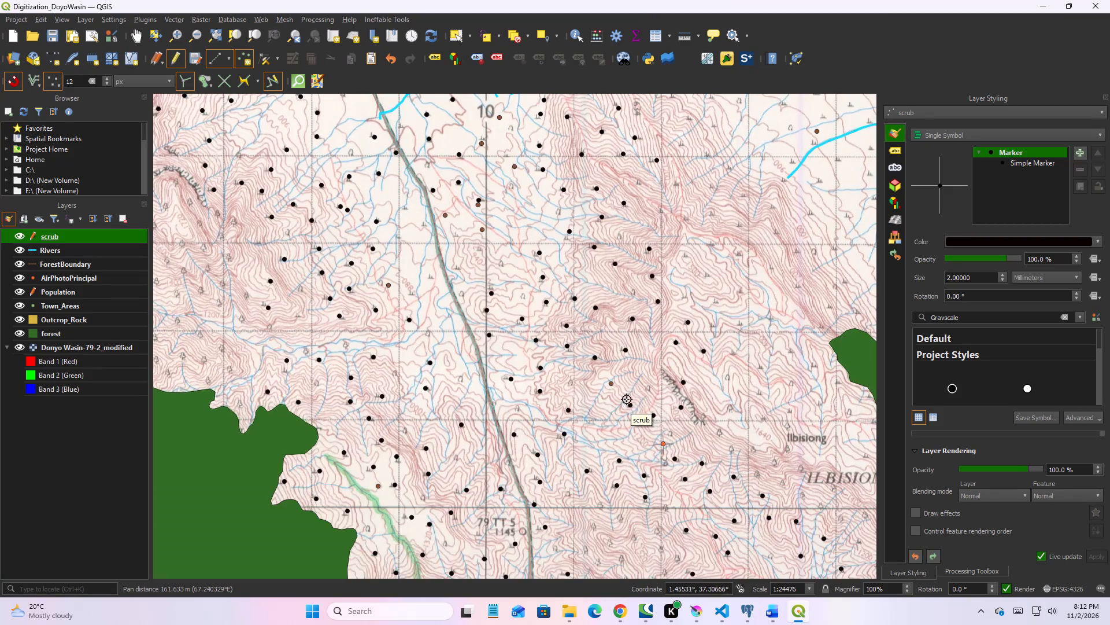
{"action": "middle_click_drag", "start_coordinate": [677, 399], "coordinate": [513, 427]}
{"action": "scroll", "coordinate": [615, 459], "scroll_direction": "up", "scroll_amount": 1}
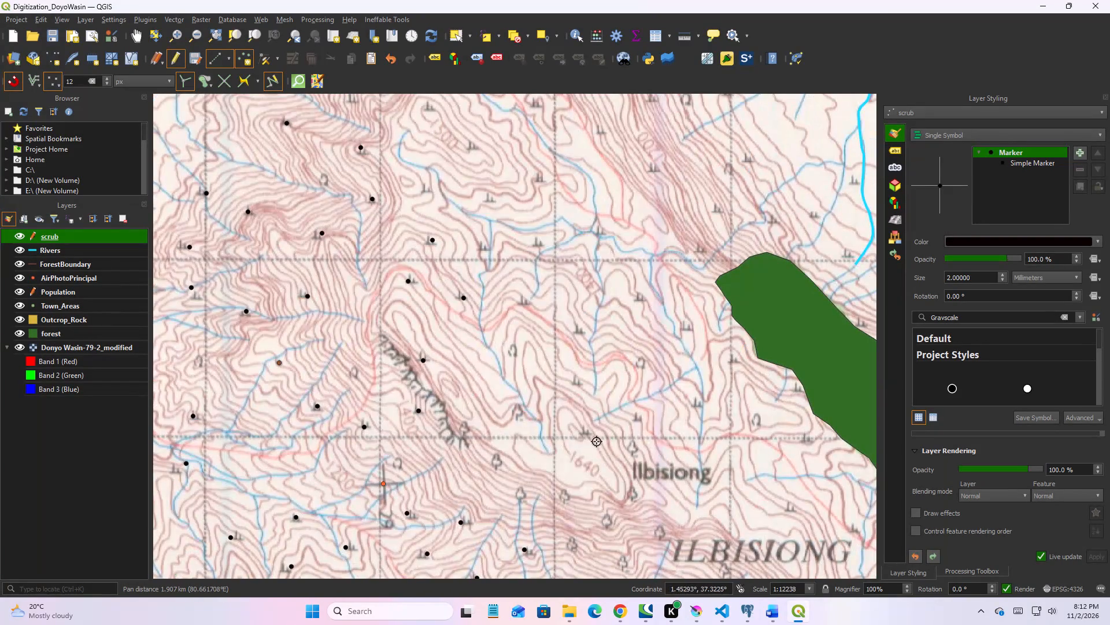
{"action": "left_click", "coordinate": [588, 432]}
{"action": "left_click", "coordinate": [632, 419]}
{"action": "left_click", "coordinate": [701, 409]}
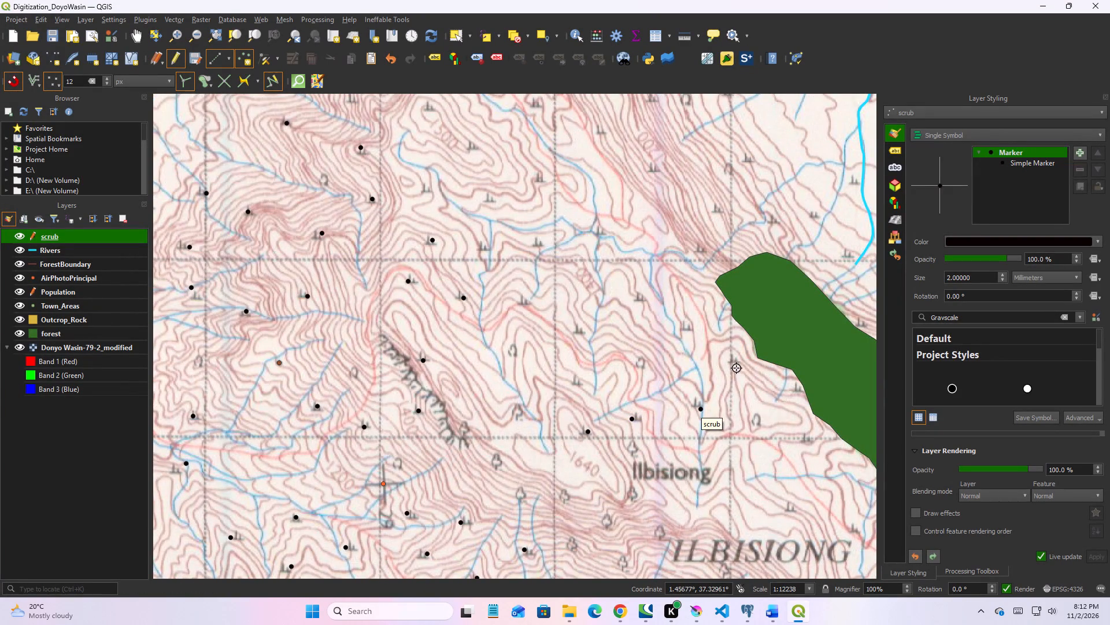
{"action": "left_click", "coordinate": [736, 352]}
{"action": "left_click", "coordinate": [798, 384]}
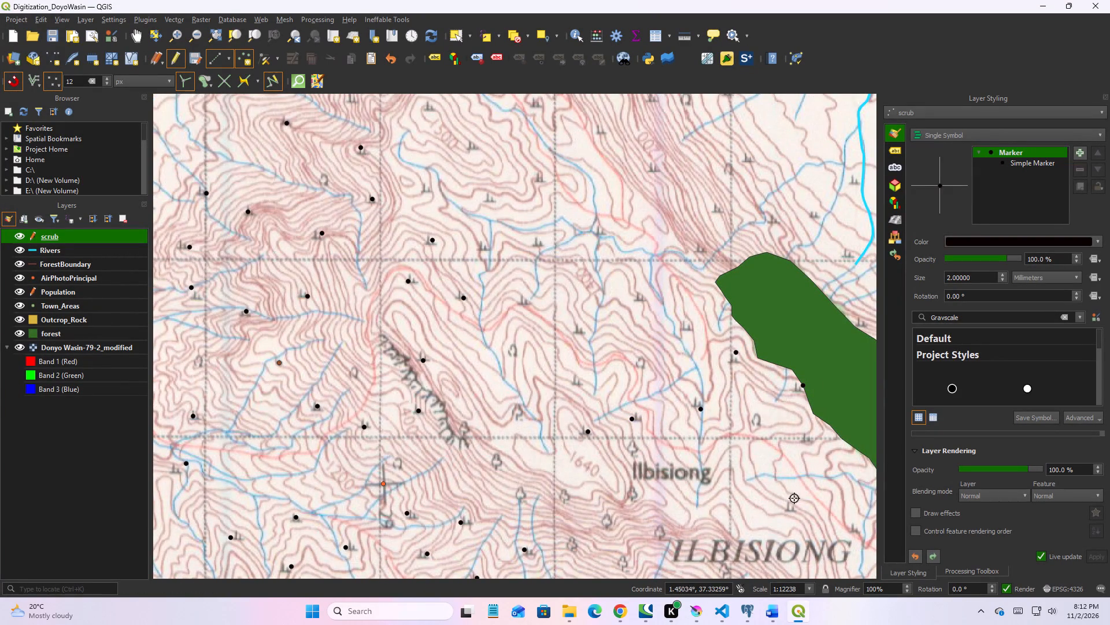
{"action": "left_click", "coordinate": [794, 508]}
{"action": "middle_click_drag", "start_coordinate": [793, 509], "coordinate": [665, 370]}
{"action": "left_click", "coordinate": [725, 392]}
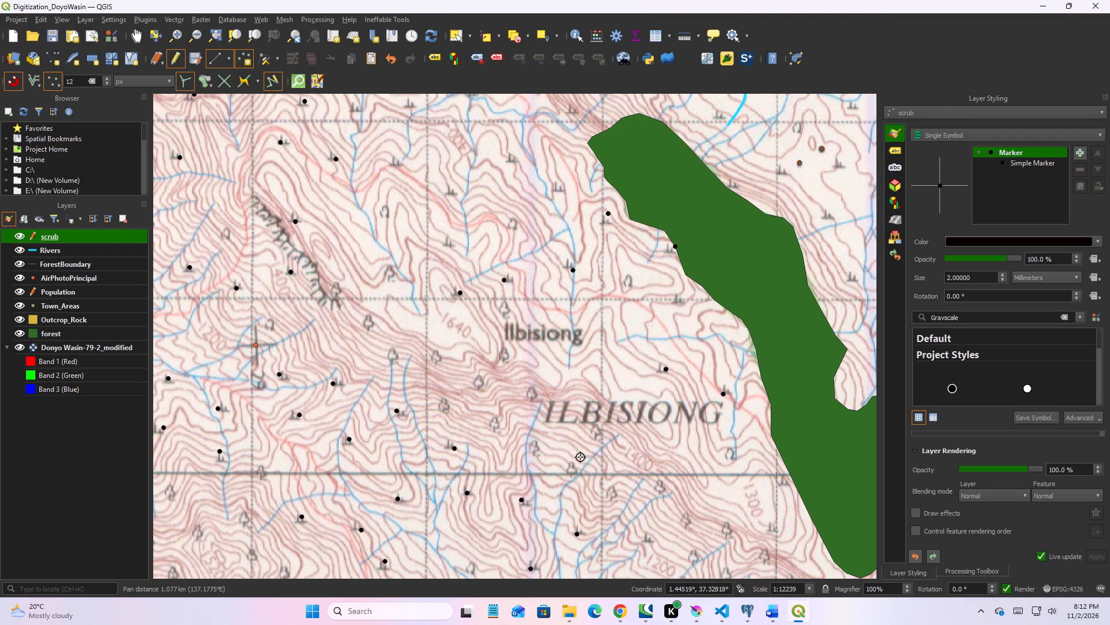
Add three scrub points, one just below the ILBISIONG area label and two southeast of it along the forest polygon's western edge.
{"action": "left_click", "coordinate": [598, 437]}
{"action": "middle_click_drag", "start_coordinate": [598, 437], "coordinate": [607, 605]}
{"action": "middle_click_drag", "start_coordinate": [614, 557], "coordinate": [547, 400]}
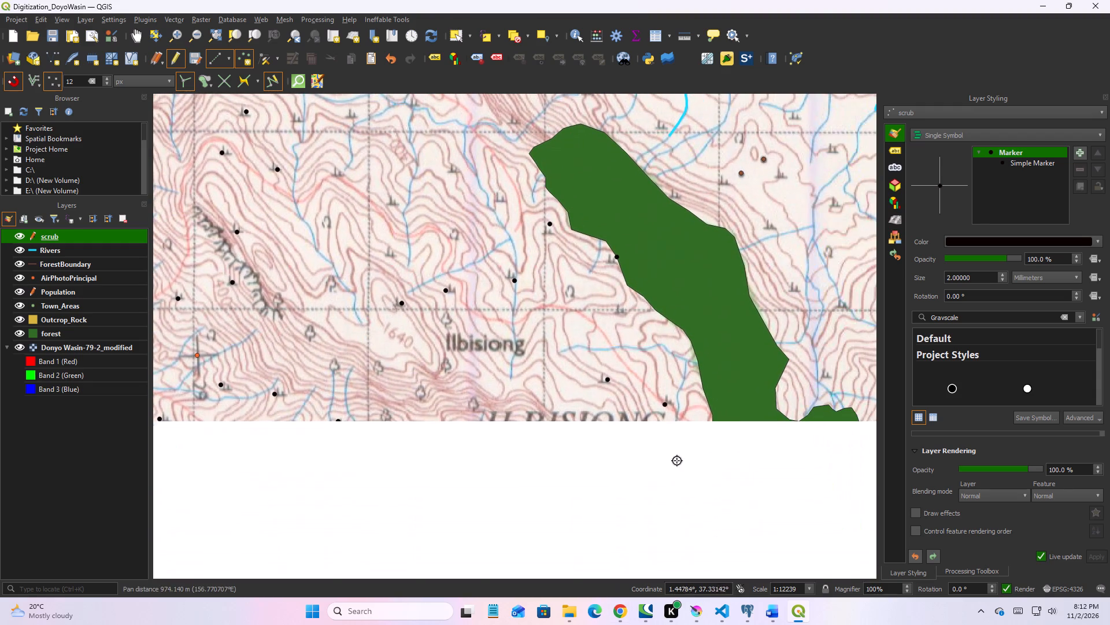
{"action": "left_click", "coordinate": [717, 546]}
{"action": "left_click", "coordinate": [729, 492]}
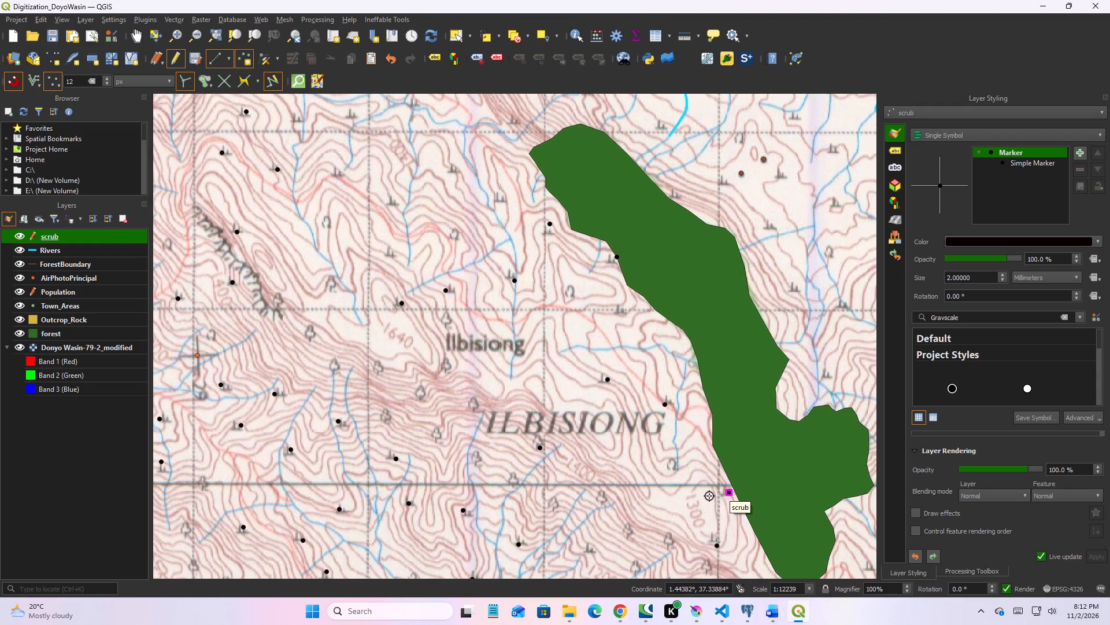
Add six scrub points north and northwest of the Ilbisiong place label, three on each side of easting 13.
{"action": "middle_click_drag", "start_coordinate": [695, 484], "coordinate": [696, 508]}
{"action": "middle_click_drag", "start_coordinate": [631, 420], "coordinate": [662, 560]}
{"action": "middle_click_drag", "start_coordinate": [542, 403], "coordinate": [553, 432]}
{"action": "left_click", "coordinate": [546, 385]}
{"action": "left_click", "coordinate": [434, 454]}
{"action": "left_click", "coordinate": [437, 390]}
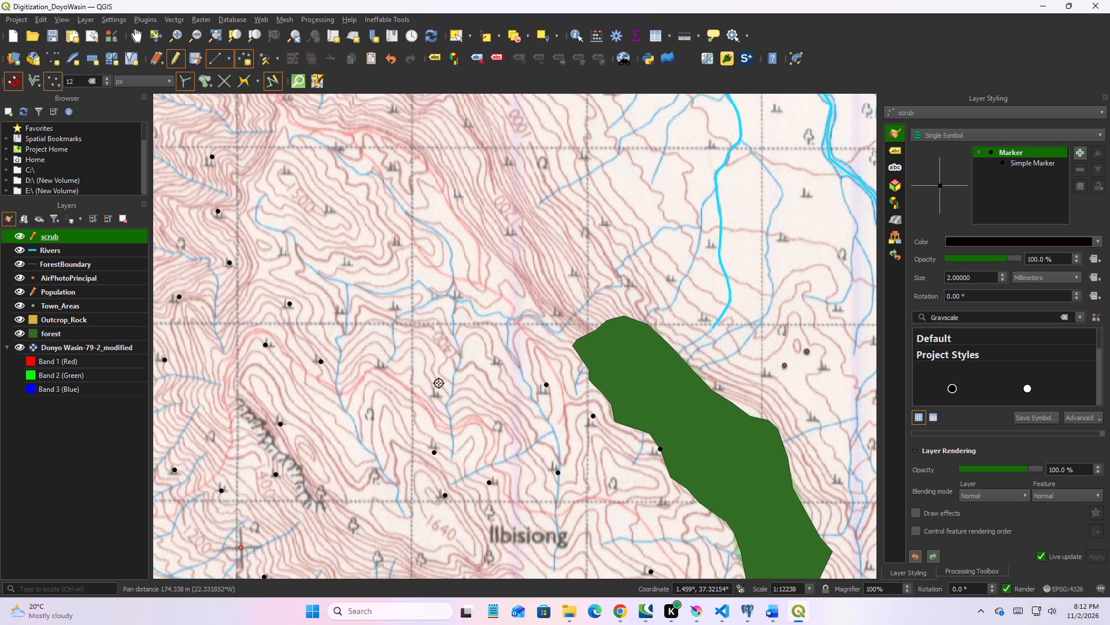
{"action": "left_click", "coordinate": [387, 359]}
{"action": "left_click", "coordinate": [393, 317]}
{"action": "left_click", "coordinate": [332, 310]}
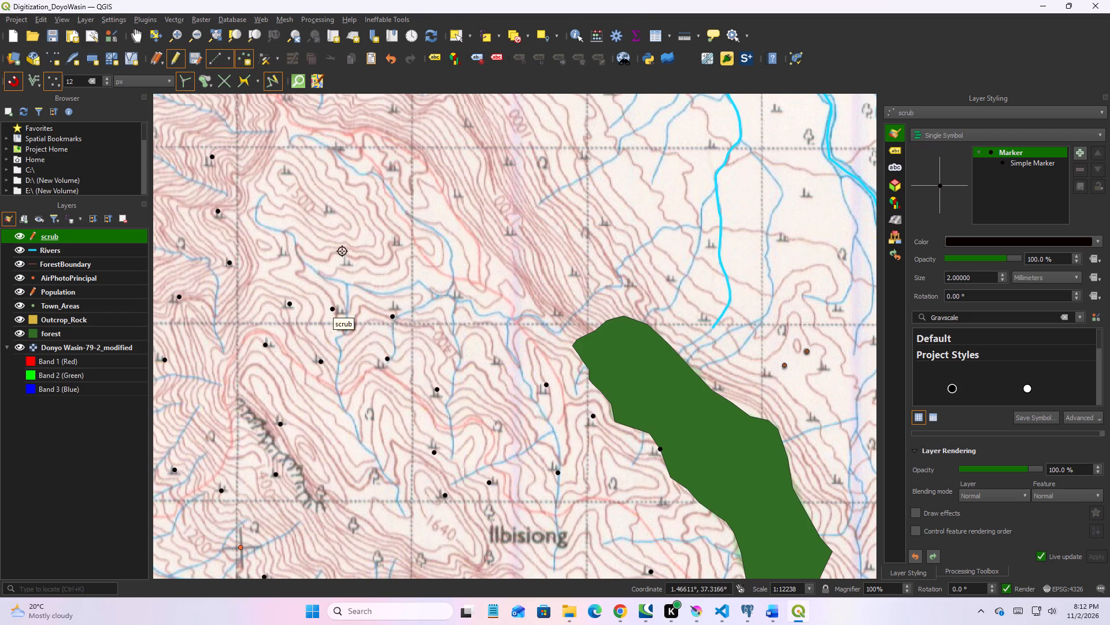
Add four scrub points around the hilltop between eastings 12 and 13 north of Ilbisiong, and one just east of easting 13.
{"action": "left_click", "coordinate": [349, 256]}
{"action": "left_click", "coordinate": [394, 251]}
{"action": "left_click", "coordinate": [327, 215]}
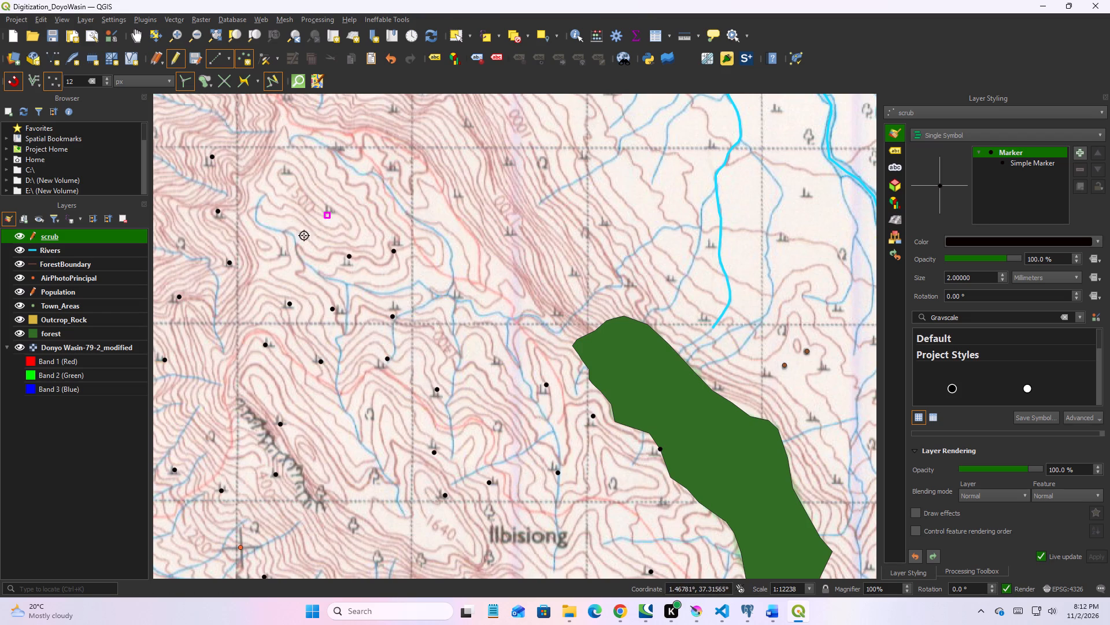
{"action": "left_click", "coordinate": [279, 262]}
{"action": "left_click", "coordinate": [483, 363]}
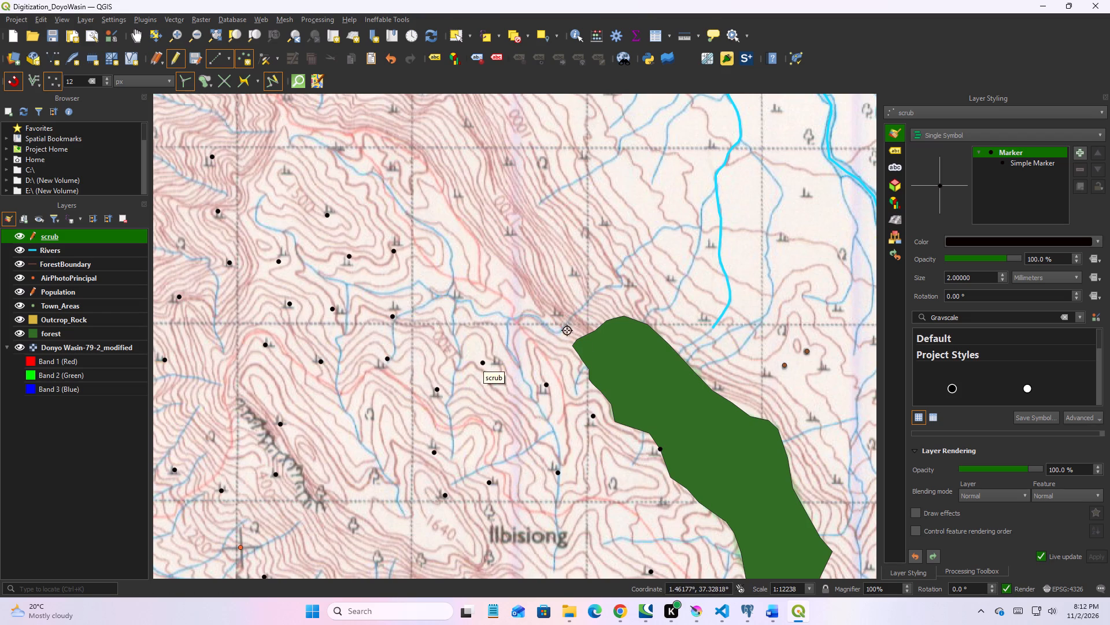
Add five scrub points on the slopes north and northwest of the forest polygon's northern tip, around easting 14.
{"action": "left_click", "coordinate": [567, 312]}
{"action": "left_click", "coordinate": [571, 278]}
{"action": "left_click", "coordinate": [642, 284]}
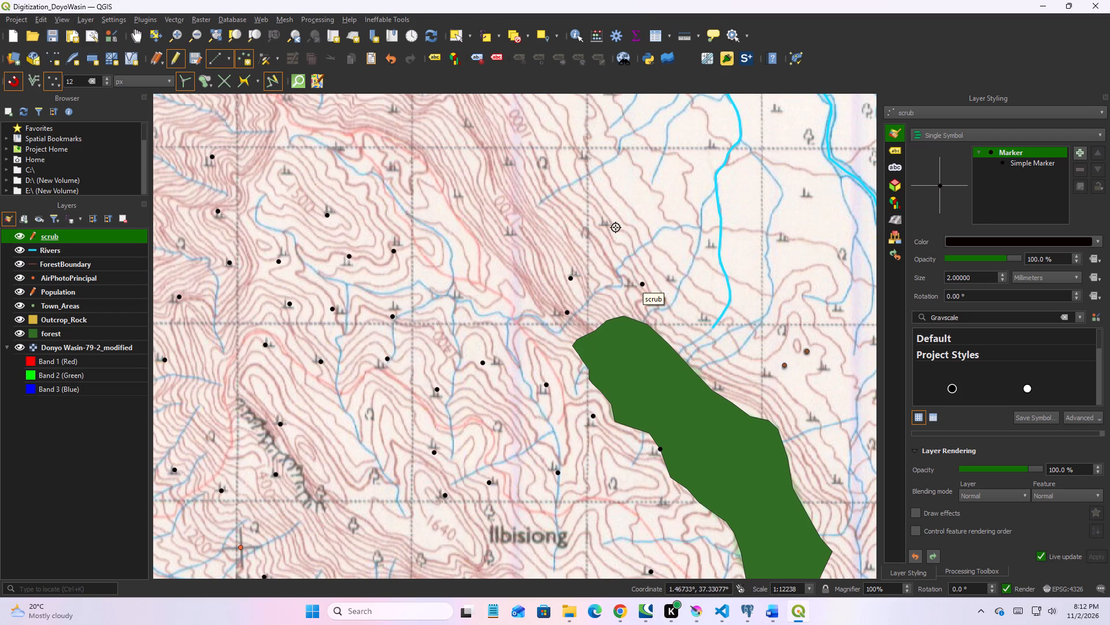
{"action": "left_click", "coordinate": [616, 227]}
{"action": "left_click", "coordinate": [509, 236]}
Add seven scrub points along the ridge northwest of the forest polygon, between eastings 12 and 14.
{"action": "middle_click_drag", "start_coordinate": [532, 332], "coordinate": [594, 546]}
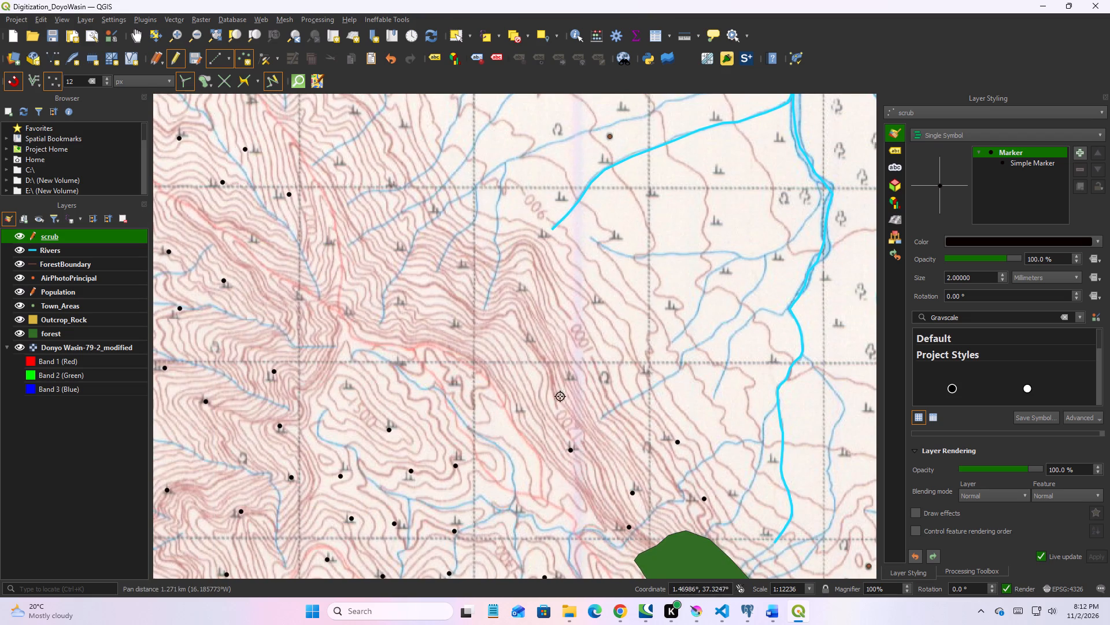
{"action": "left_click", "coordinate": [534, 407]}
{"action": "left_click", "coordinate": [464, 384]}
{"action": "left_click", "coordinate": [345, 378]}
{"action": "middle_click_drag", "start_coordinate": [358, 398], "coordinate": [383, 524]}
{"action": "scroll", "coordinate": [419, 482], "scroll_direction": "down", "scroll_amount": 1}
{"action": "middle_click_drag", "start_coordinate": [427, 463], "coordinate": [428, 507]}
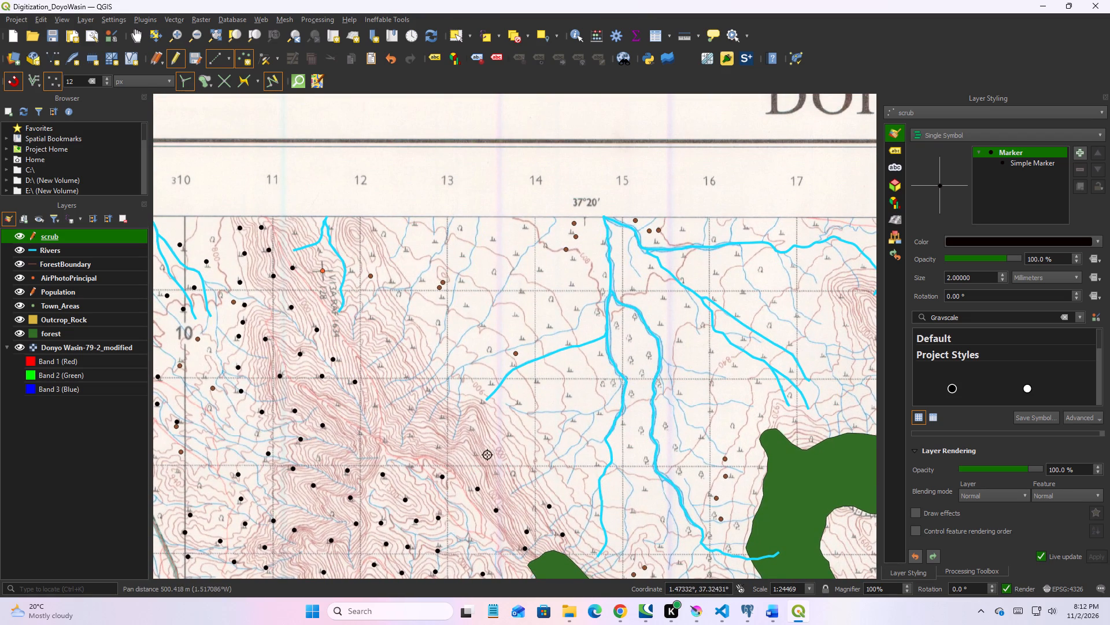
{"action": "left_click", "coordinate": [497, 470]}
{"action": "left_click", "coordinate": [471, 453]}
{"action": "left_click", "coordinate": [469, 431]}
{"action": "left_click", "coordinate": [441, 445]}
Add six scrub points on the steep slopes west of easting 13, five between eastings 12 and 13 and one west of 12.
{"action": "left_click", "coordinate": [445, 414]}
{"action": "left_click", "coordinate": [408, 437]}
{"action": "left_click", "coordinate": [391, 438]}
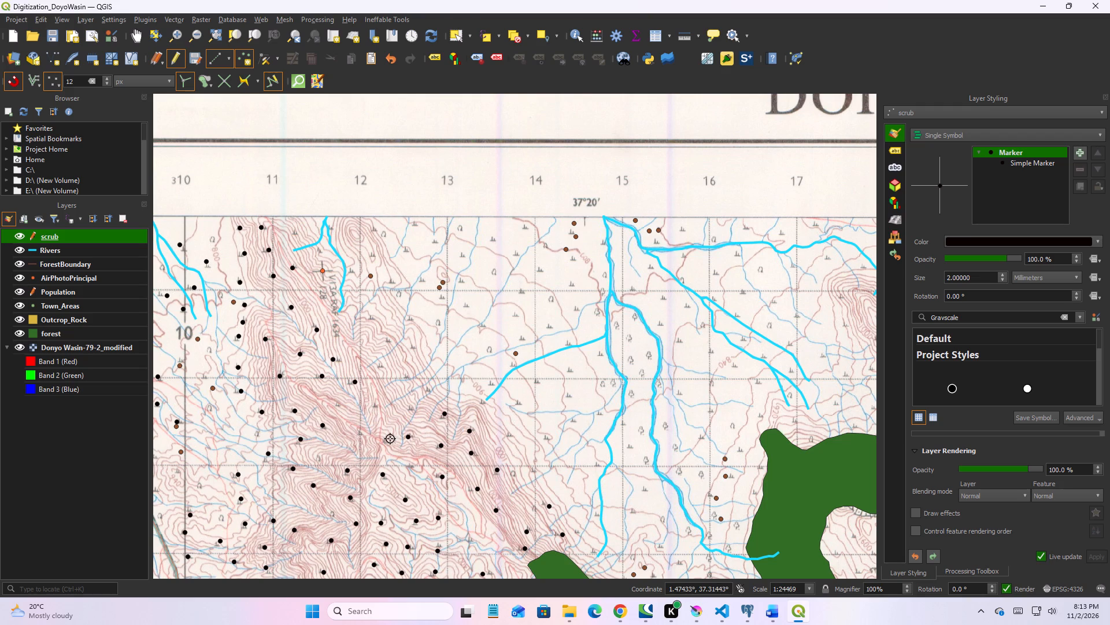
{"action": "left_click", "coordinate": [364, 436]}
{"action": "left_click", "coordinate": [377, 407]}
{"action": "left_click", "coordinate": [340, 406]}
Add eight scrub points between eastings 12 and 13 on the slopes southeast and east of the V13A RAF 1634 label.
{"action": "scroll", "coordinate": [445, 400], "scroll_direction": "up", "scroll_amount": 1}
{"action": "left_click", "coordinate": [380, 415]}
{"action": "left_click", "coordinate": [417, 386]}
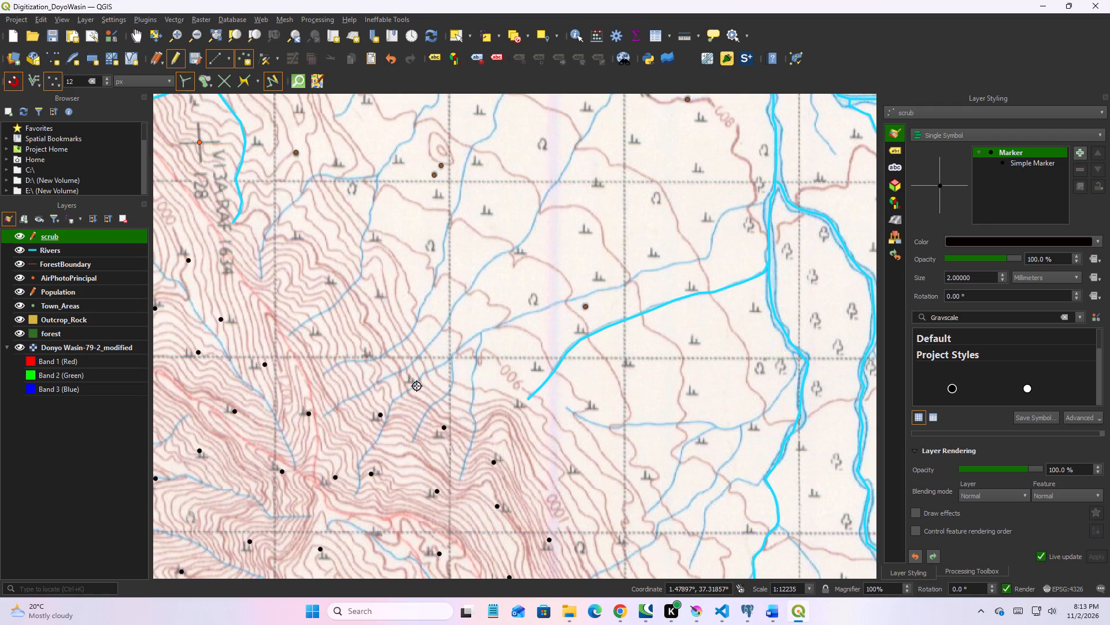
{"action": "left_click", "coordinate": [371, 354]}
{"action": "left_click", "coordinate": [312, 333]}
{"action": "middle_click_drag", "start_coordinate": [315, 332], "coordinate": [320, 454]}
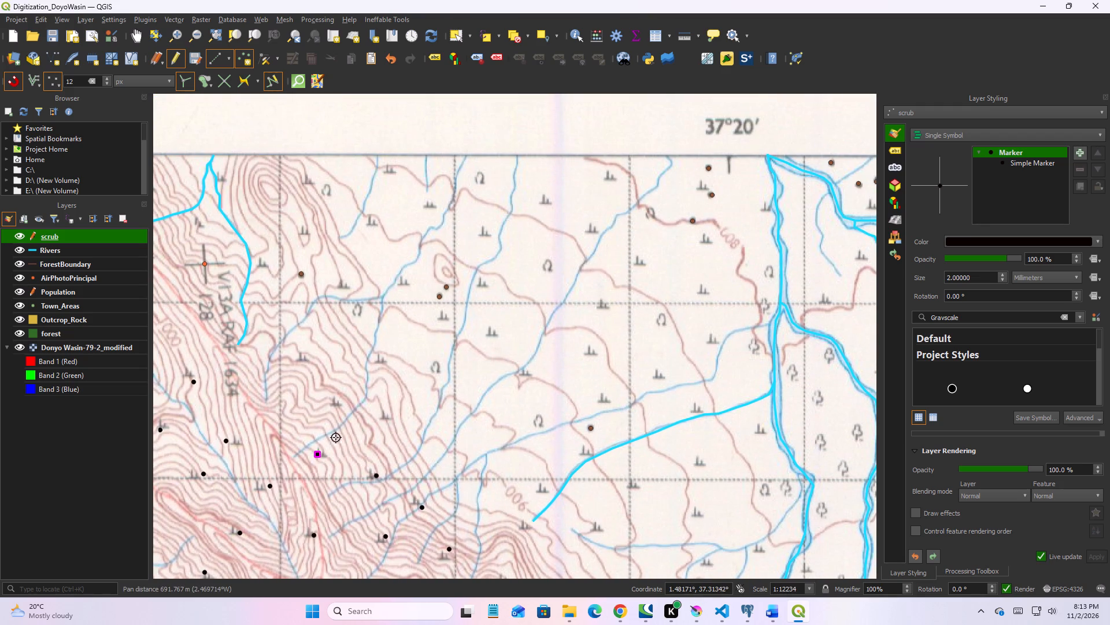
{"action": "left_click", "coordinate": [384, 413]}
{"action": "left_click", "coordinate": [338, 400]}
{"action": "left_click", "coordinate": [299, 361]}
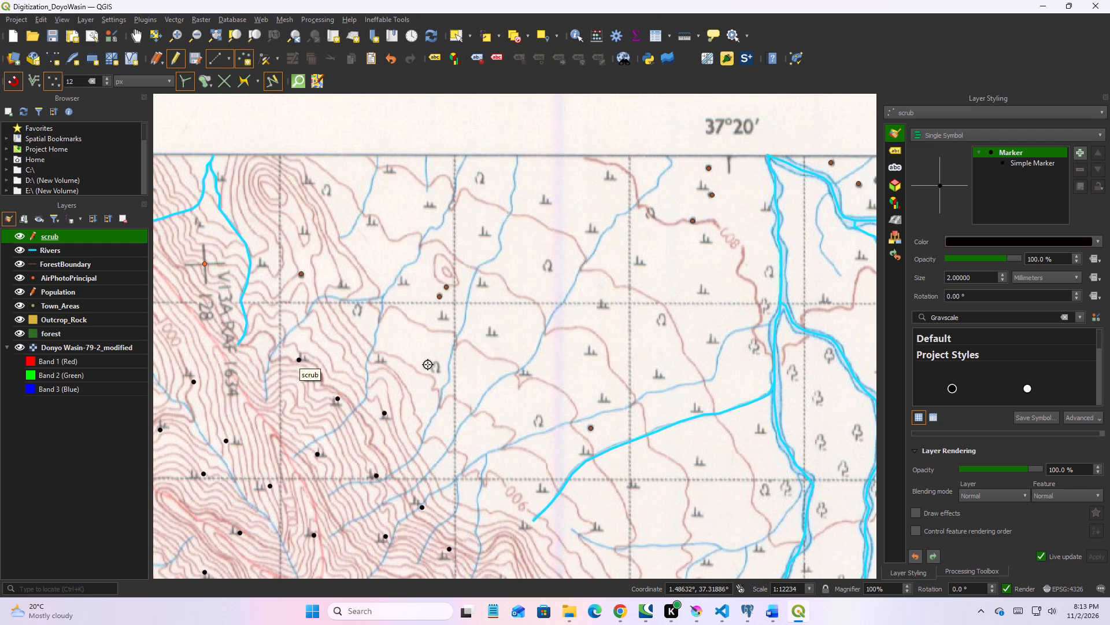
{"action": "left_click", "coordinate": [391, 362]}
Add six scrub points northeast of the V13A RAF 1634 label and around the forked river beside it.
{"action": "left_click", "coordinate": [349, 291]}
{"action": "left_click", "coordinate": [420, 286]}
{"action": "left_click", "coordinate": [297, 227]}
{"action": "left_click", "coordinate": [253, 262]}
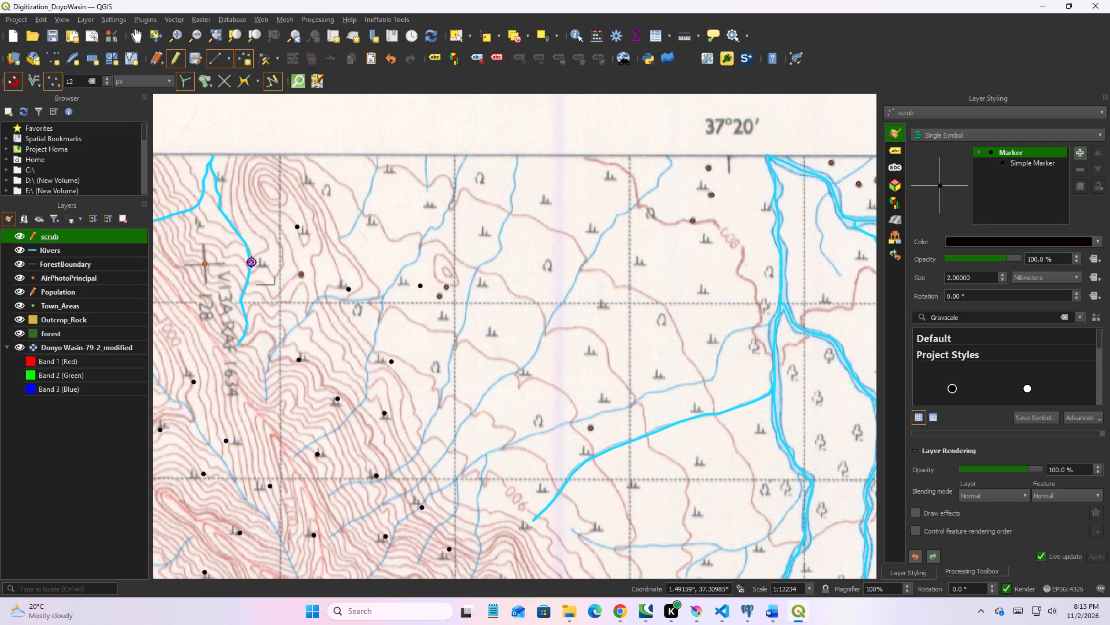
{"action": "left_click", "coordinate": [218, 175]}
{"action": "left_click", "coordinate": [195, 220]}
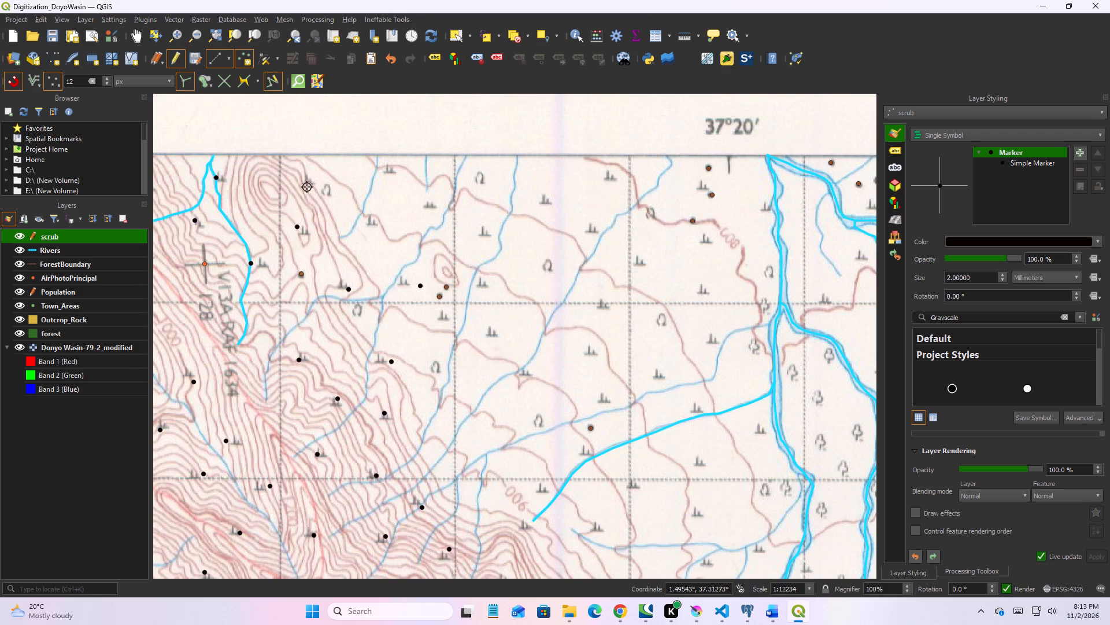
Add nine scrub points from easting 12 to just past easting 13, between the sheet's north edge and the first grid line's surroundings.
{"action": "left_click", "coordinate": [305, 183]}
{"action": "left_click", "coordinate": [364, 219]}
{"action": "left_click", "coordinate": [385, 173]}
{"action": "left_click", "coordinate": [432, 210]}
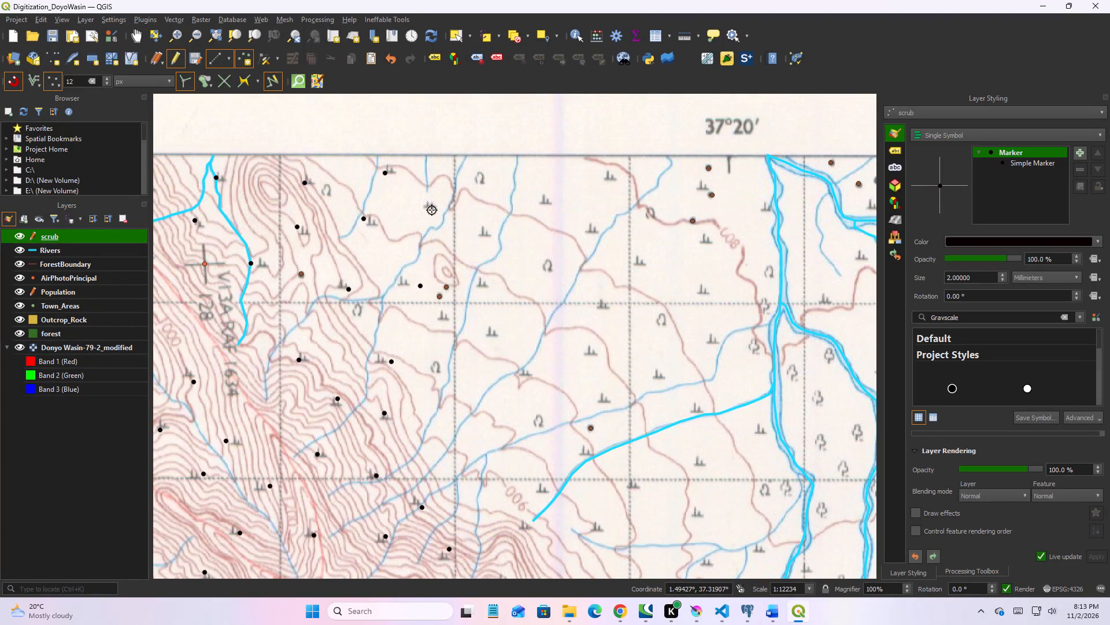
{"action": "left_click", "coordinate": [482, 234]}
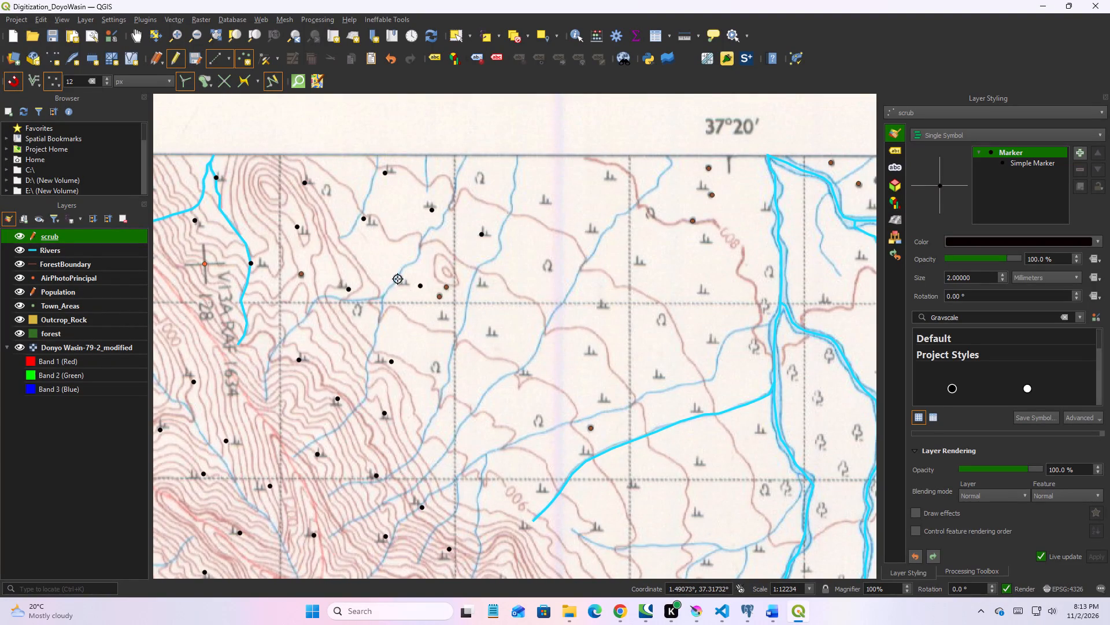
{"action": "left_click", "coordinate": [398, 279]}
{"action": "left_click", "coordinate": [447, 326]}
{"action": "left_click", "coordinate": [488, 334]}
{"action": "left_click", "coordinate": [485, 280]}
Add seven scrub points between eastings 13 and 15, from the sheet's north edge southward past the 800 contour label.
{"action": "left_click", "coordinate": [539, 205]}
{"action": "left_click", "coordinate": [604, 171]}
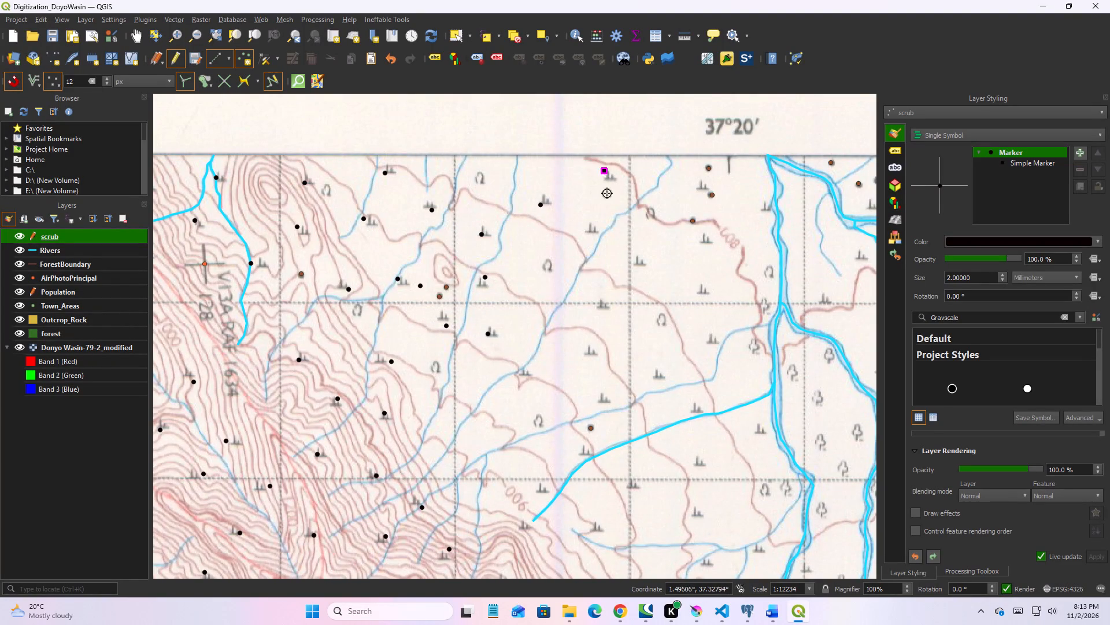
{"action": "left_click", "coordinate": [600, 219]}
{"action": "left_click", "coordinate": [639, 256]}
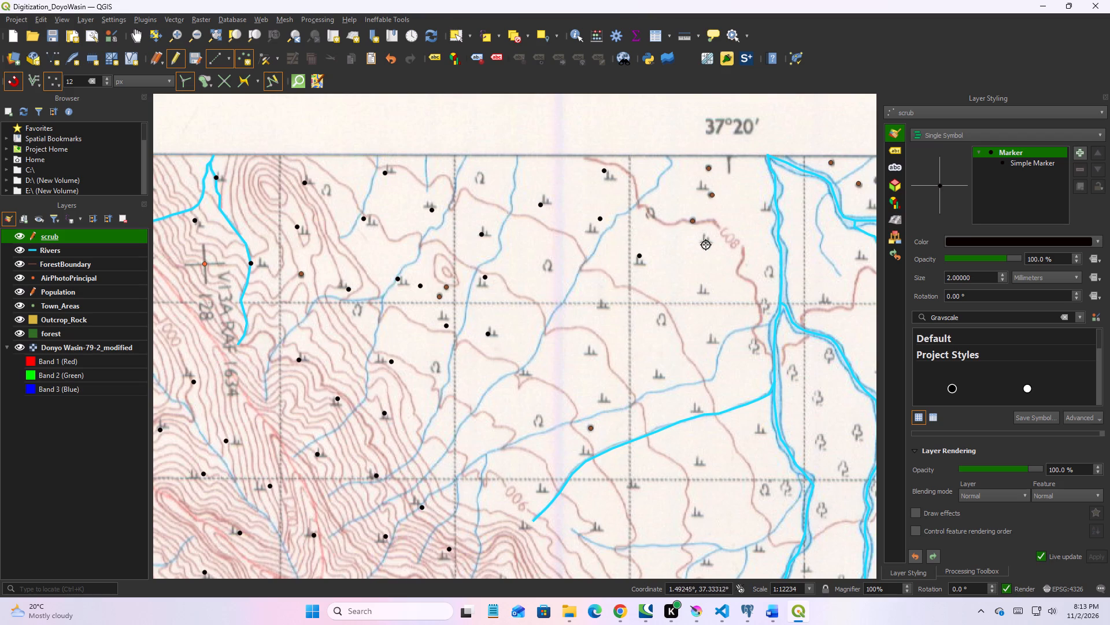
{"action": "left_click", "coordinate": [708, 244]}
{"action": "left_click", "coordinate": [704, 293]}
{"action": "left_click", "coordinate": [709, 339]}
Add four scrub points around easting 14 north of the river tributary, and two near the north edge by the 37°20' tick.
{"action": "left_click", "coordinate": [660, 378]}
{"action": "left_click", "coordinate": [606, 403]}
{"action": "left_click", "coordinate": [597, 355]}
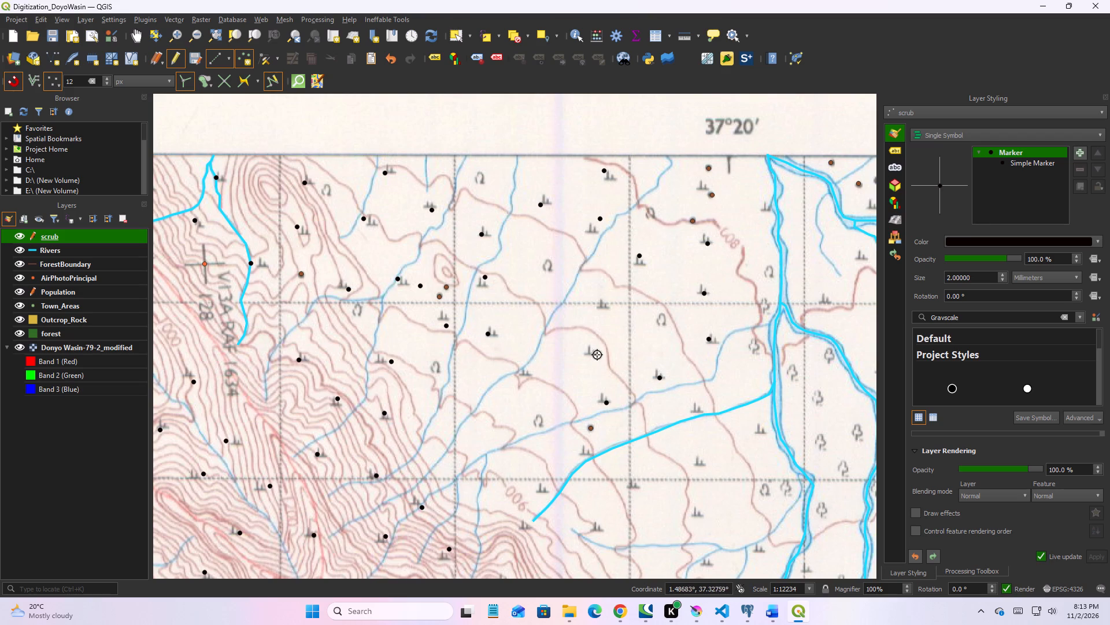
{"action": "left_click", "coordinate": [605, 300]}
{"action": "left_click", "coordinate": [700, 187]}
{"action": "left_click", "coordinate": [766, 209]}
Add seven scrub points south of the digitized river tributary, around the 900 contour label and down the slope toward easting 14.
{"action": "middle_click_drag", "start_coordinate": [697, 412], "coordinate": [672, 274]}
{"action": "left_click", "coordinate": [676, 322]}
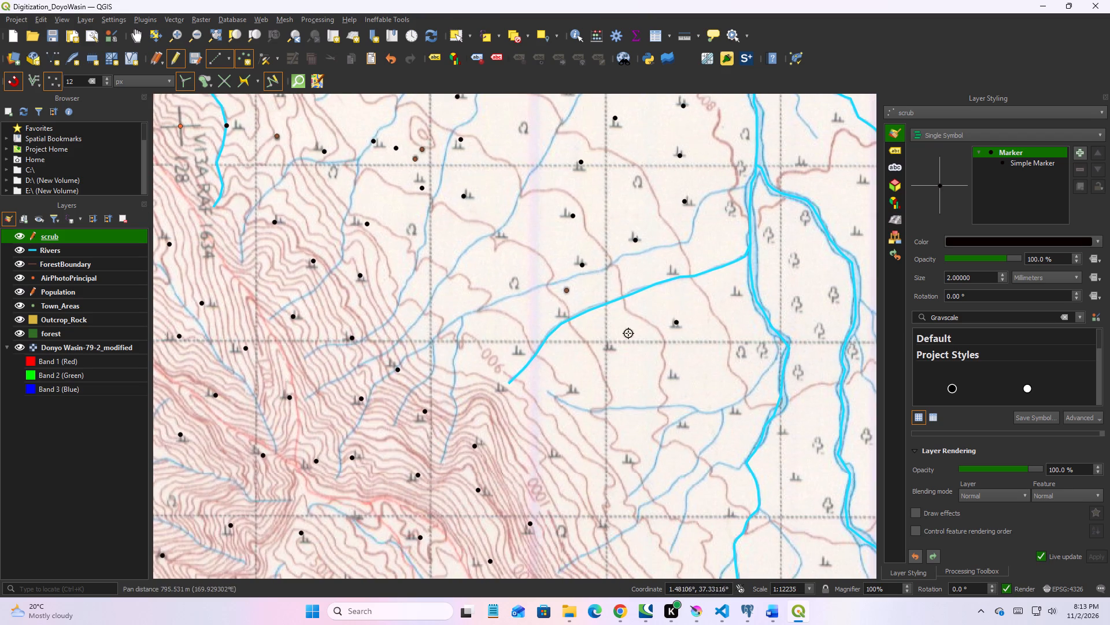
{"action": "left_click", "coordinate": [610, 356]}
{"action": "left_click", "coordinate": [582, 380]}
{"action": "left_click", "coordinate": [513, 350]}
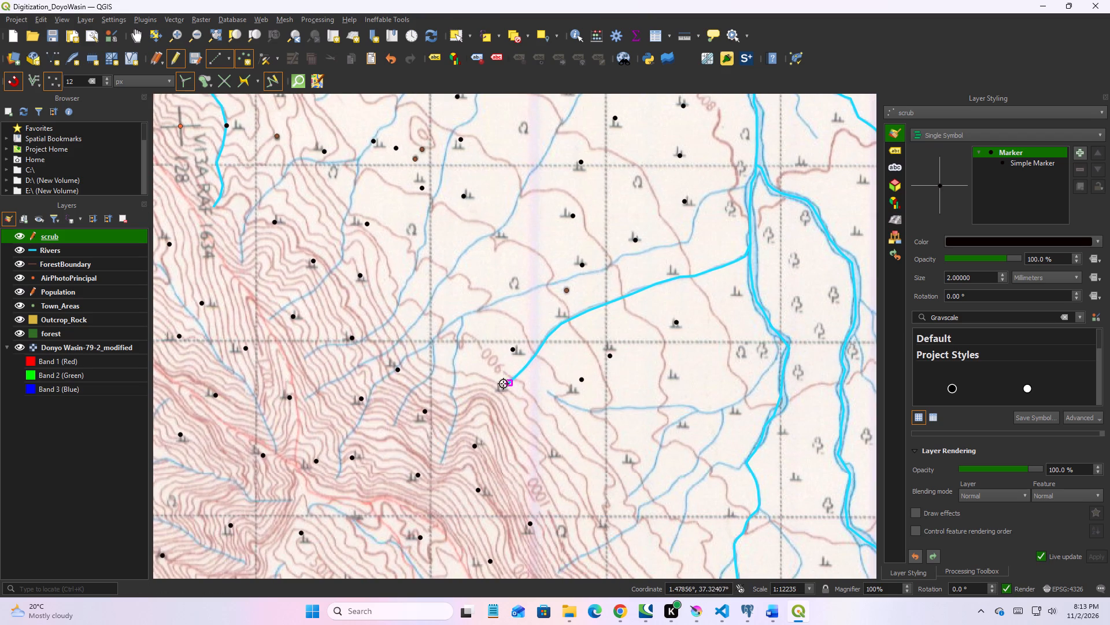
{"action": "left_click", "coordinate": [498, 393]}
{"action": "left_click", "coordinate": [554, 458]}
{"action": "left_click", "coordinate": [600, 530]}
Add eight scrub points west of and beside the main river, six between eastings 14 and 15 and two just east of 15.
{"action": "left_click", "coordinate": [632, 457]}
{"action": "left_click", "coordinate": [687, 429]}
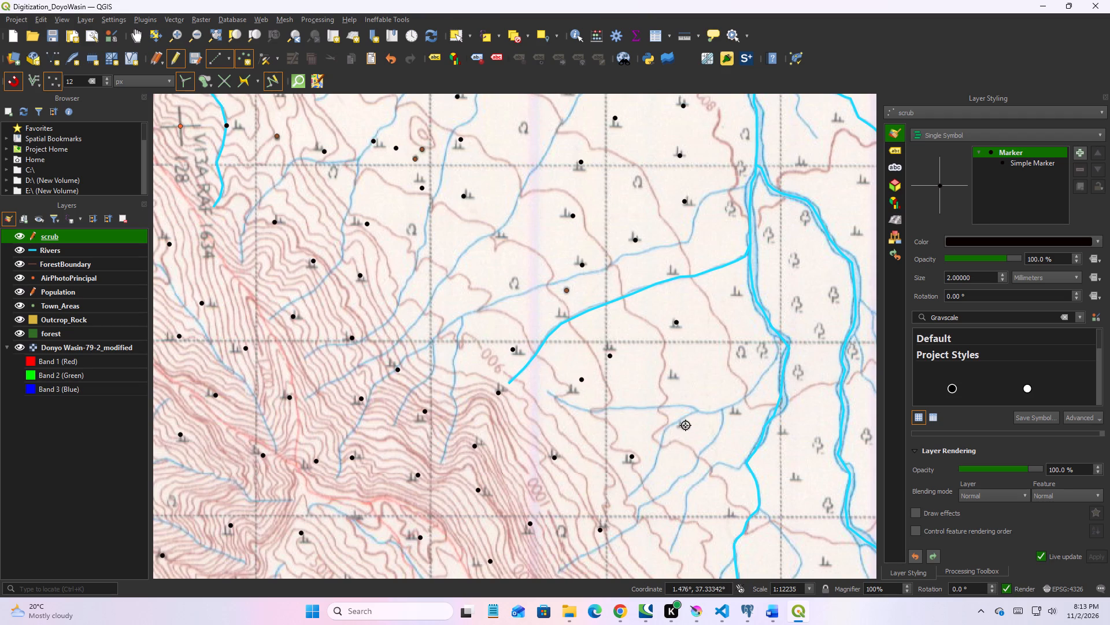
{"action": "left_click", "coordinate": [678, 371]}
{"action": "left_click", "coordinate": [730, 411]}
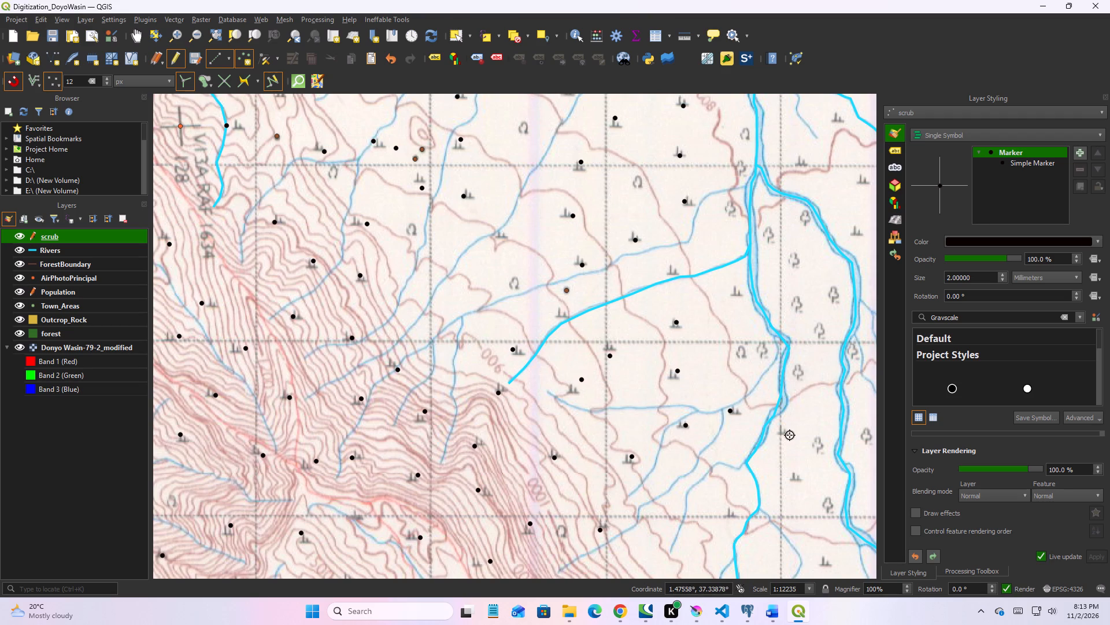
{"action": "left_click", "coordinate": [790, 435]}
{"action": "left_click", "coordinate": [795, 476]}
{"action": "left_click", "coordinate": [737, 512]}
{"action": "left_click", "coordinate": [736, 297]}
{"action": "scroll", "coordinate": [740, 373], "scroll_direction": "down", "scroll_amount": 1}
{"action": "middle_click_drag", "start_coordinate": [740, 373], "coordinate": [494, 219]}
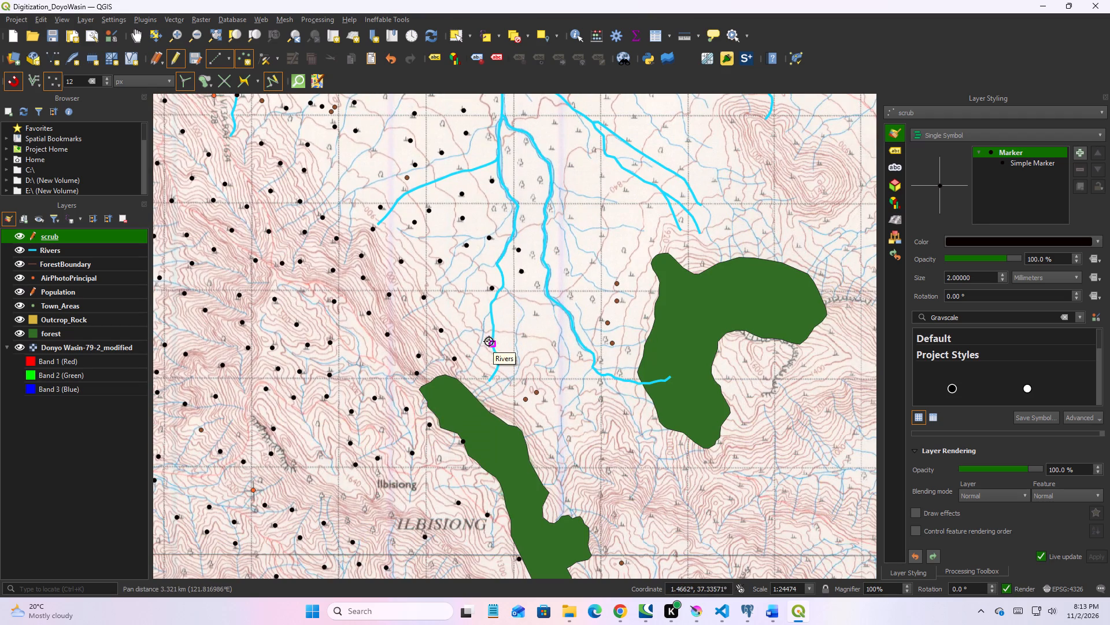
Add four scrub points around the lower end of the western river branch and the northeast edge of the Ilbisiong forest polygon.
{"action": "left_click", "coordinate": [489, 341]}
{"action": "left_click", "coordinate": [468, 356]}
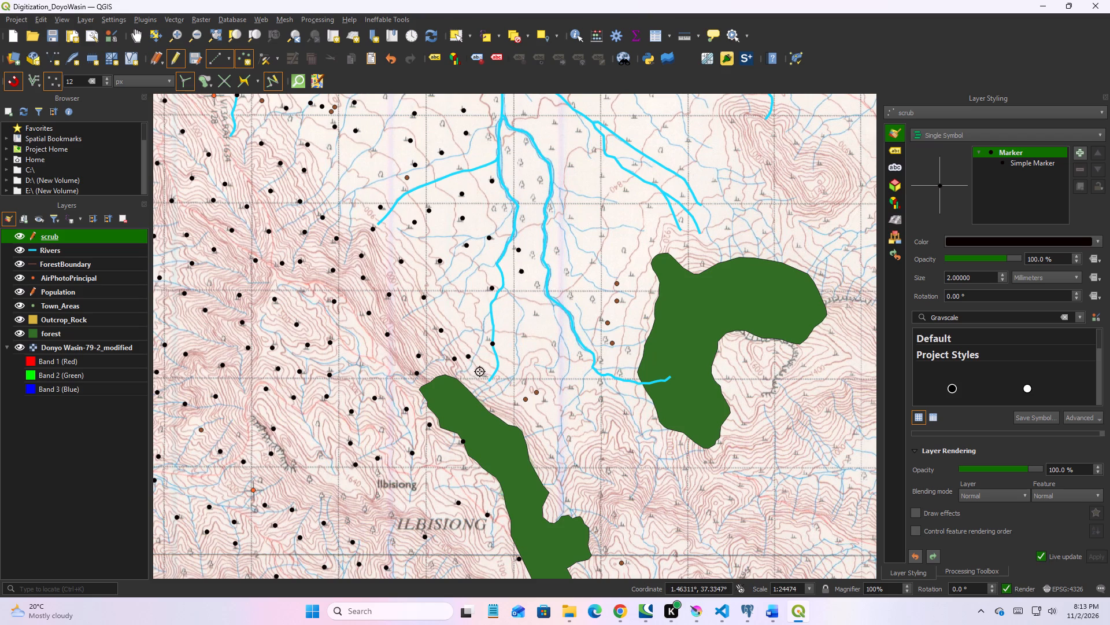
{"action": "left_click", "coordinate": [481, 373]}
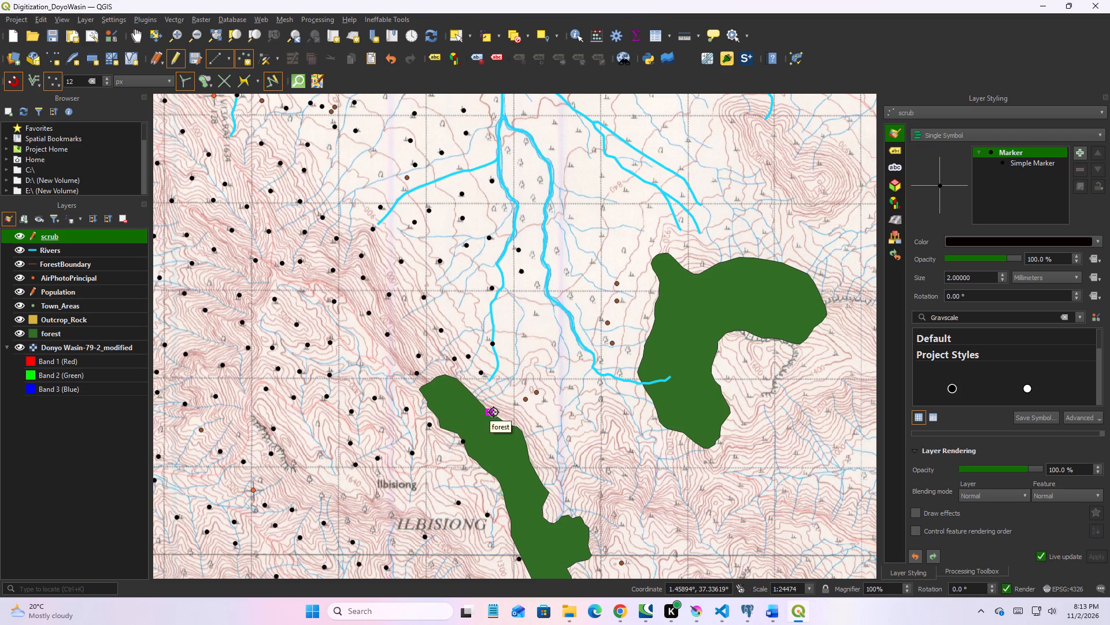
{"action": "scroll", "coordinate": [494, 412], "scroll_direction": "up", "scroll_amount": 1}
{"action": "left_click", "coordinate": [491, 404]}
Add six scrub points between eastings 15 and 16, from just west of the main river southward along the Ilbisiong forest's east side.
{"action": "middle_click_drag", "start_coordinate": [567, 310], "coordinate": [526, 440]}
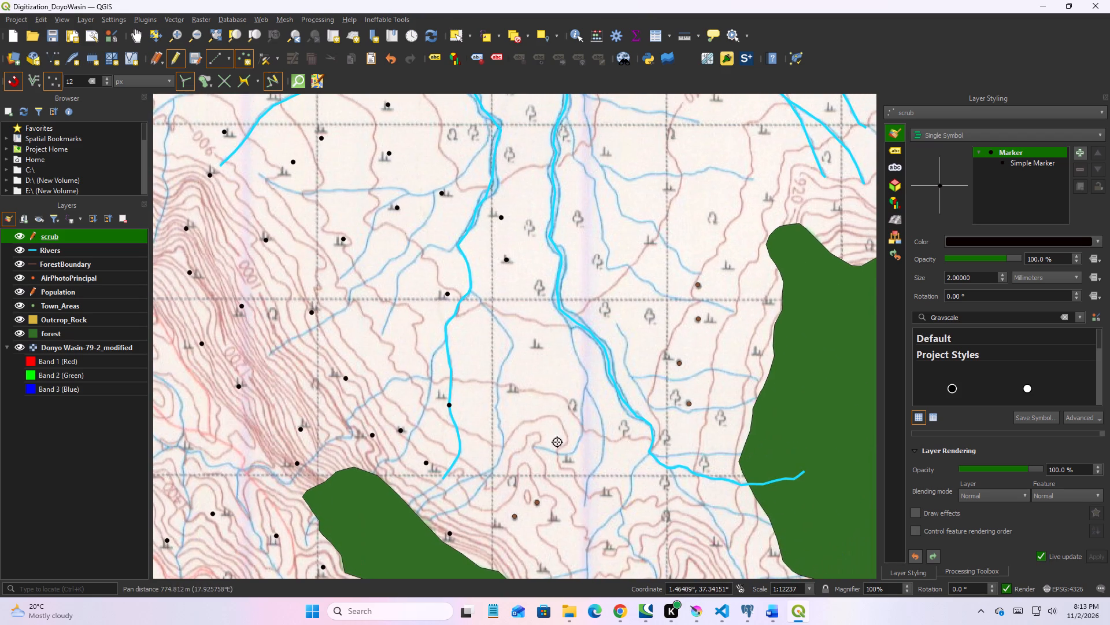
{"action": "left_click", "coordinate": [563, 458]}
{"action": "left_click", "coordinate": [604, 487]}
{"action": "left_click", "coordinate": [563, 516]}
{"action": "left_click", "coordinate": [547, 558]}
{"action": "middle_click_drag", "start_coordinate": [561, 544], "coordinate": [479, 423]}
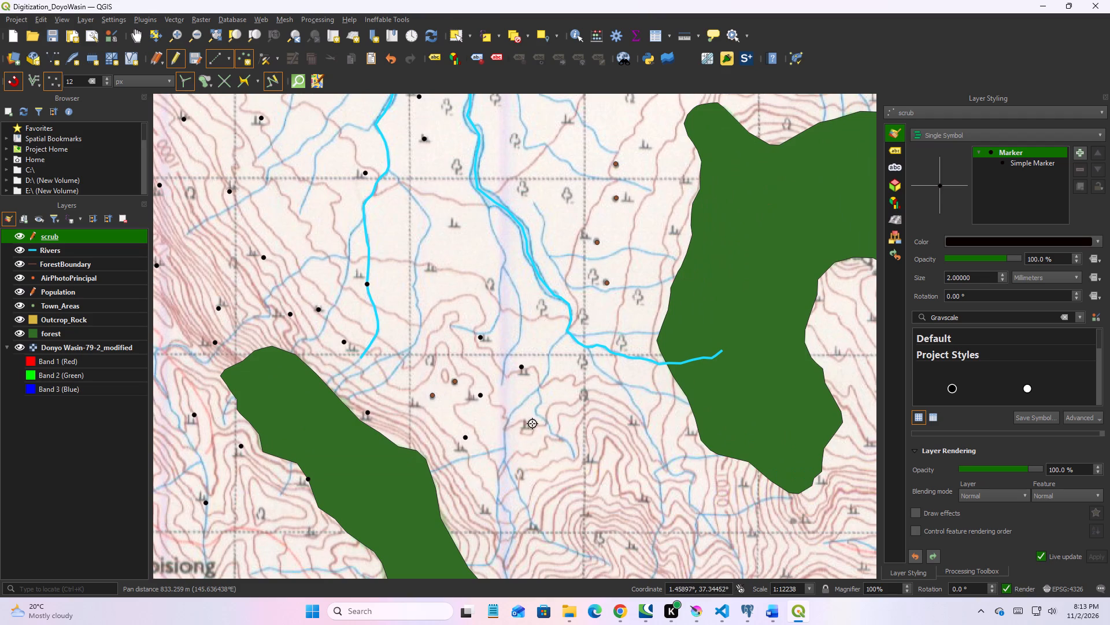
{"action": "left_click", "coordinate": [530, 433]}
{"action": "left_click", "coordinate": [490, 510]}
Add six scrub points around the Ilbisiong forest polygon's southern tip and two further southeast, below the 1600 contour label.
{"action": "middle_click_drag", "start_coordinate": [493, 509], "coordinate": [517, 301]}
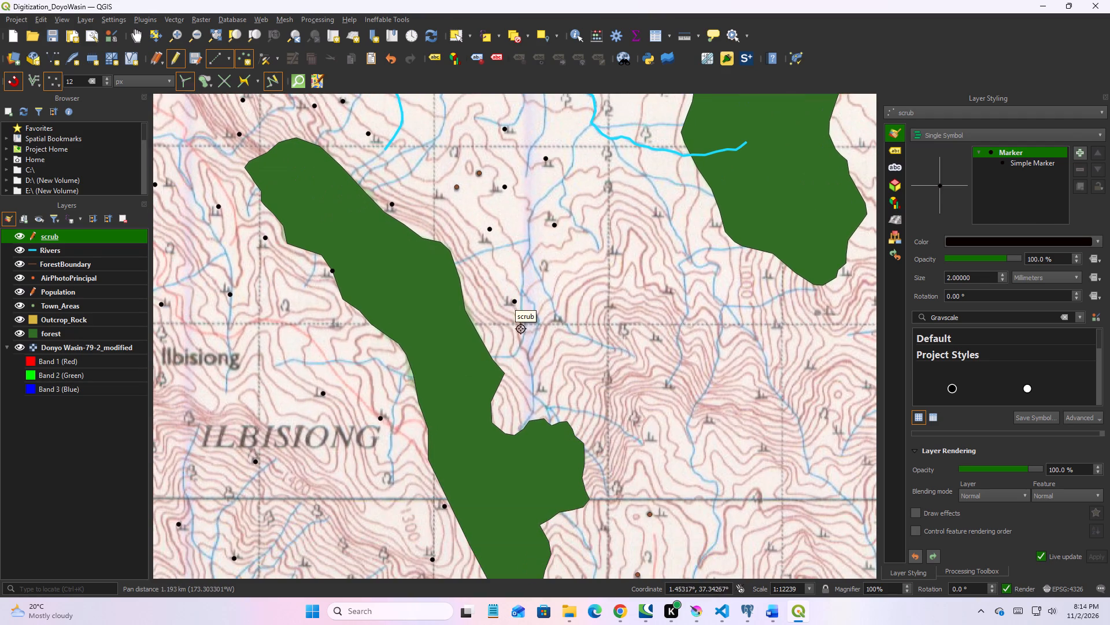
{"action": "middle_click_drag", "start_coordinate": [589, 391], "coordinate": [508, 339]}
{"action": "middle_click_drag", "start_coordinate": [506, 450], "coordinate": [512, 314]}
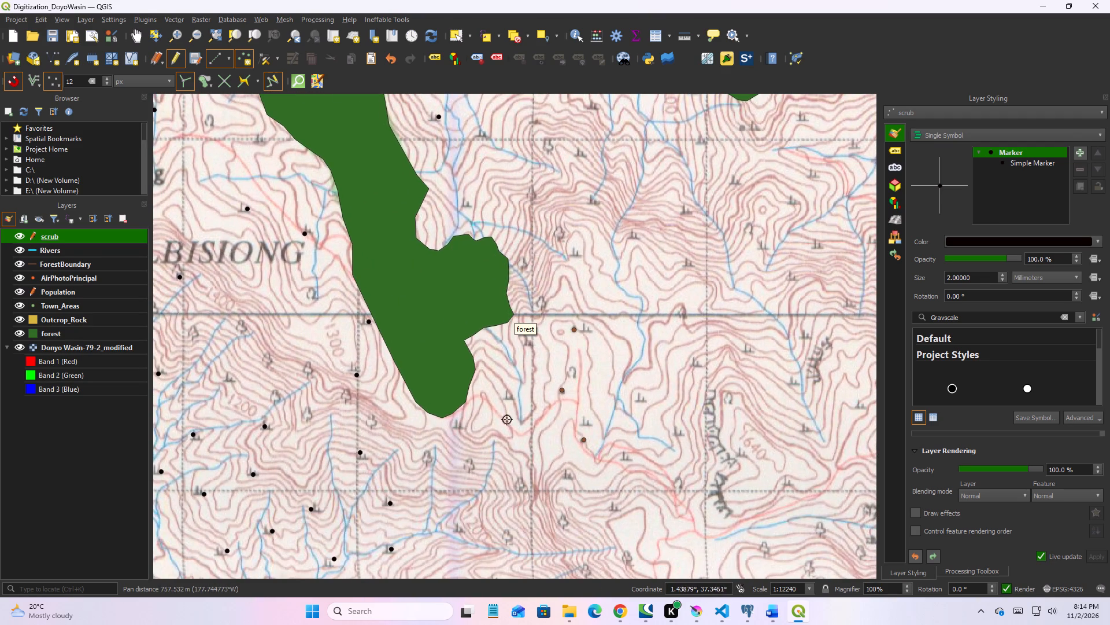
{"action": "left_click", "coordinate": [457, 425]}
{"action": "left_click", "coordinate": [513, 395]}
{"action": "left_click", "coordinate": [530, 345]}
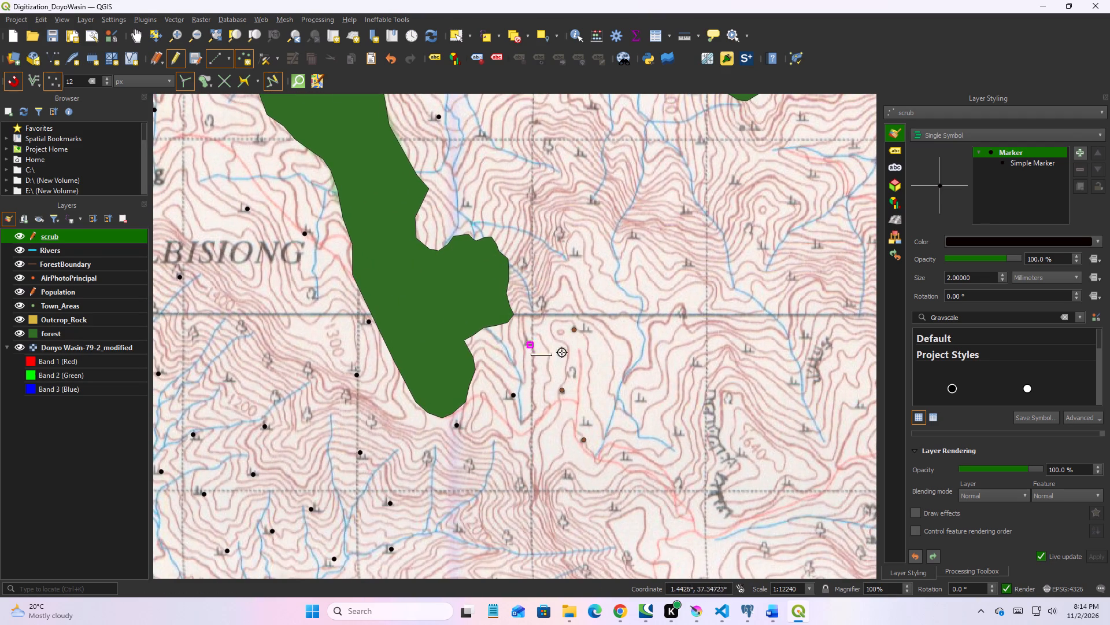
{"action": "left_click", "coordinate": [587, 420]}
{"action": "left_click", "coordinate": [631, 459]}
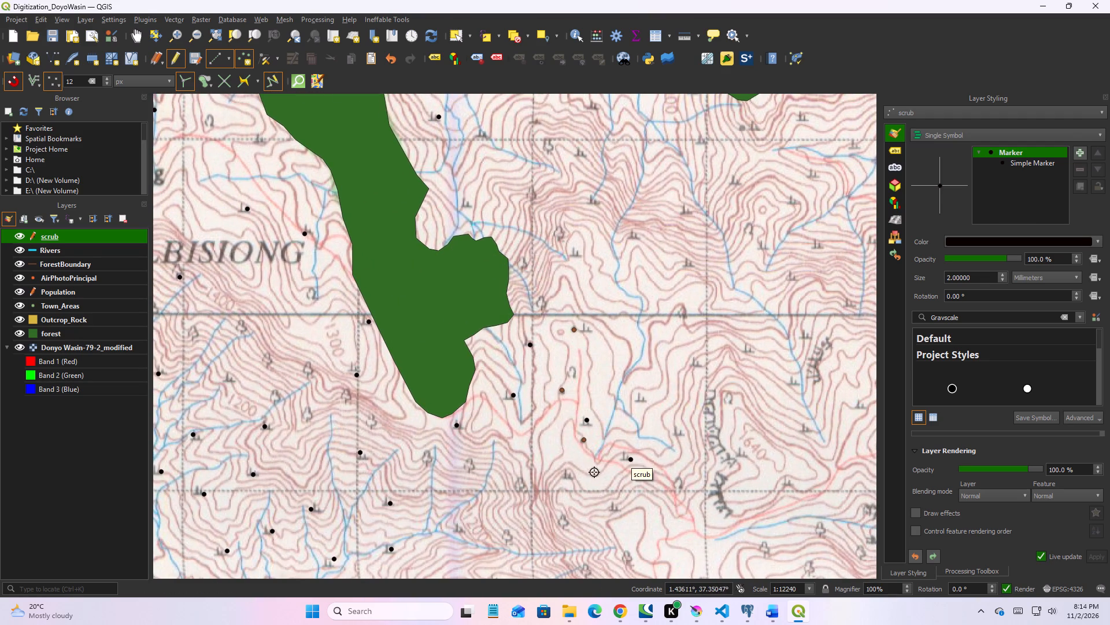
{"action": "left_click", "coordinate": [565, 475]}
{"action": "middle_click_drag", "start_coordinate": [565, 475], "coordinate": [689, 277]}
{"action": "middle_click_drag", "start_coordinate": [692, 285], "coordinate": [571, 256]}
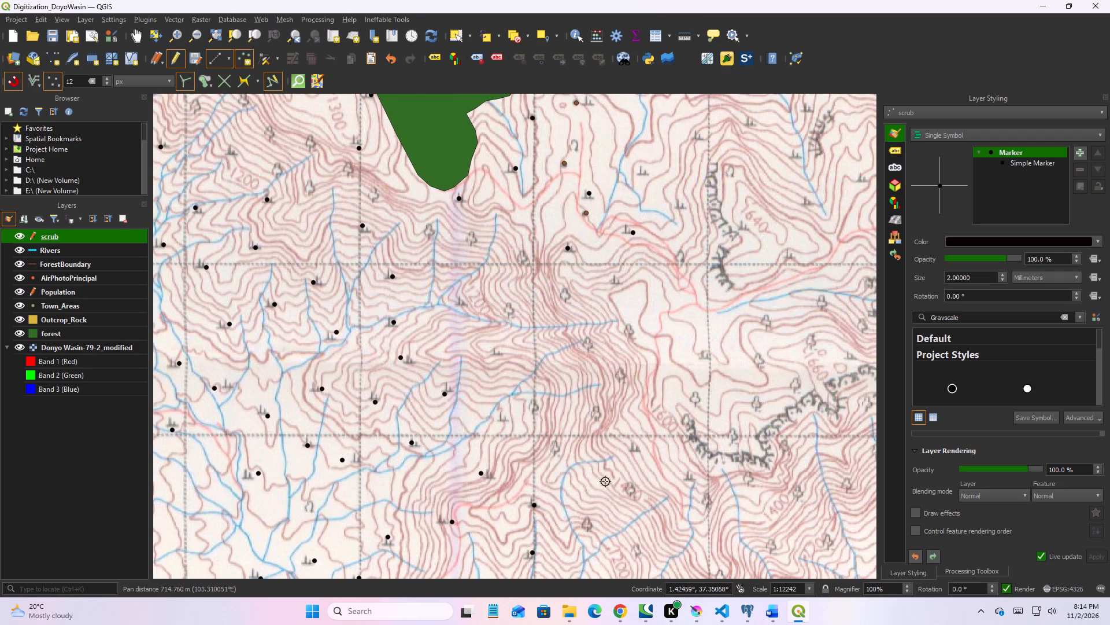
{"action": "left_click", "coordinate": [637, 448]}
{"action": "left_click", "coordinate": [692, 475]}
Add ten scrub points on the slopes between eastings 18 and 20, southwest of the eastern forest polygon.
{"action": "scroll", "coordinate": [699, 440], "scroll_direction": "down", "scroll_amount": 1}
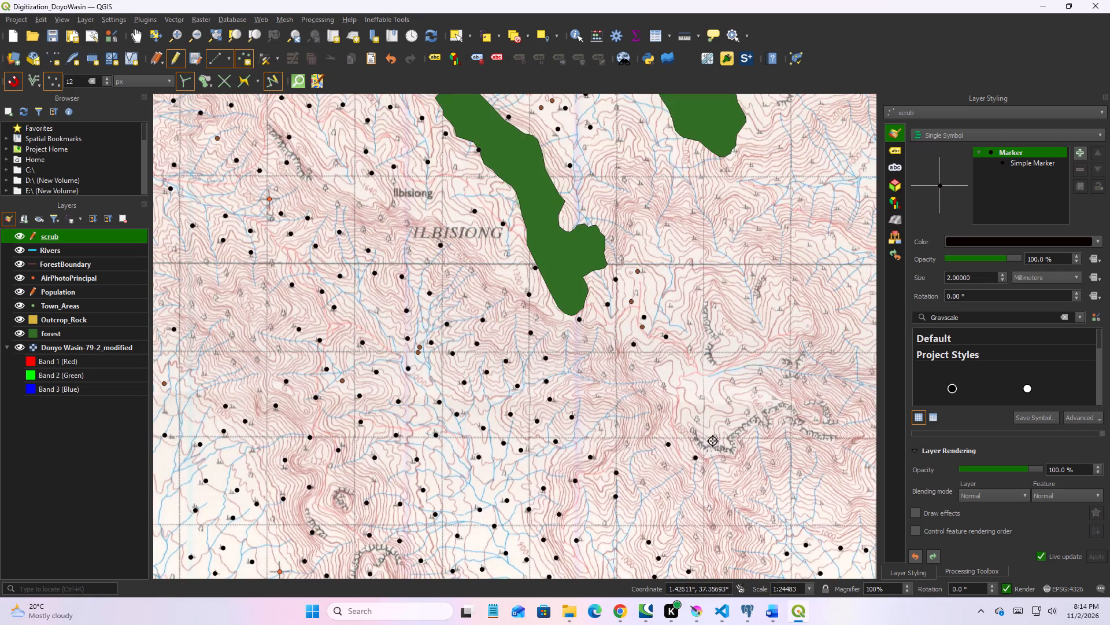
{"action": "middle_click_drag", "start_coordinate": [713, 446], "coordinate": [415, 276]}
{"action": "middle_click_drag", "start_coordinate": [495, 281], "coordinate": [509, 395]}
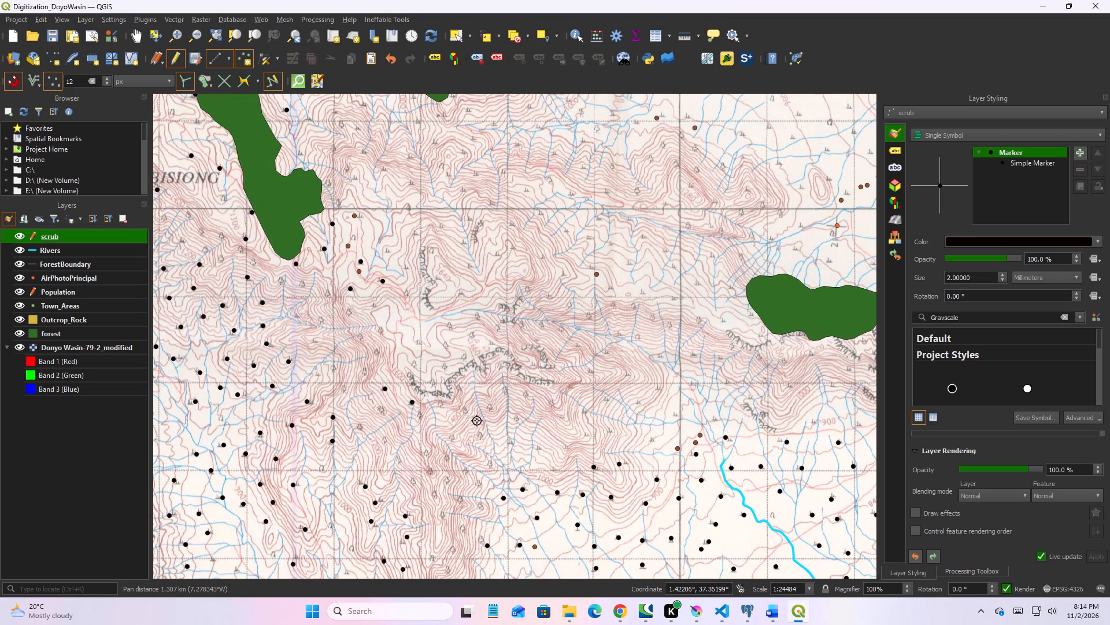
{"action": "middle_click_drag", "start_coordinate": [476, 402], "coordinate": [478, 368]}
{"action": "left_click", "coordinate": [544, 416]}
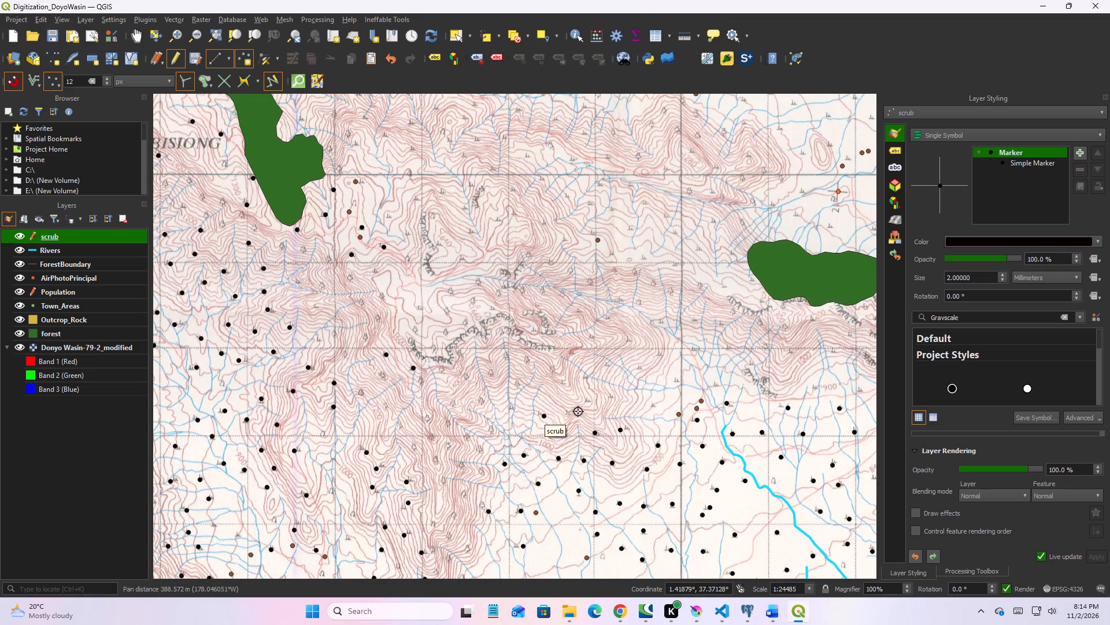
{"action": "left_click", "coordinate": [586, 406]}
{"action": "left_click", "coordinate": [615, 403]}
{"action": "left_click", "coordinate": [655, 407]}
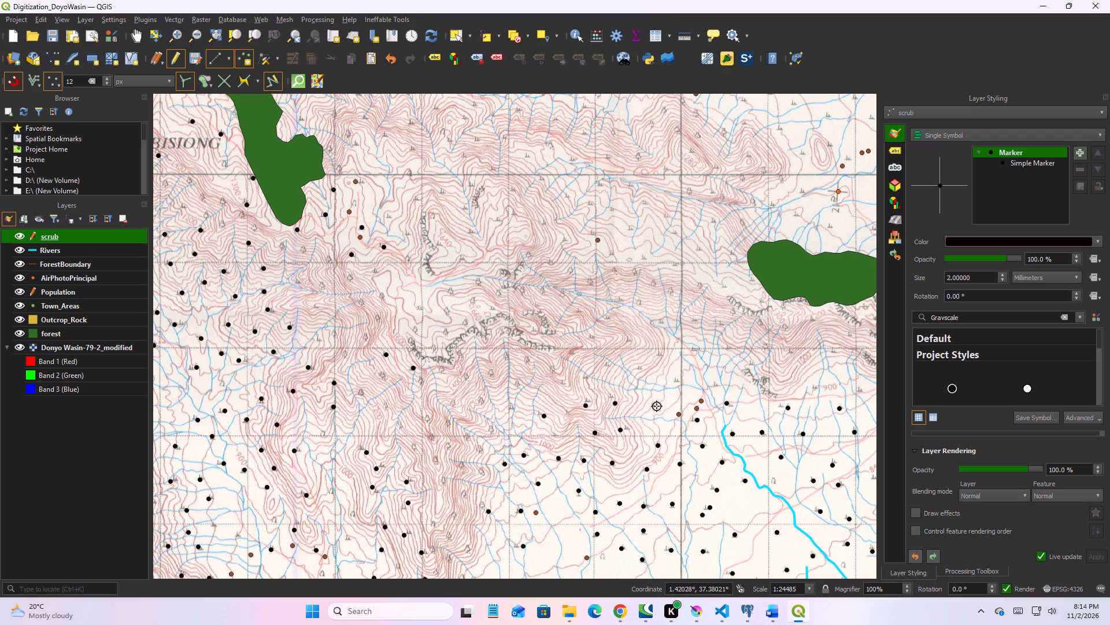
{"action": "left_click", "coordinate": [675, 380]}
{"action": "left_click", "coordinate": [665, 355]}
{"action": "left_click", "coordinate": [645, 373]}
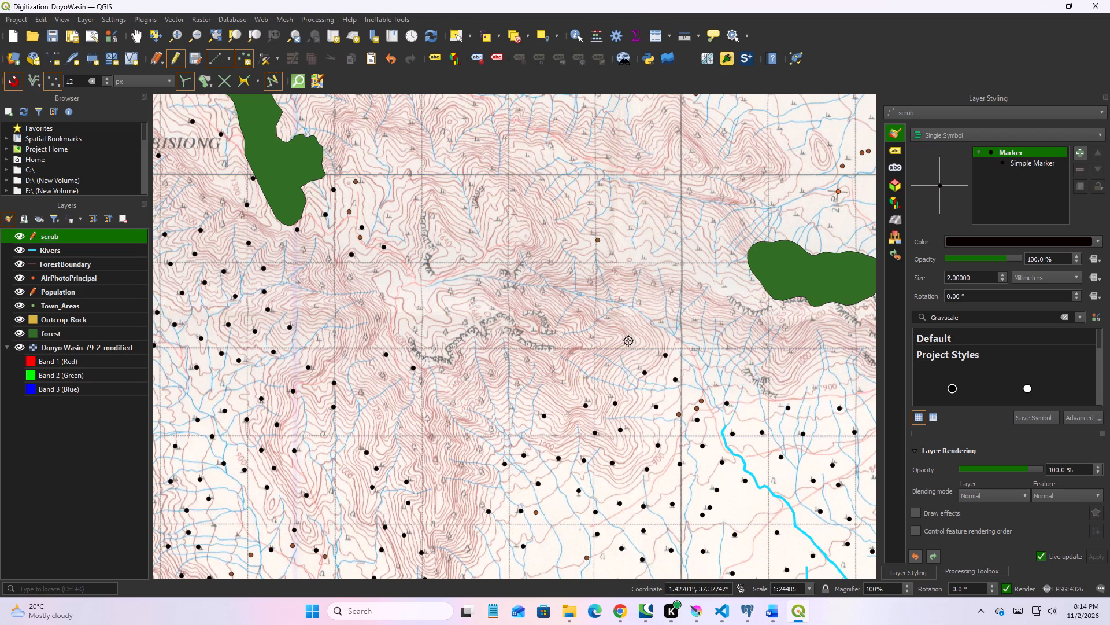
{"action": "left_click", "coordinate": [628, 340]}
{"action": "left_click", "coordinate": [601, 335]}
{"action": "left_click", "coordinate": [612, 367]}
Add two scrub points on the slope just south of the stream, near easting 19 and northing 58.
{"action": "middle_click_drag", "start_coordinate": [473, 358], "coordinate": [474, 402]}
{"action": "scroll", "coordinate": [637, 376], "scroll_direction": "up", "scroll_amount": 1}
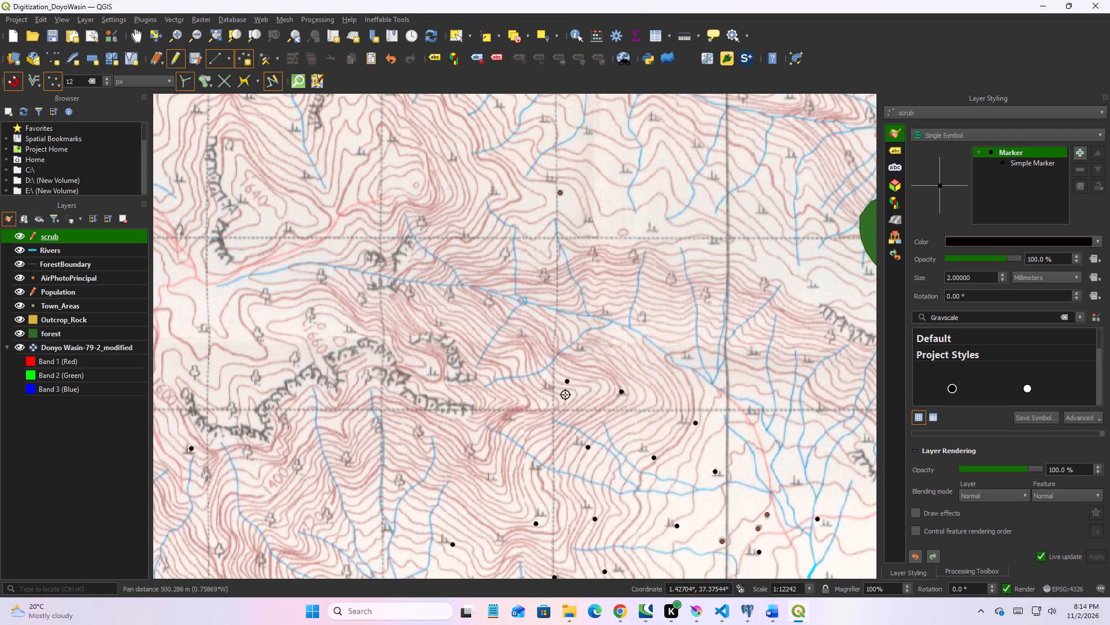
{"action": "left_click", "coordinate": [577, 350]}
{"action": "left_click", "coordinate": [519, 333]}
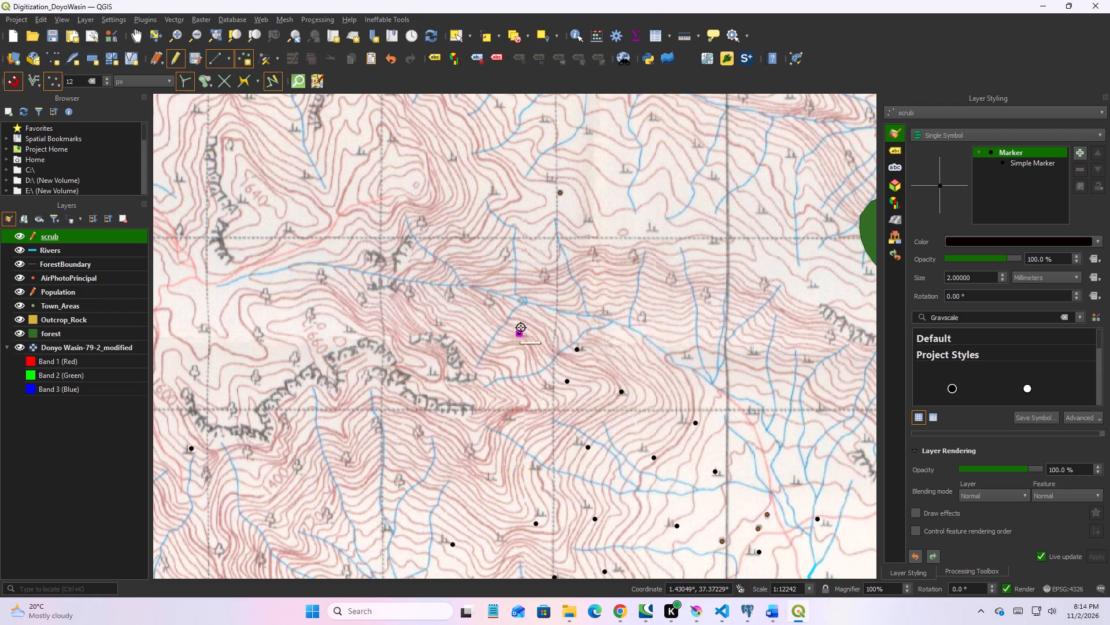
Add twelve scrub points between northings 59 and 60, from west of easting 19 to just east of easting 20.
{"action": "middle_click_drag", "start_coordinate": [521, 328], "coordinate": [497, 448]}
{"action": "left_click", "coordinate": [469, 304]}
{"action": "left_click", "coordinate": [531, 296]}
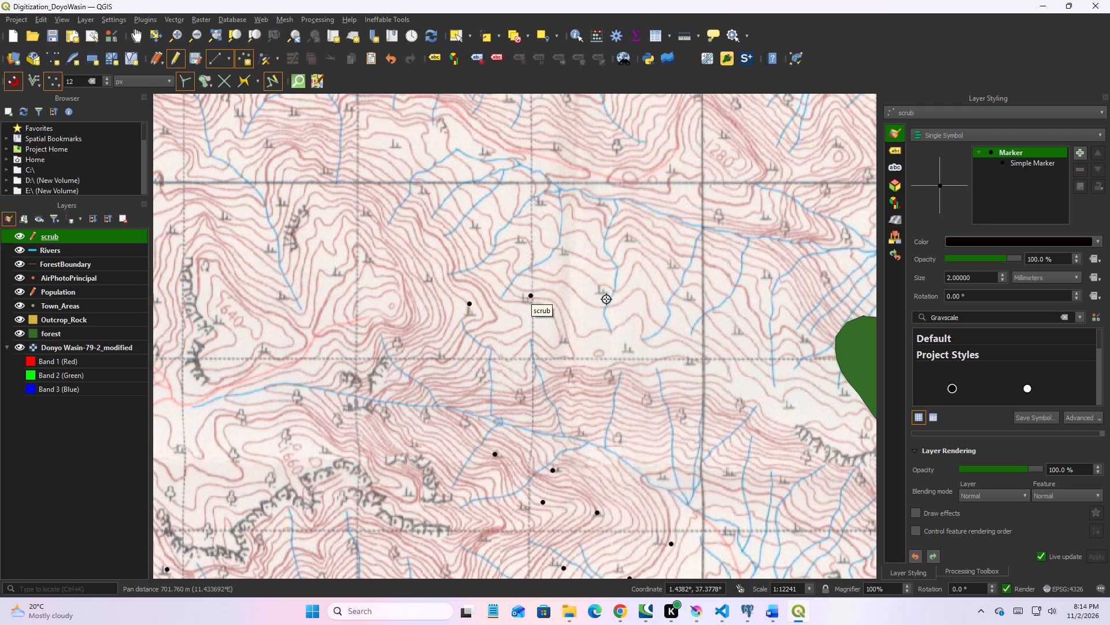
{"action": "left_click", "coordinate": [606, 299]}
{"action": "left_click", "coordinate": [626, 358]}
{"action": "left_click", "coordinate": [696, 358]}
{"action": "left_click", "coordinate": [746, 330]}
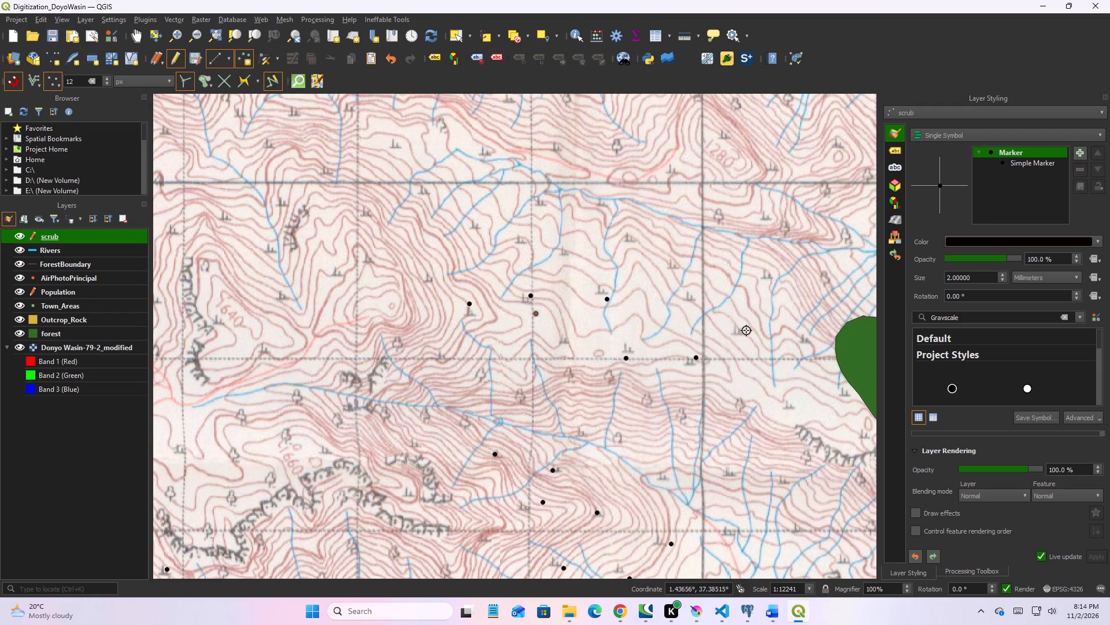
{"action": "left_click", "coordinate": [695, 302]}
{"action": "left_click", "coordinate": [676, 264]}
{"action": "left_click", "coordinate": [624, 234]}
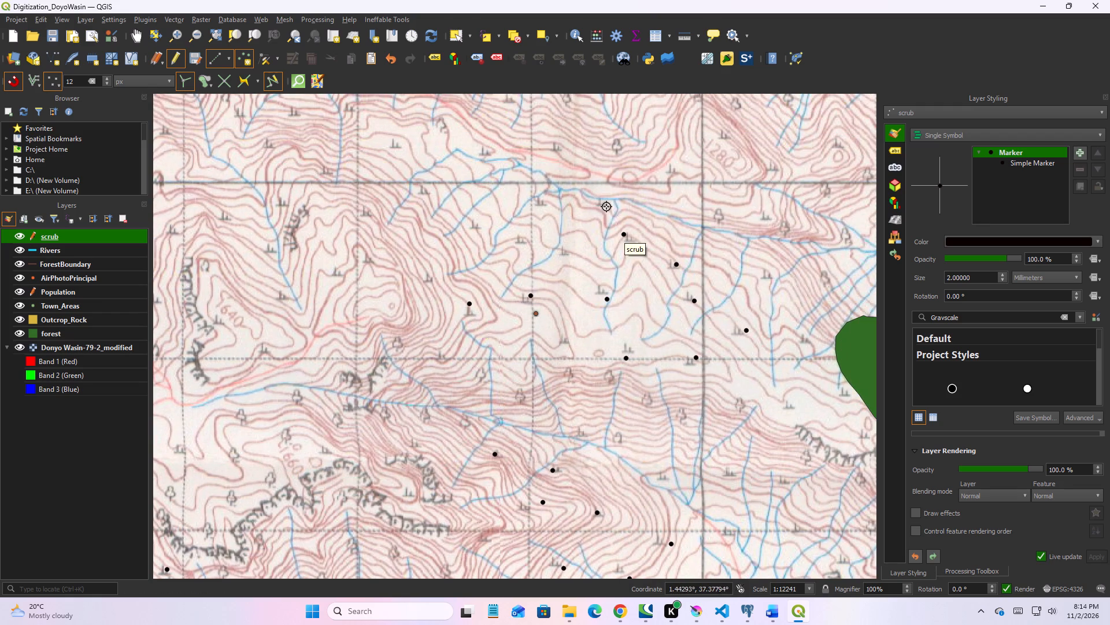
{"action": "left_click", "coordinate": [606, 207]}
{"action": "left_click", "coordinate": [558, 247]}
{"action": "left_click", "coordinate": [519, 241]}
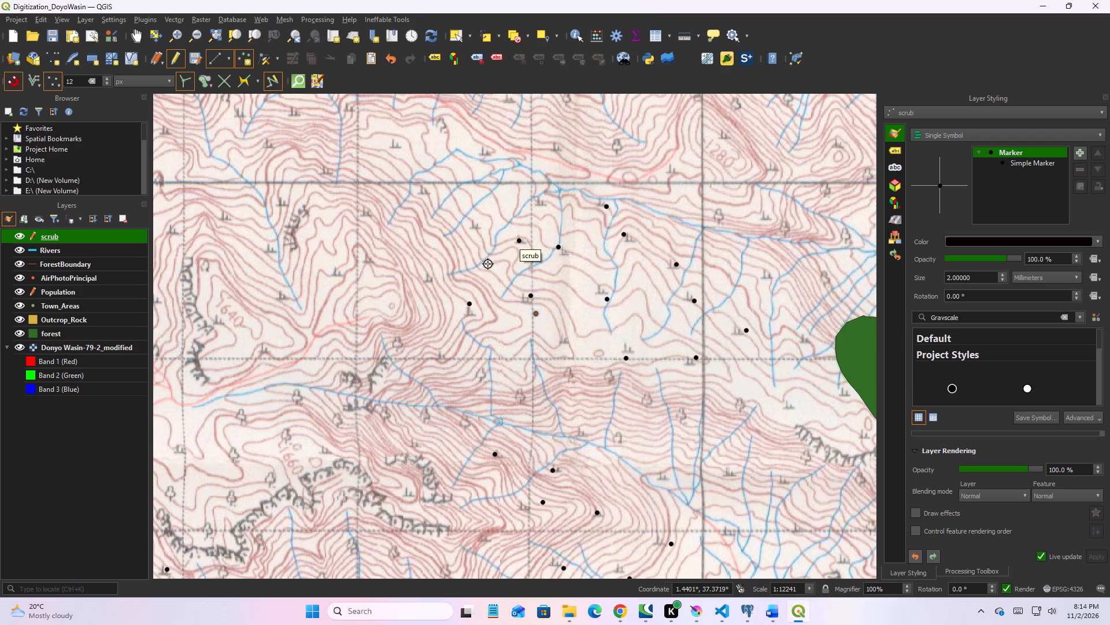
Add eight scrub points around and below northing 60 between eastings 18 and 19, working west toward the cliffs by the 1640 contour label.
{"action": "middle_click_drag", "start_coordinate": [487, 288], "coordinate": [493, 477]}
{"action": "left_click", "coordinate": [483, 413]}
{"action": "left_click", "coordinate": [545, 388]}
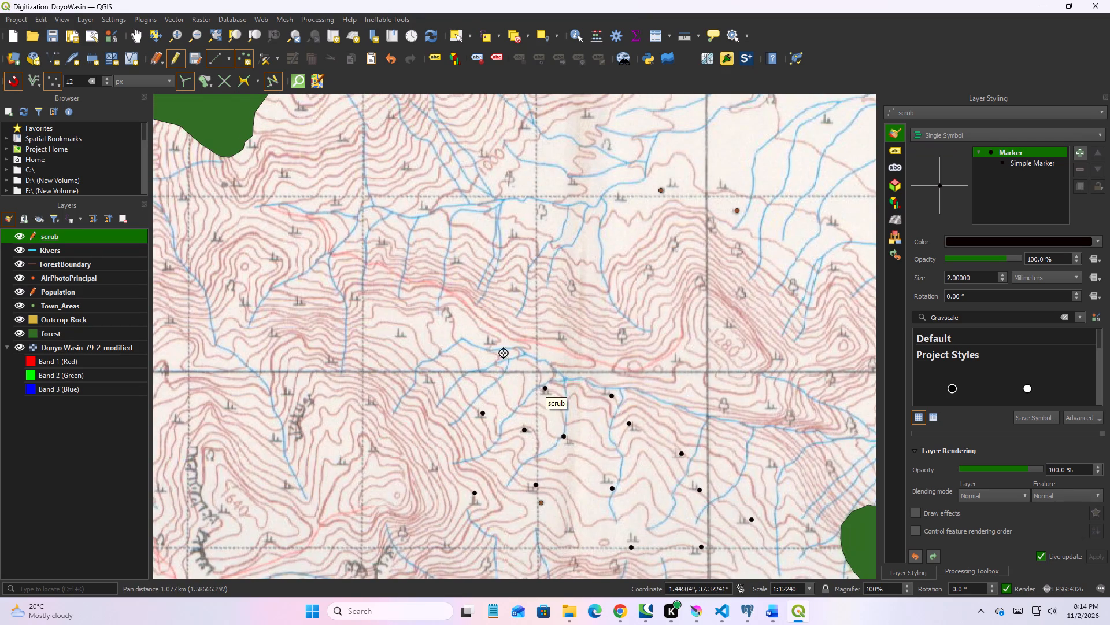
{"action": "left_click", "coordinate": [498, 346]}
{"action": "left_click", "coordinate": [427, 387]}
{"action": "left_click", "coordinate": [360, 408]}
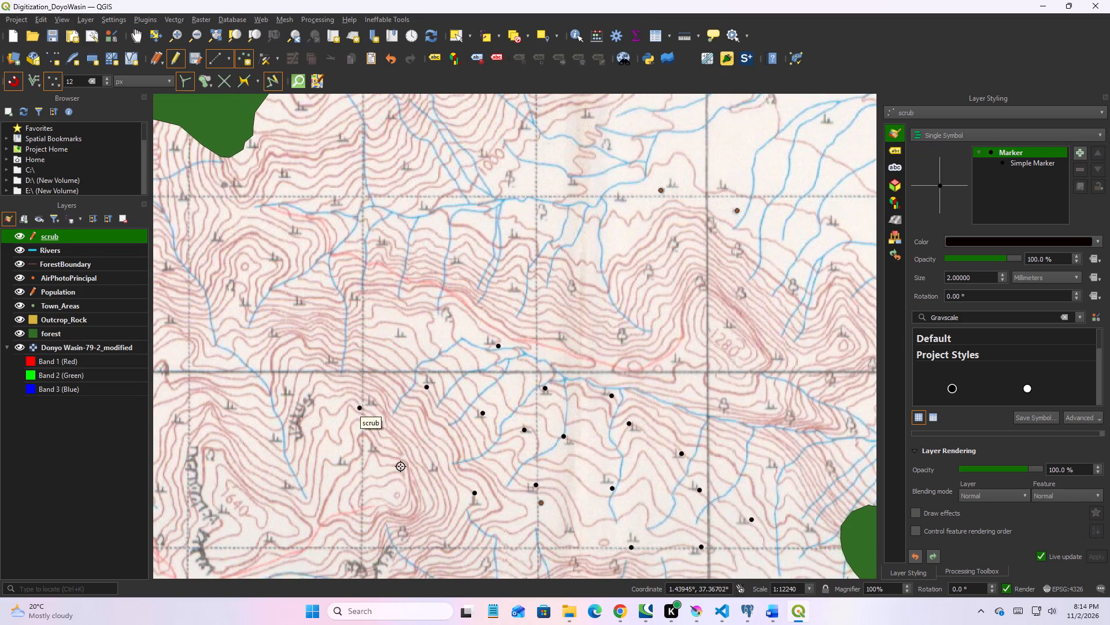
{"action": "left_click", "coordinate": [438, 472]}
{"action": "left_click", "coordinate": [371, 450]}
{"action": "left_click", "coordinate": [341, 458]}
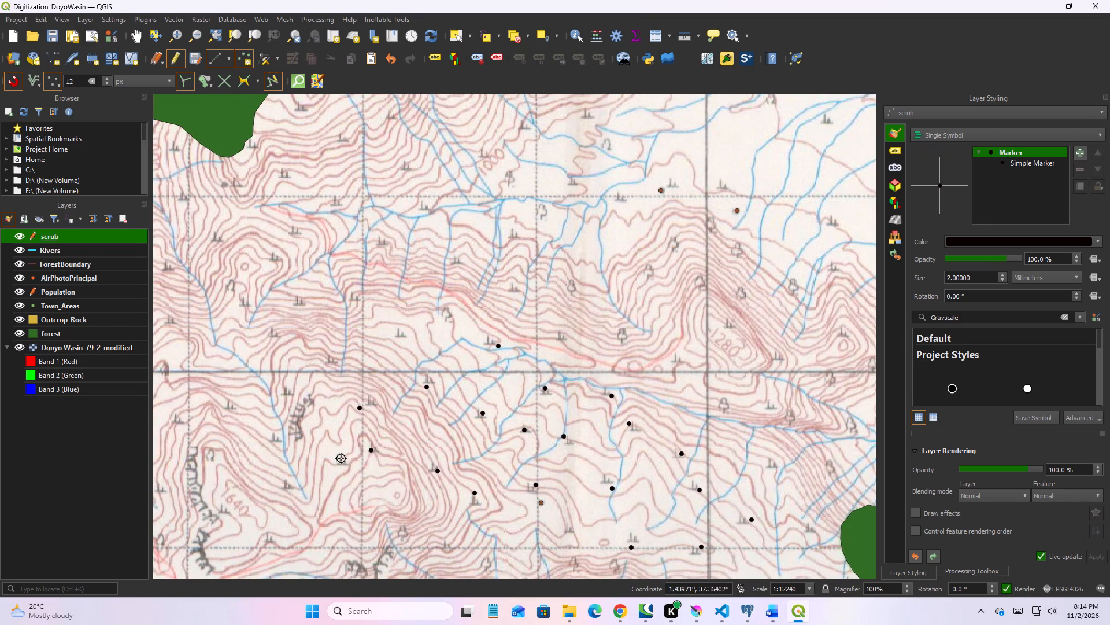
Add five scrub points southeast of the eastern forest polygon, from west of the HERER label down to the 900 contour.
{"action": "scroll", "coordinate": [362, 455], "scroll_direction": "down", "scroll_amount": 1}
{"action": "scroll", "coordinate": [364, 455], "scroll_direction": "up", "scroll_amount": 1}
{"action": "scroll", "coordinate": [366, 453], "scroll_direction": "down", "scroll_amount": 3}
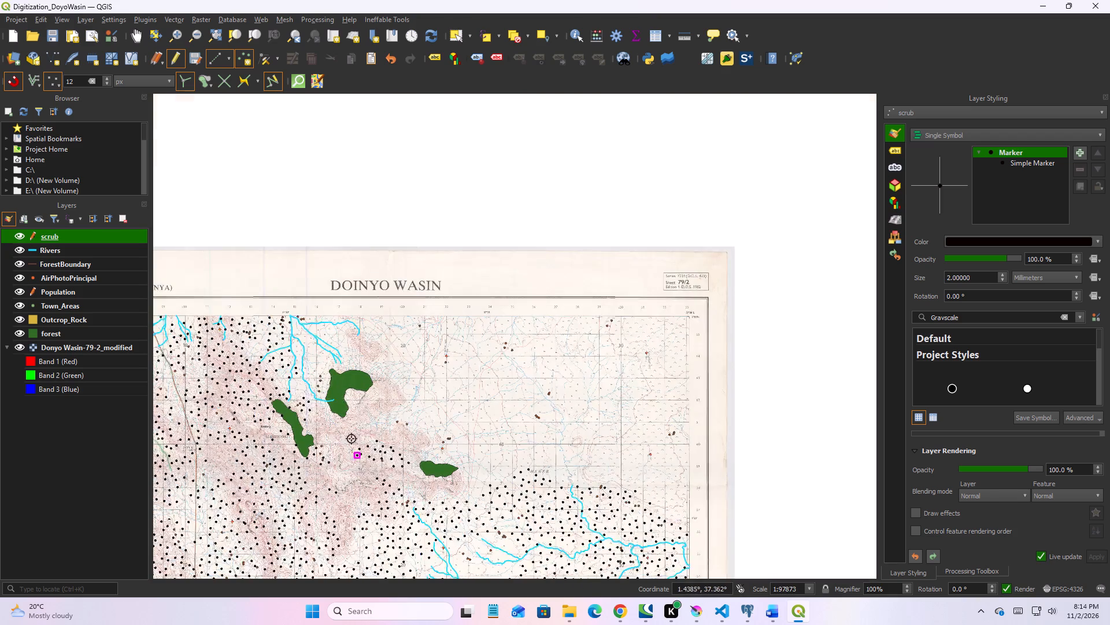
{"action": "scroll", "coordinate": [371, 305], "scroll_direction": "down", "scroll_amount": 1}
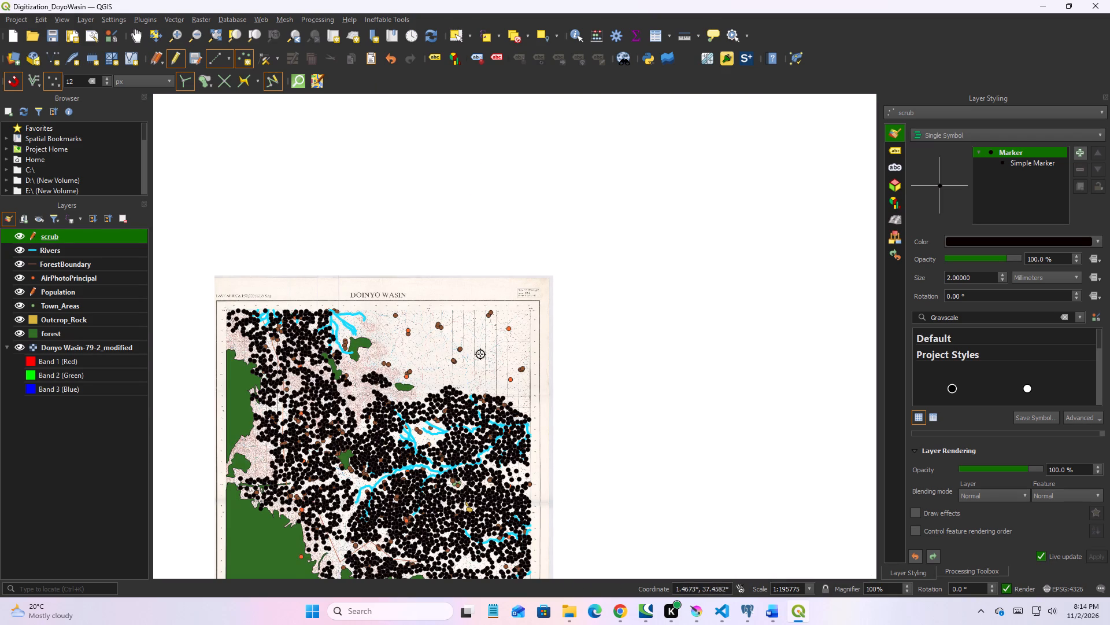
{"action": "scroll", "coordinate": [445, 381], "scroll_direction": "up", "scroll_amount": 2}
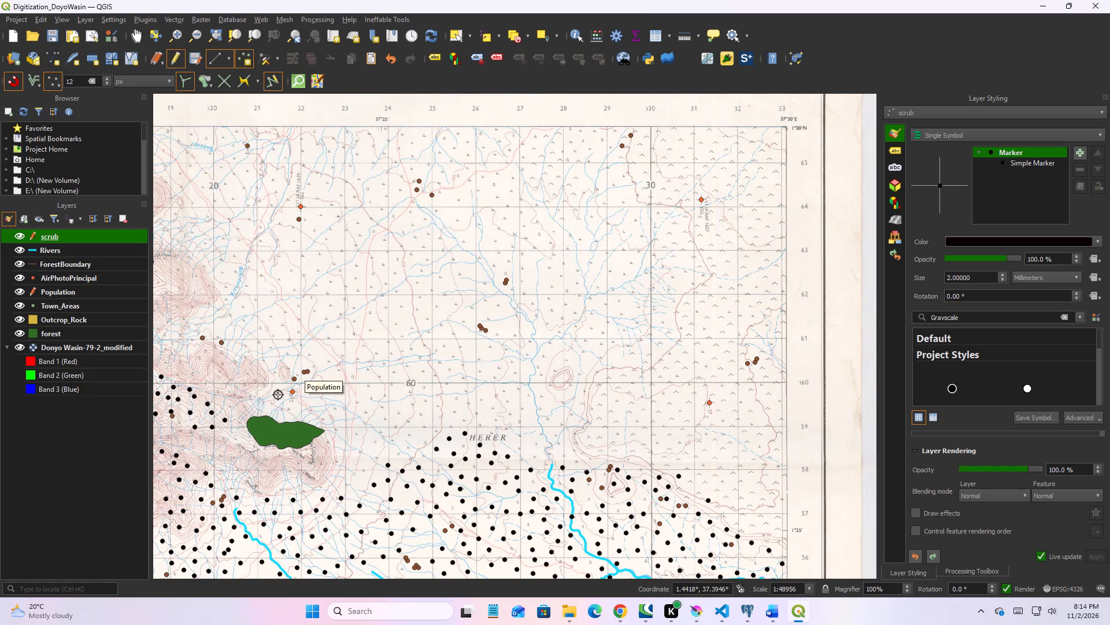
{"action": "scroll", "coordinate": [350, 470], "scroll_direction": "up", "scroll_amount": 1}
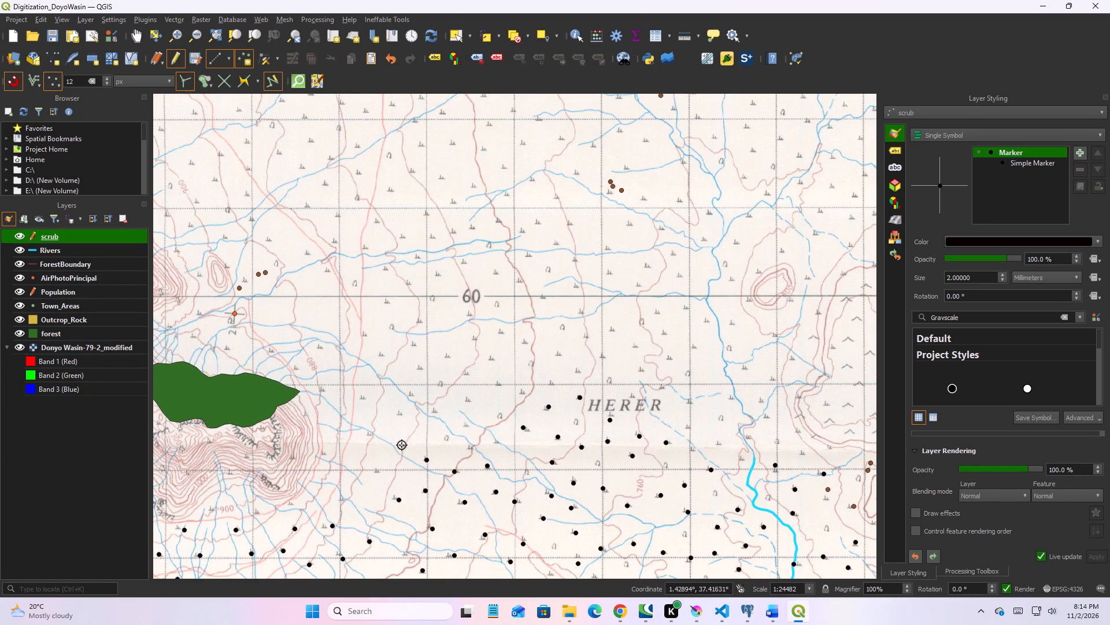
{"action": "left_click", "coordinate": [402, 445]}
{"action": "left_click", "coordinate": [375, 468]}
{"action": "left_click", "coordinate": [335, 495]}
{"action": "left_click", "coordinate": [292, 498]}
{"action": "left_click", "coordinate": [254, 511]}
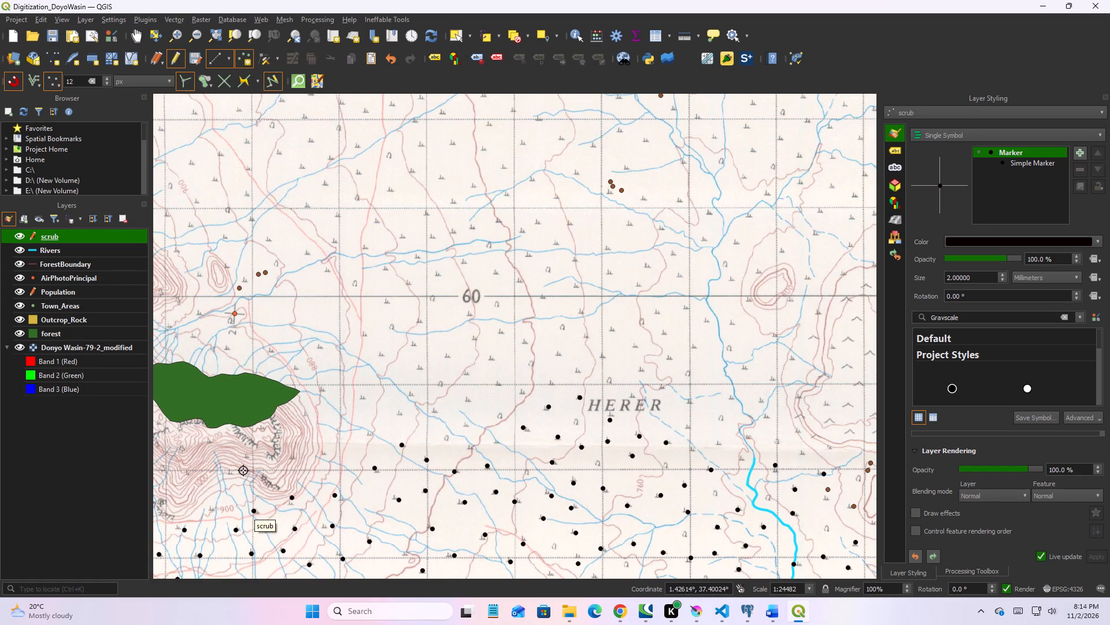
Add eight scrub points on the hill south and east of the eastern forest polygon, around the cliffs and above the 900 contour.
{"action": "scroll", "coordinate": [233, 477], "scroll_direction": "up", "scroll_amount": 1}
{"action": "middle_click_drag", "start_coordinate": [231, 497], "coordinate": [510, 417]}
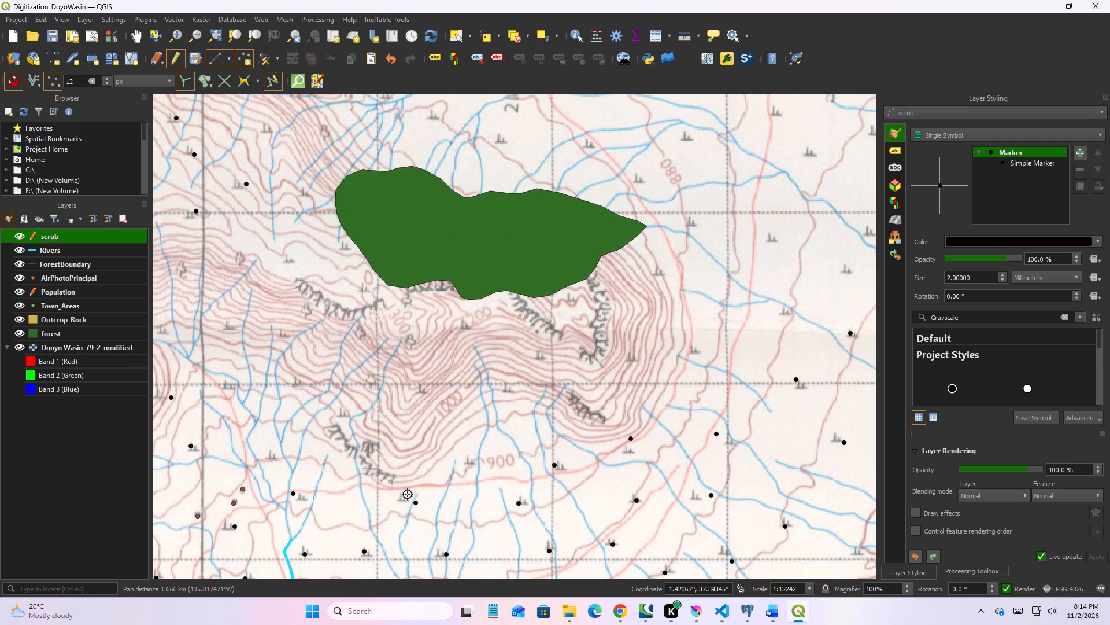
{"action": "left_click", "coordinate": [405, 497]}
{"action": "left_click", "coordinate": [354, 413]}
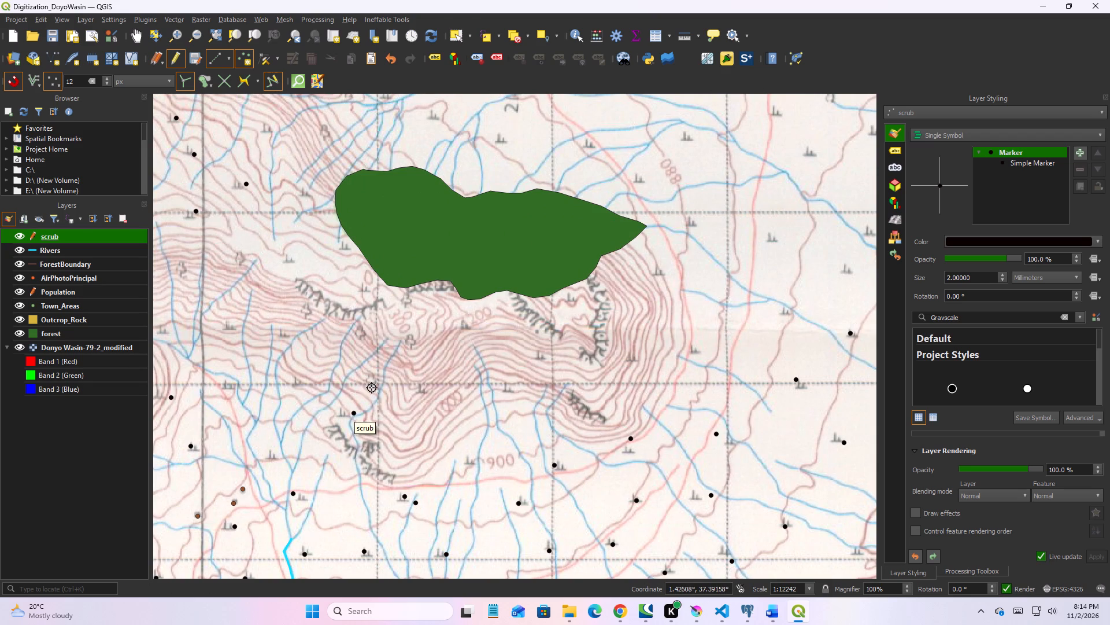
{"action": "left_click", "coordinate": [421, 390]}
{"action": "left_click", "coordinate": [501, 390]}
{"action": "left_click", "coordinate": [528, 358]}
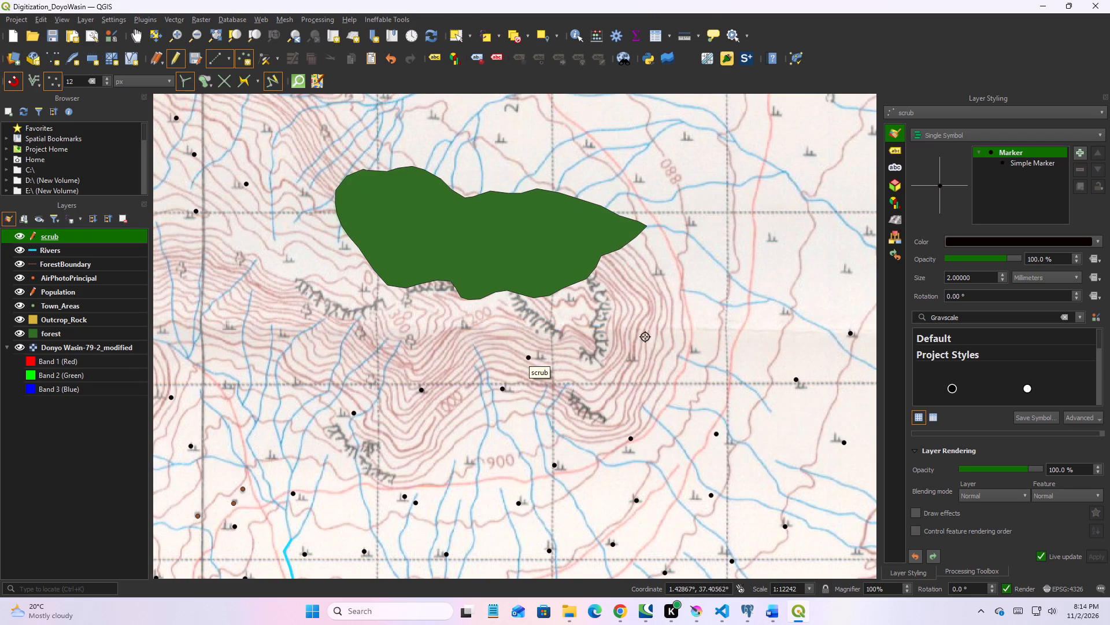
{"action": "left_click", "coordinate": [639, 359]}
{"action": "left_click", "coordinate": [573, 297]}
{"action": "left_click", "coordinate": [657, 275]}
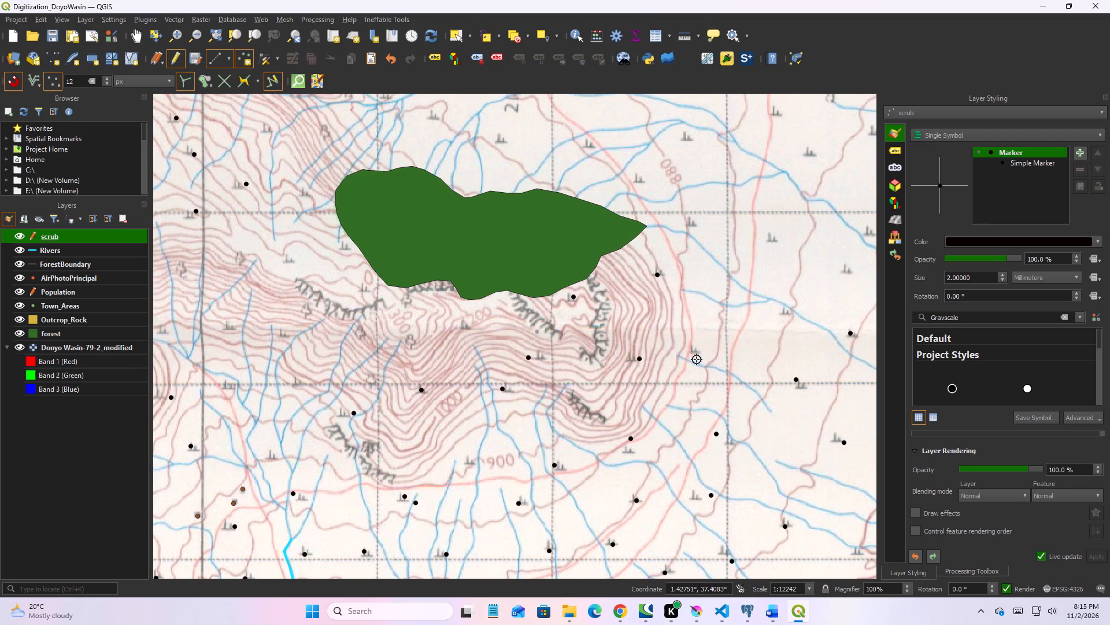
Add a scrub point on the slope east of the eastern forest polygon.
{"action": "left_click", "coordinate": [697, 358]}
Add eight scrub points between eastings 29 and 31, from just above northing 58 up to midway between northings 60 and 61.
{"action": "scroll", "coordinate": [703, 352], "scroll_direction": "up", "scroll_amount": 1}
{"action": "middle_click_drag", "start_coordinate": [703, 355], "coordinate": [510, 545]}
{"action": "scroll", "coordinate": [560, 490], "scroll_direction": "down", "scroll_amount": 1}
{"action": "scroll", "coordinate": [624, 454], "scroll_direction": "down", "scroll_amount": 2}
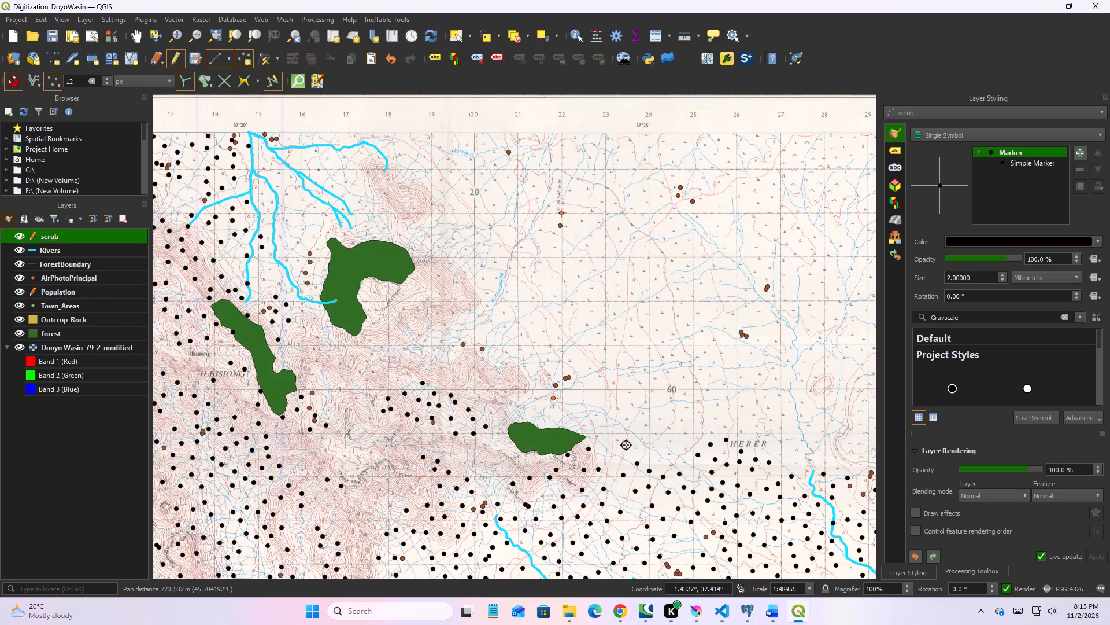
{"action": "scroll", "coordinate": [599, 431], "scroll_direction": "down", "scroll_amount": 1}
{"action": "middle_click_drag", "start_coordinate": [589, 424], "coordinate": [417, 422]}
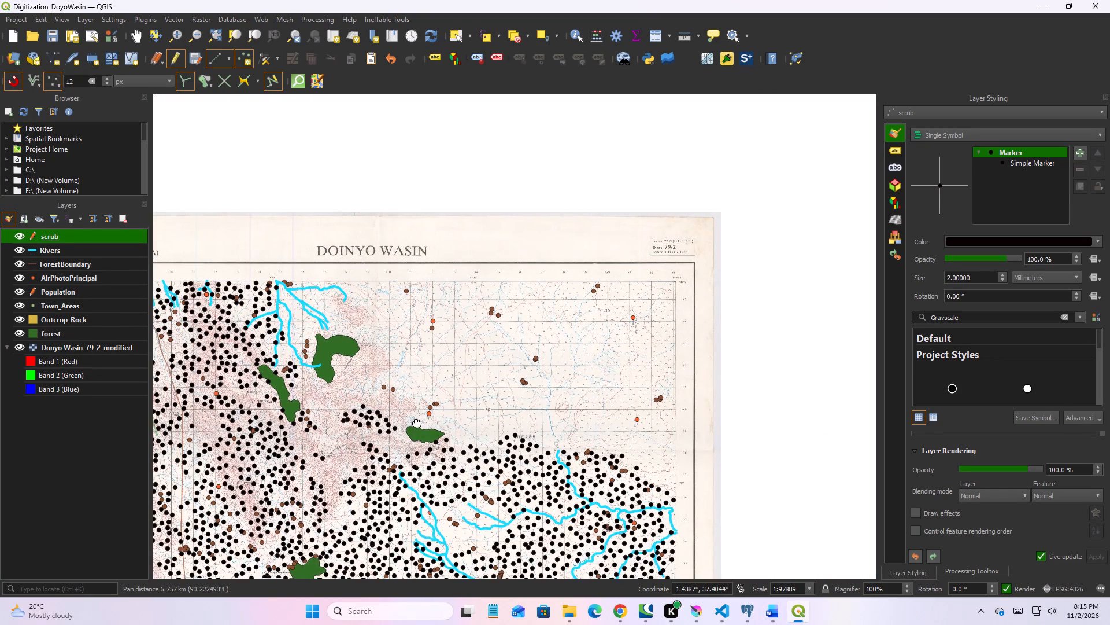
{"action": "middle_click_drag", "start_coordinate": [417, 422], "coordinate": [393, 418]}
{"action": "scroll", "coordinate": [619, 460], "scroll_direction": "up", "scroll_amount": 2}
{"action": "middle_click_drag", "start_coordinate": [587, 476], "coordinate": [563, 469]}
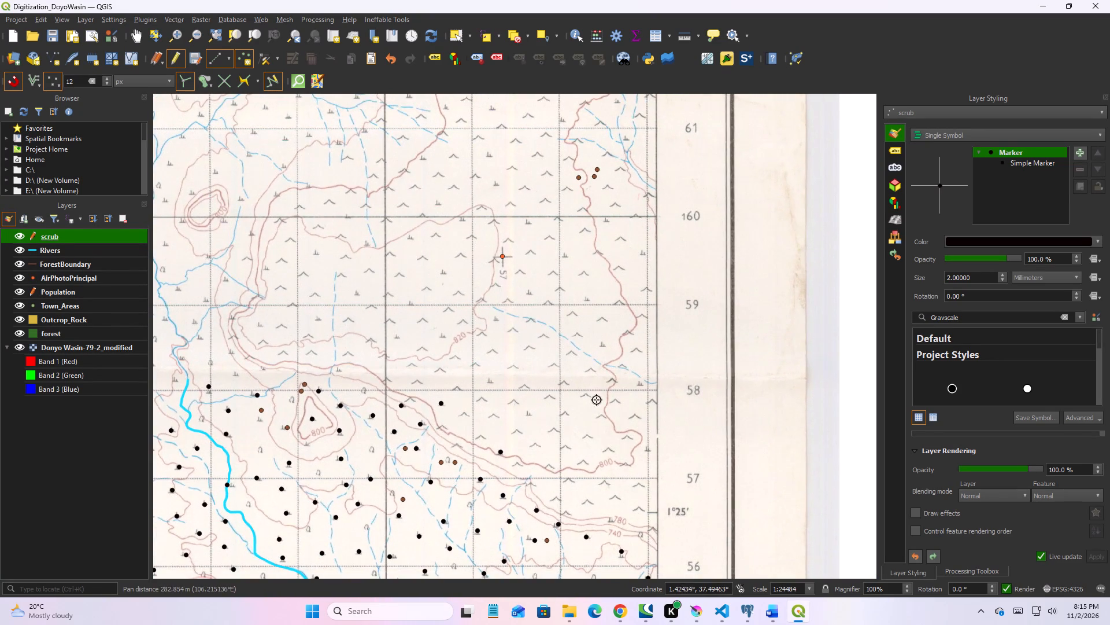
{"action": "middle_click_drag", "start_coordinate": [593, 393], "coordinate": [590, 472]}
{"action": "middle_click_drag", "start_coordinate": [355, 401], "coordinate": [408, 458]}
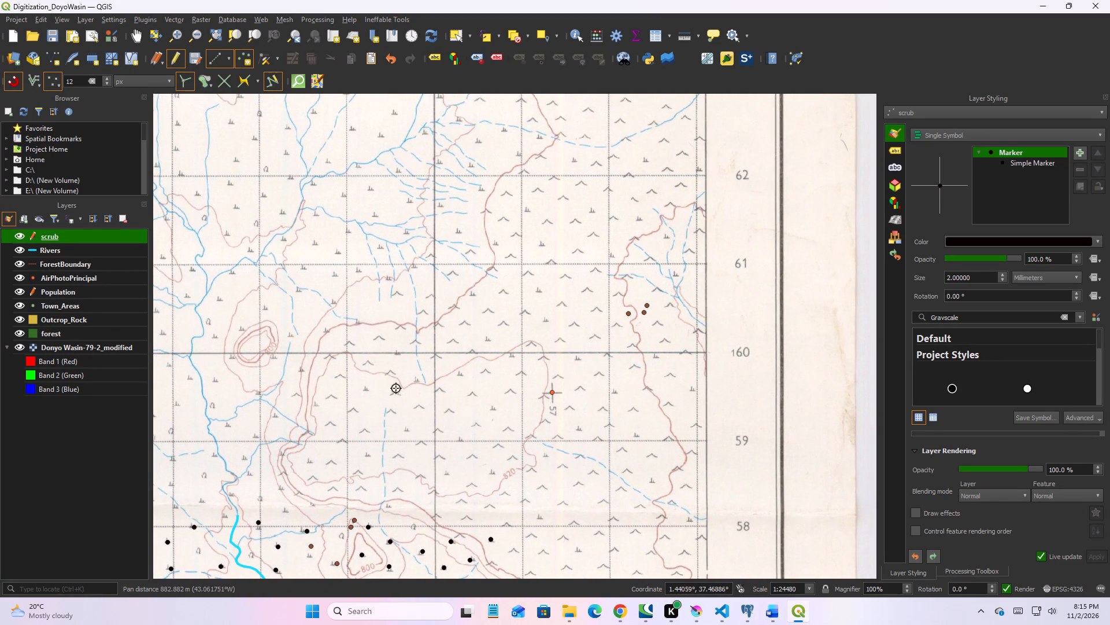
{"action": "middle_click_drag", "start_coordinate": [393, 391], "coordinate": [426, 447]}
{"action": "scroll", "coordinate": [556, 447], "scroll_direction": "down", "scroll_amount": 1}
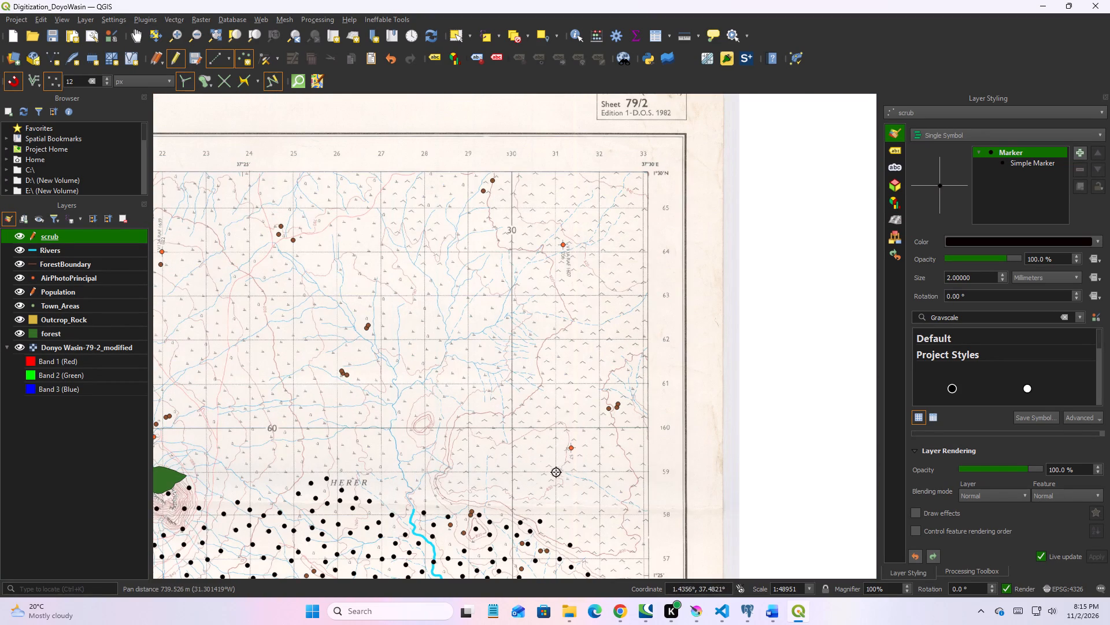
{"action": "left_click", "coordinate": [553, 474]}
{"action": "left_click", "coordinate": [462, 427]}
{"action": "left_click_drag", "start_coordinate": [489, 503], "coordinate": [494, 503]}
{"action": "left_click", "coordinate": [561, 492]}
{"action": "left_click_drag", "start_coordinate": [558, 470], "coordinate": [550, 462]}
{"action": "left_click", "coordinate": [520, 450]}
{"action": "left_click_drag", "start_coordinate": [520, 446], "coordinate": [530, 436]}
{"action": "left_click", "coordinate": [550, 407]}
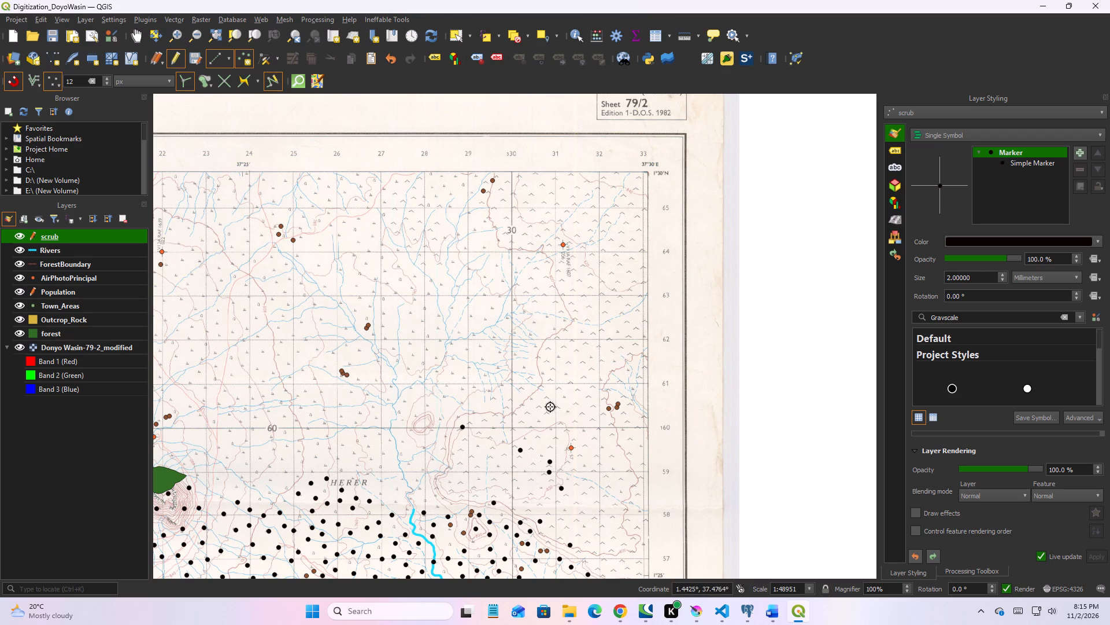
Add eleven scrub points between eastings 31 and 33, first north to just above northing 62, then back south to northing 58.
{"action": "left_click", "coordinate": [586, 363]}
{"action": "left_click", "coordinate": [549, 339]}
{"action": "left_click", "coordinate": [547, 395]}
{"action": "left_click", "coordinate": [576, 340]}
{"action": "left_click_drag", "start_coordinate": [581, 335], "coordinate": [595, 334]}
{"action": "left_click", "coordinate": [615, 333]}
{"action": "left_click_drag", "start_coordinate": [620, 340], "coordinate": [621, 348]}
{"action": "left_click_drag", "start_coordinate": [621, 348], "coordinate": [621, 351]}
{"action": "left_click_drag", "start_coordinate": [601, 395], "coordinate": [599, 422]}
{"action": "left_click", "coordinate": [616, 518]}
{"action": "left_click", "coordinate": [630, 463]}
{"action": "left_click_drag", "start_coordinate": [621, 442], "coordinate": [620, 433]}
Add eleven scrub points around the dashed stream fan between northings 61 and 63, from easting 30 to just east of easting 31.
{"action": "middle_click_drag", "start_coordinate": [631, 355], "coordinate": [634, 550]}
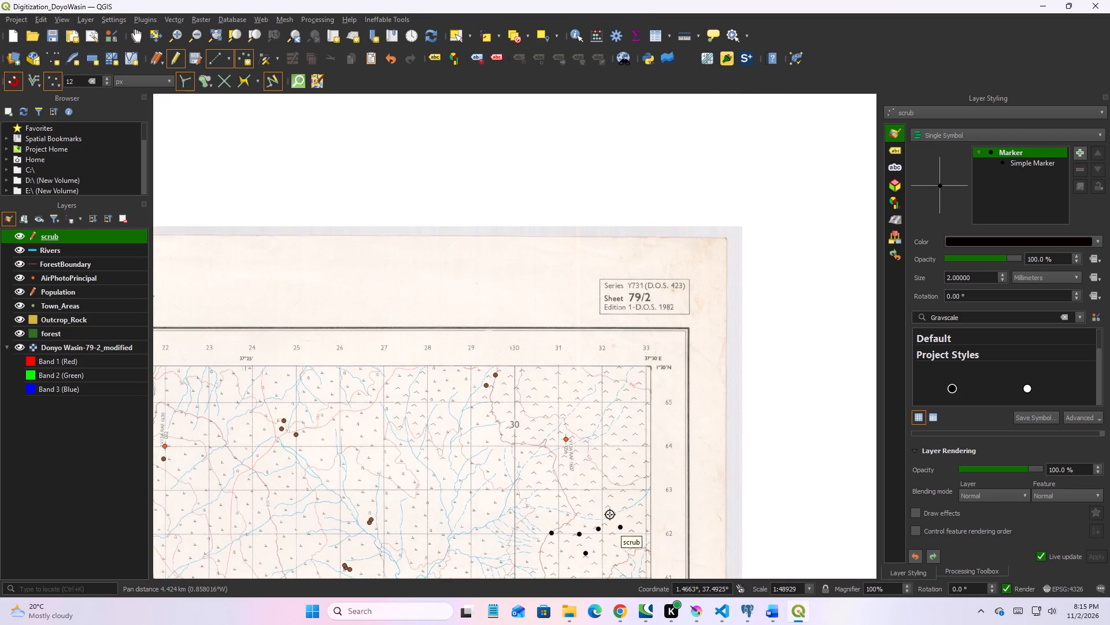
{"action": "scroll", "coordinate": [602, 506], "scroll_direction": "up", "scroll_amount": 1}
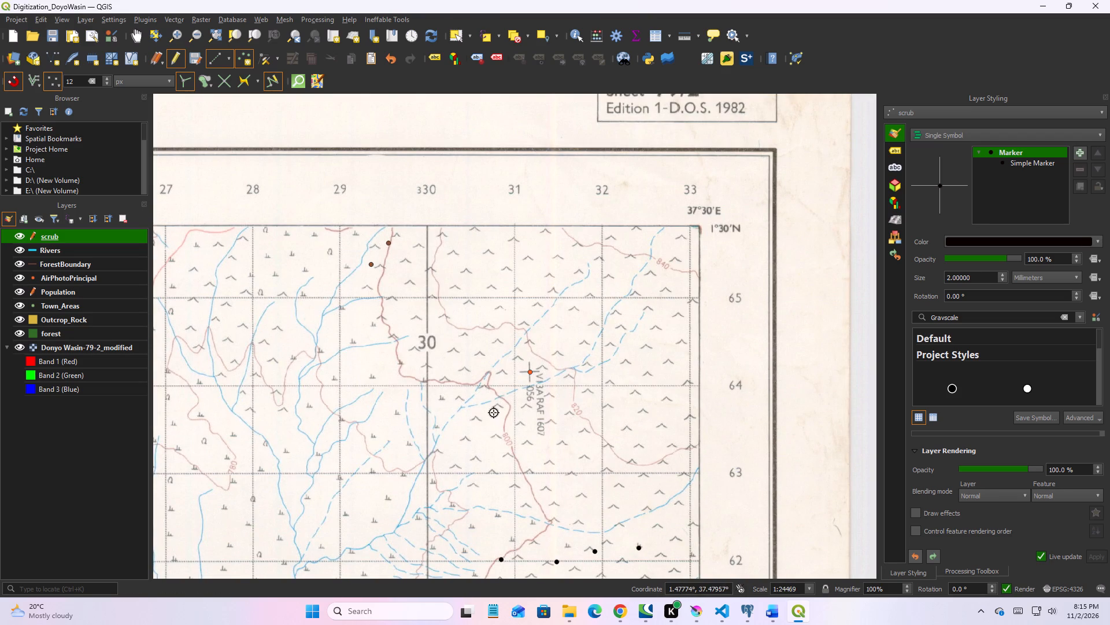
{"action": "middle_click_drag", "start_coordinate": [494, 413], "coordinate": [715, 297]}
{"action": "middle_click_drag", "start_coordinate": [707, 408], "coordinate": [656, 334]}
{"action": "left_click", "coordinate": [712, 454]}
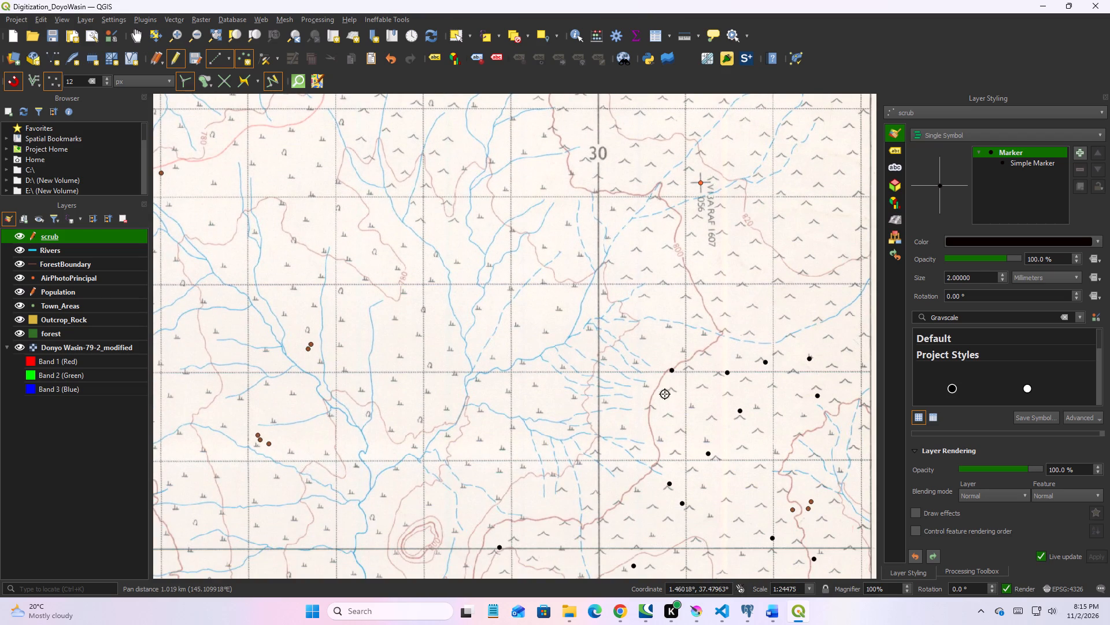
{"action": "left_click", "coordinate": [665, 394]}
{"action": "left_click", "coordinate": [665, 444]}
{"action": "left_click", "coordinate": [625, 424]}
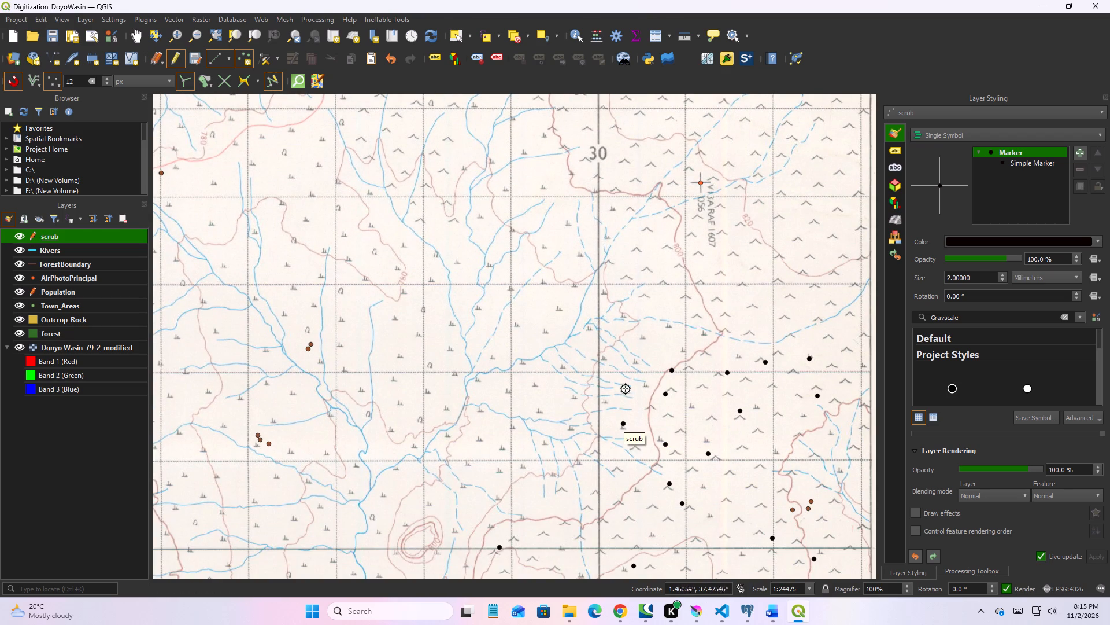
{"action": "left_click", "coordinate": [639, 385]}
{"action": "left_click", "coordinate": [638, 360]}
{"action": "left_click", "coordinate": [609, 353]}
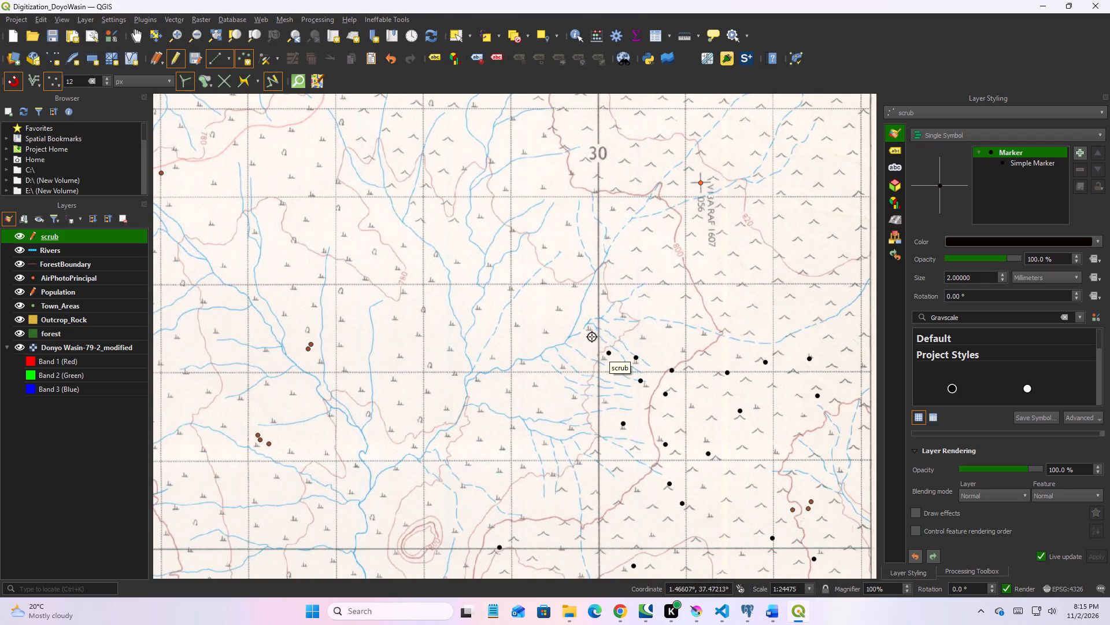
{"action": "left_click", "coordinate": [592, 337]}
{"action": "left_click", "coordinate": [636, 333]}
{"action": "left_click", "coordinate": [672, 328]}
{"action": "left_click", "coordinate": [680, 350]}
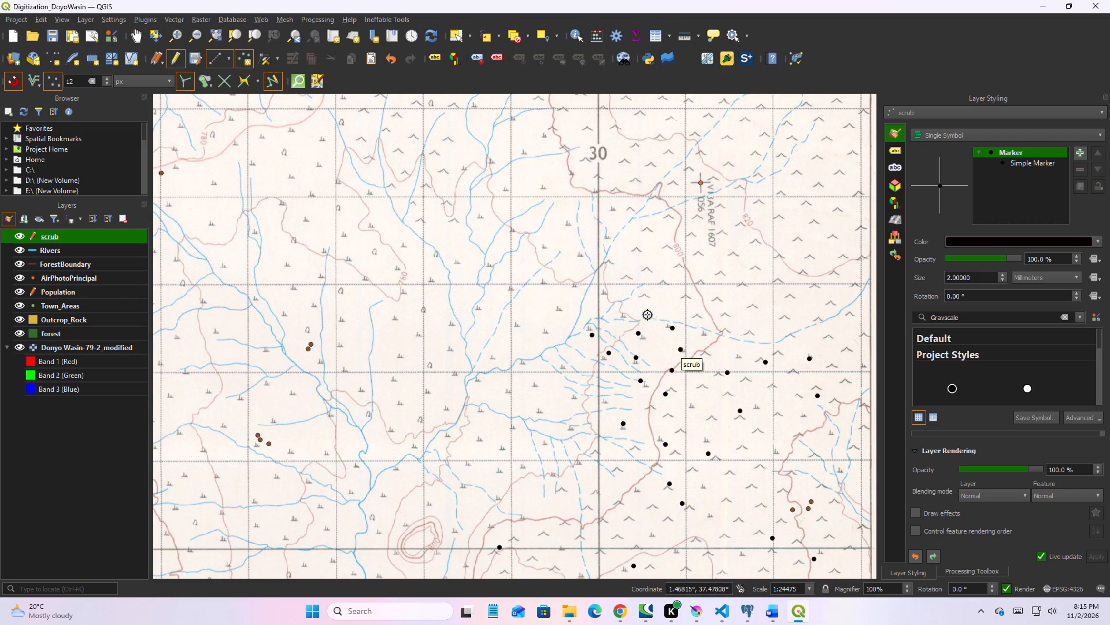
Add seven scrub points northward along easting 30, from just below northing 63 up toward northing 65.
{"action": "left_click", "coordinate": [605, 294]}
{"action": "left_click", "coordinate": [582, 258]}
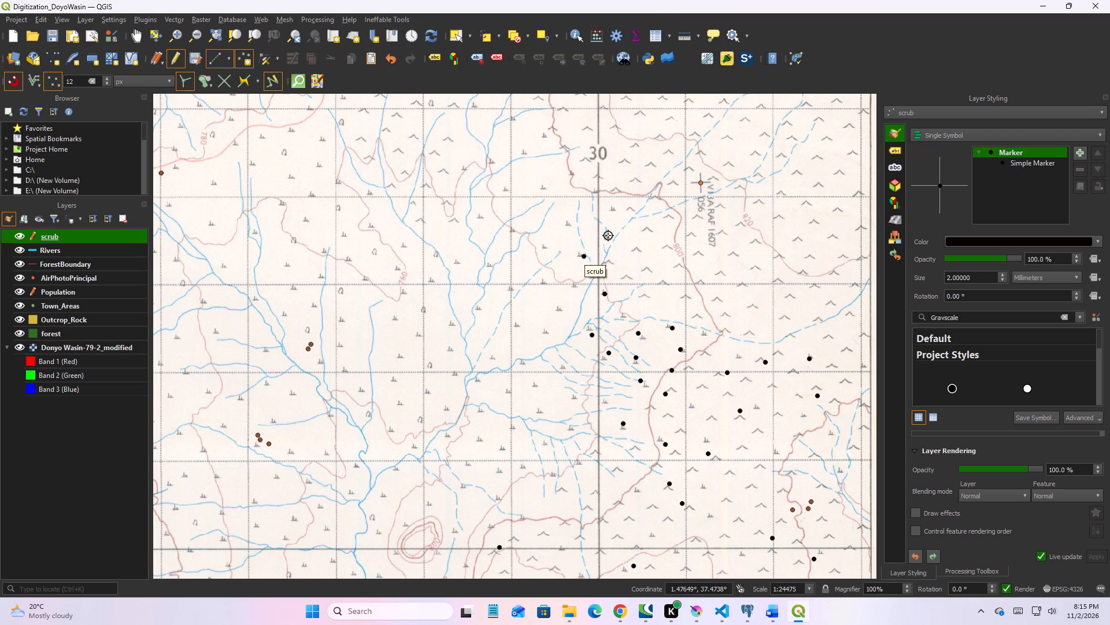
{"action": "left_click", "coordinate": [609, 234]}
{"action": "left_click", "coordinate": [616, 212]}
{"action": "left_click", "coordinate": [573, 220]}
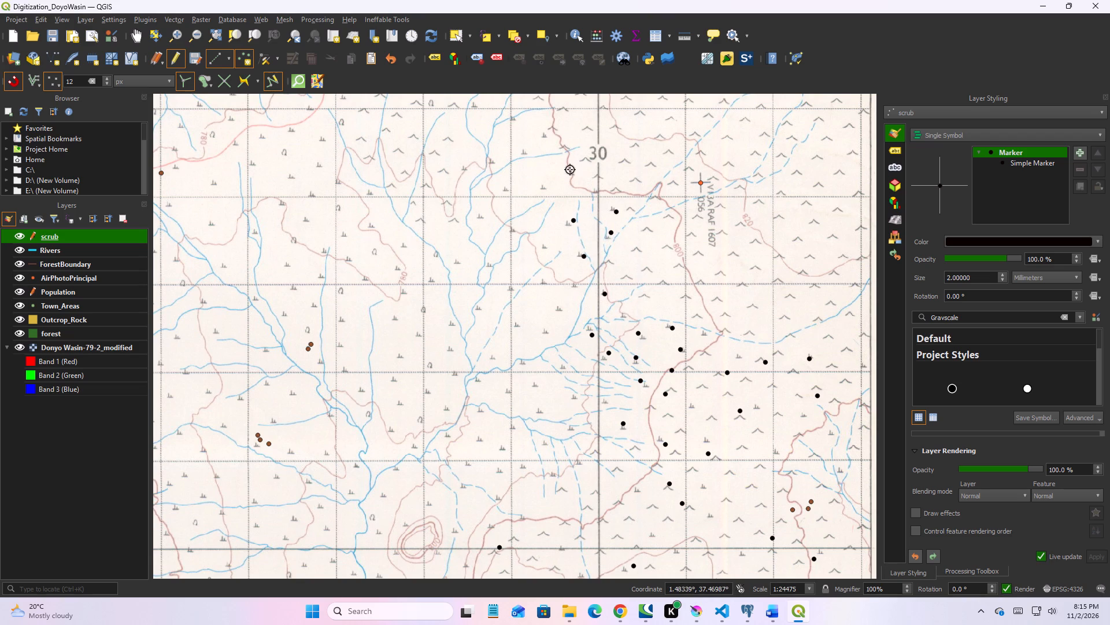
{"action": "left_click", "coordinate": [570, 170]}
{"action": "left_click", "coordinate": [542, 131]}
Add five scrub points between eastings 29 and 30, from the northern map edge down to northing 64.
{"action": "middle_click_drag", "start_coordinate": [553, 177], "coordinate": [626, 329]}
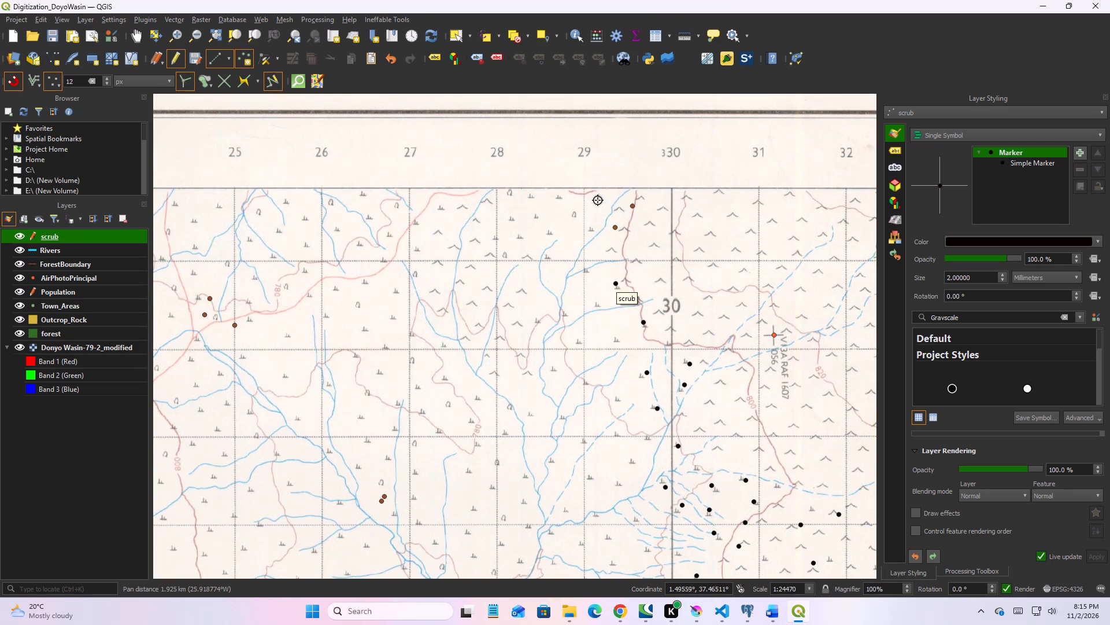
{"action": "left_click", "coordinate": [600, 198]}
{"action": "left_click", "coordinate": [587, 228]}
{"action": "left_click_drag", "start_coordinate": [587, 274], "coordinate": [587, 280]}
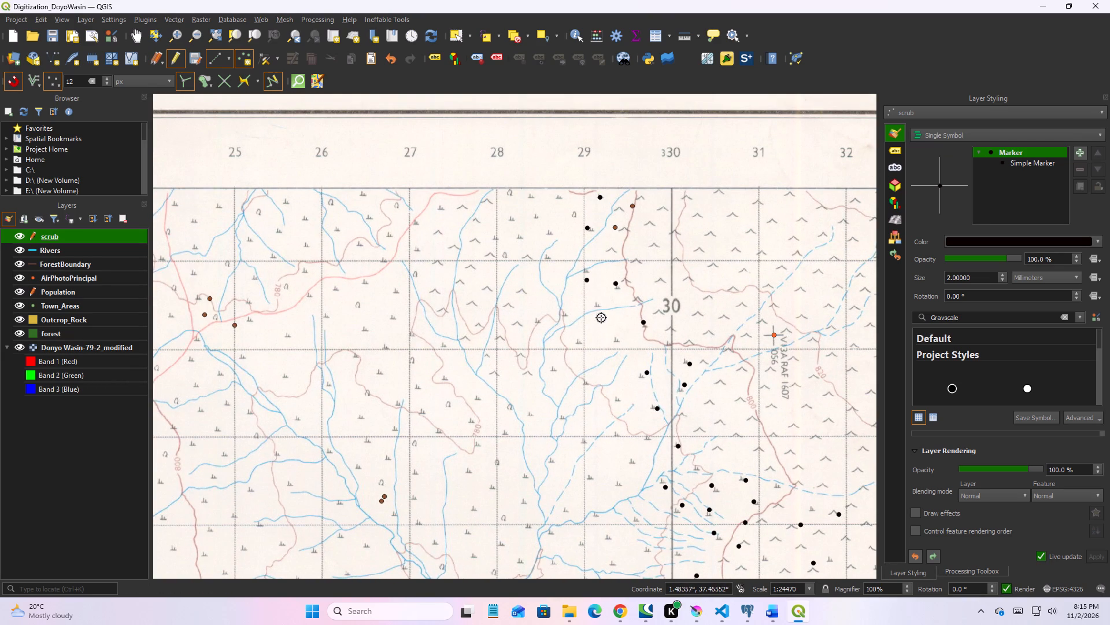
{"action": "left_click", "coordinate": [598, 303]}
{"action": "left_click", "coordinate": [621, 344]}
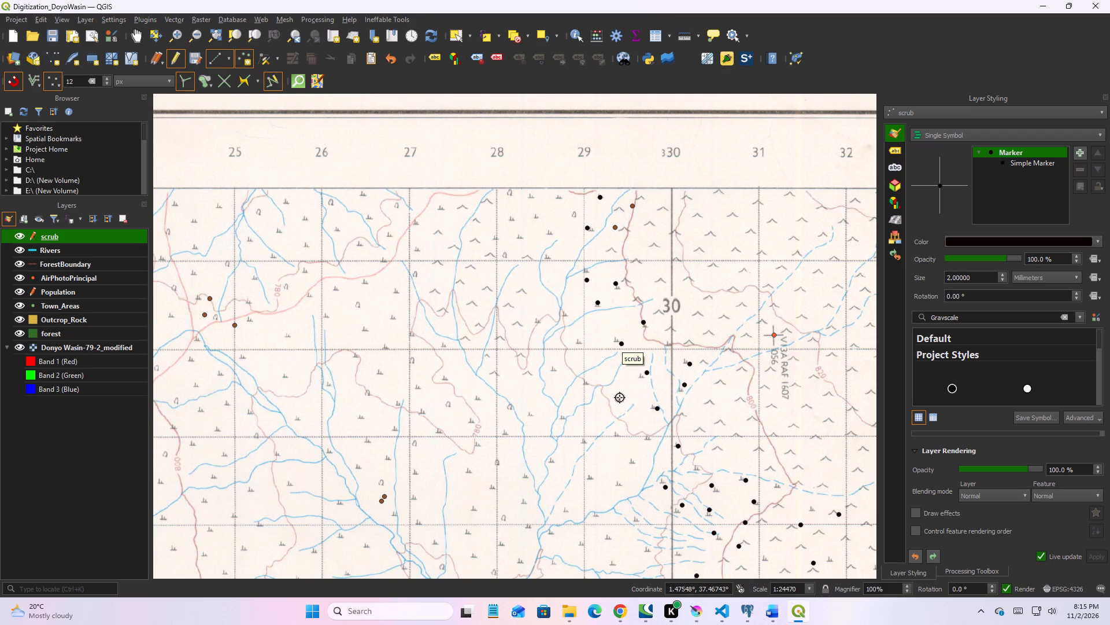
Add eight scrub points between eastings 29 and 30, from below northing 64 down to northing 62.
{"action": "left_click", "coordinate": [620, 398]}
{"action": "left_click", "coordinate": [613, 429]}
{"action": "left_click", "coordinate": [645, 433]}
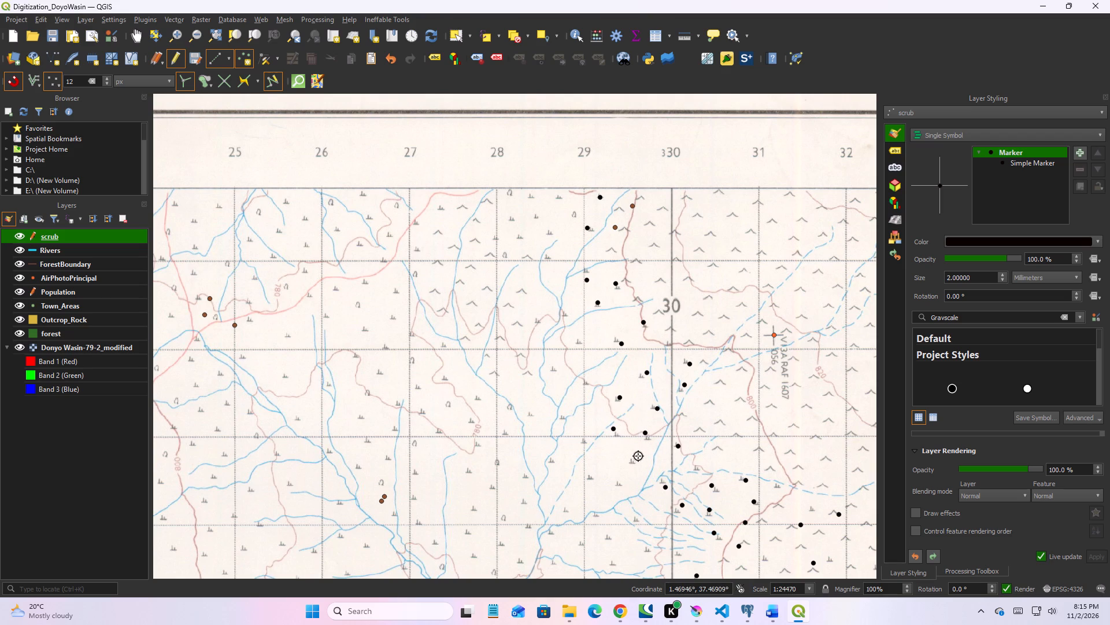
{"action": "left_click", "coordinate": [631, 459]}
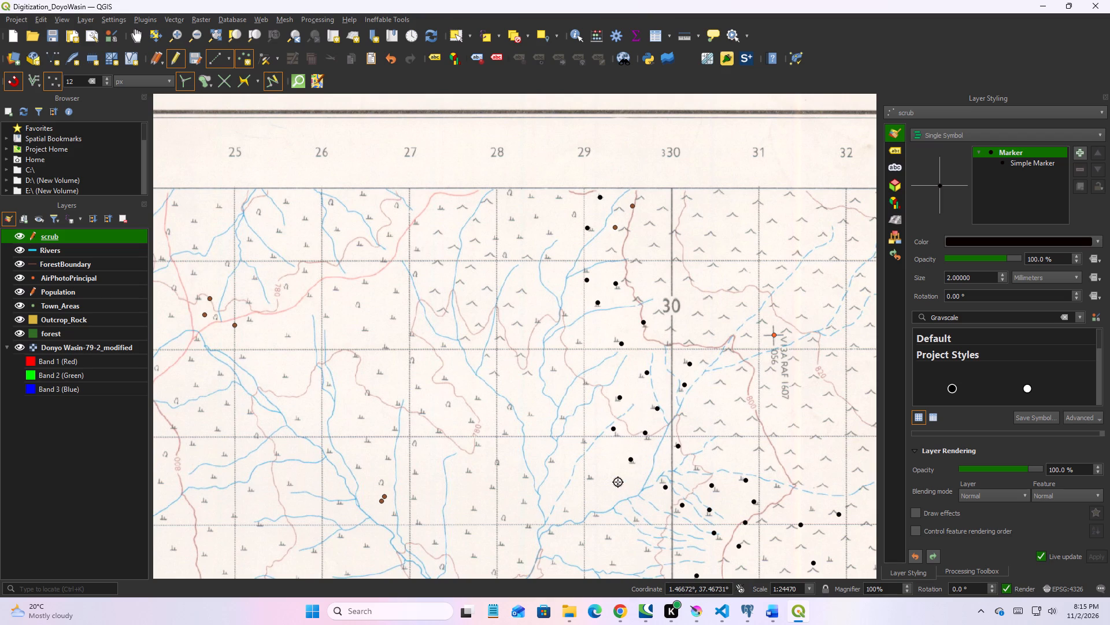
{"action": "left_click", "coordinate": [618, 482]}
{"action": "left_click", "coordinate": [591, 476]}
{"action": "left_click", "coordinate": [598, 514]}
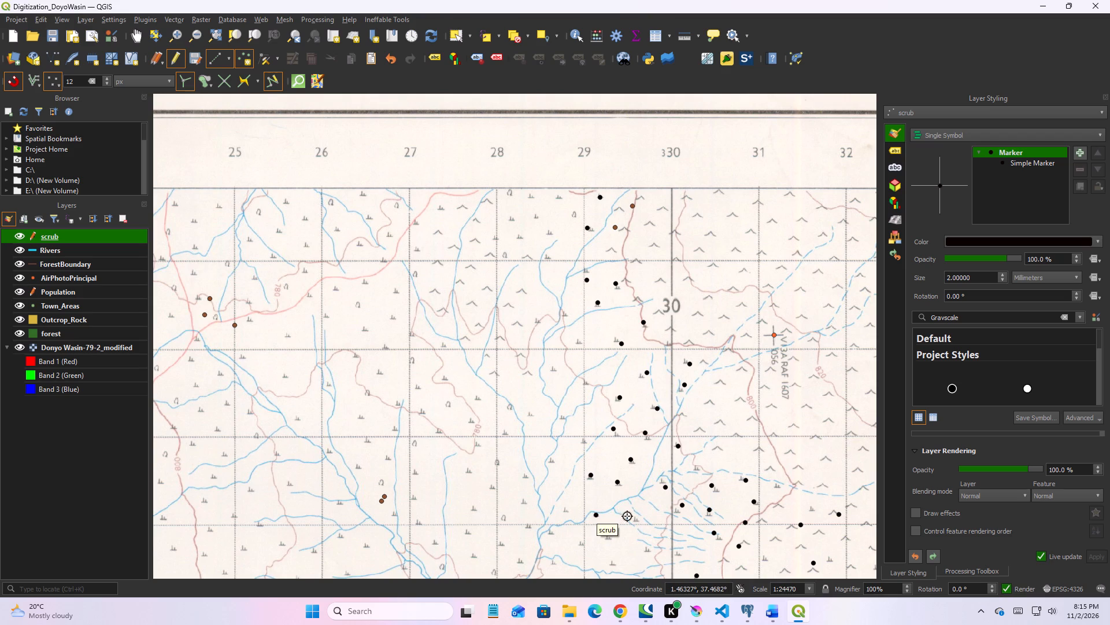
{"action": "left_click", "coordinate": [634, 521]}
Add five scrub points near easting 28, from just above northing 58 to just above northing 59.
{"action": "middle_click_drag", "start_coordinate": [630, 527], "coordinate": [609, 391]}
{"action": "middle_click_drag", "start_coordinate": [607, 454], "coordinate": [606, 447]}
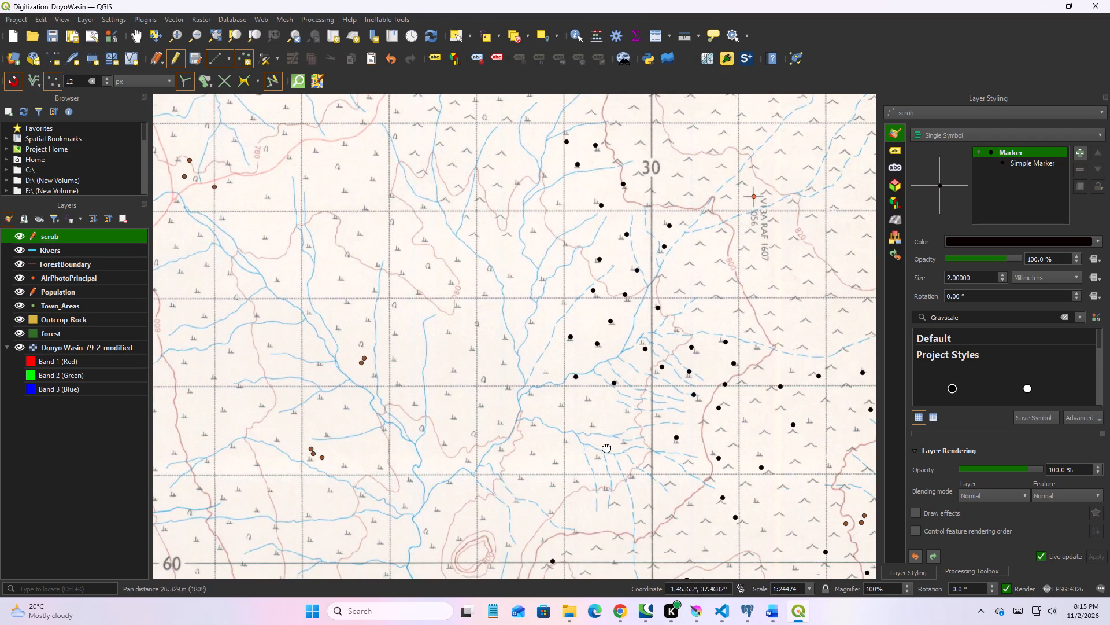
{"action": "middle_click_drag", "start_coordinate": [606, 447], "coordinate": [570, 307]}
{"action": "middle_click_drag", "start_coordinate": [625, 475], "coordinate": [583, 316]}
{"action": "middle_click_drag", "start_coordinate": [554, 378], "coordinate": [623, 413]}
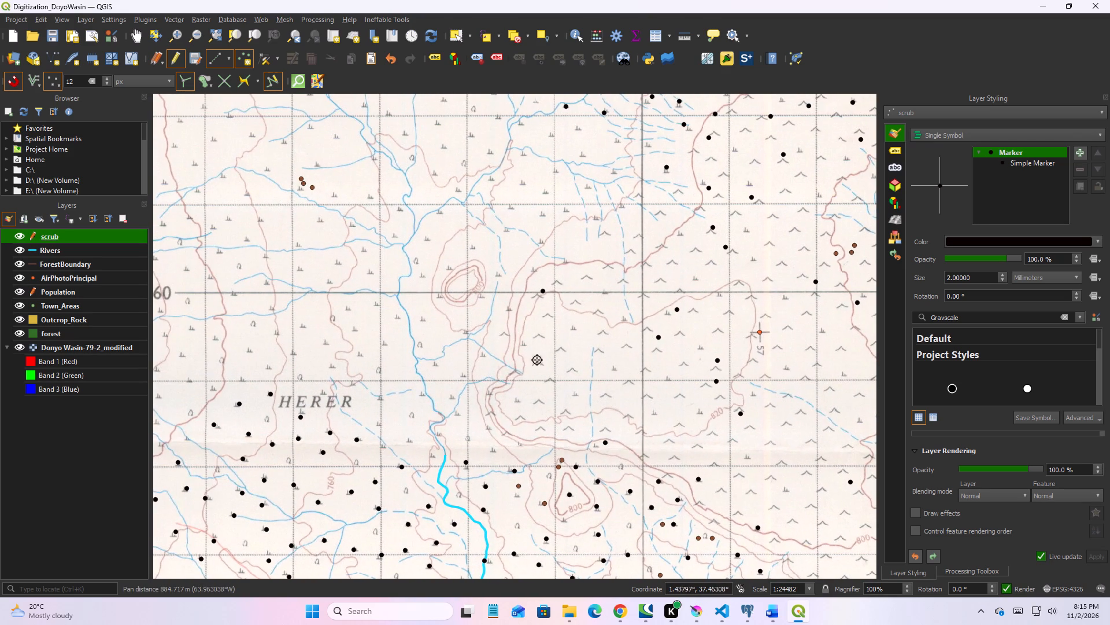
{"action": "left_click", "coordinate": [495, 452]}
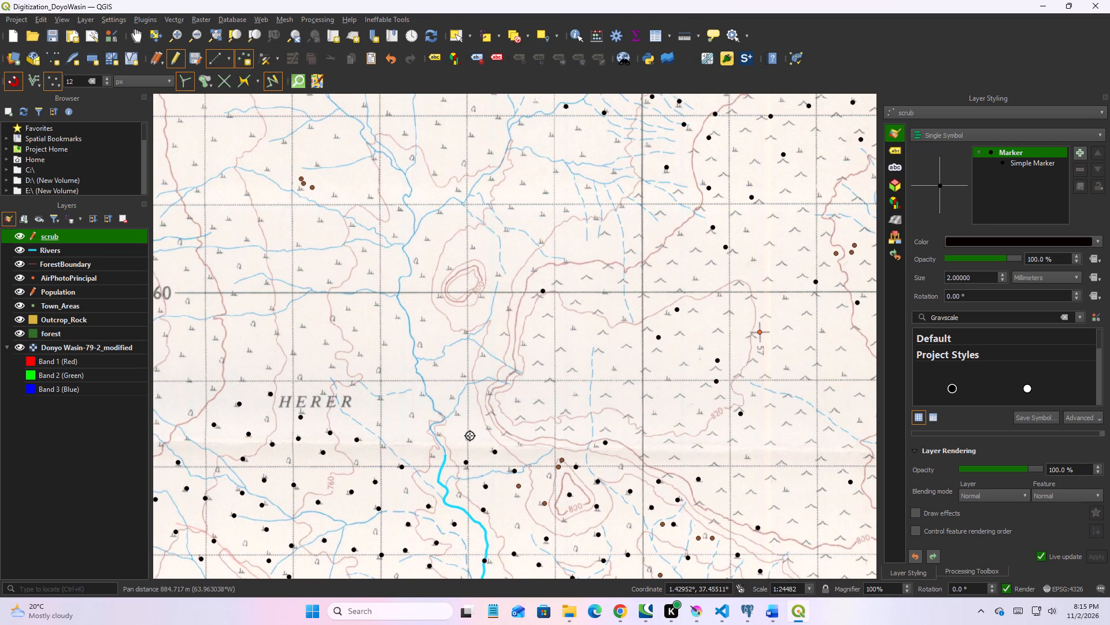
{"action": "left_click", "coordinate": [470, 436]}
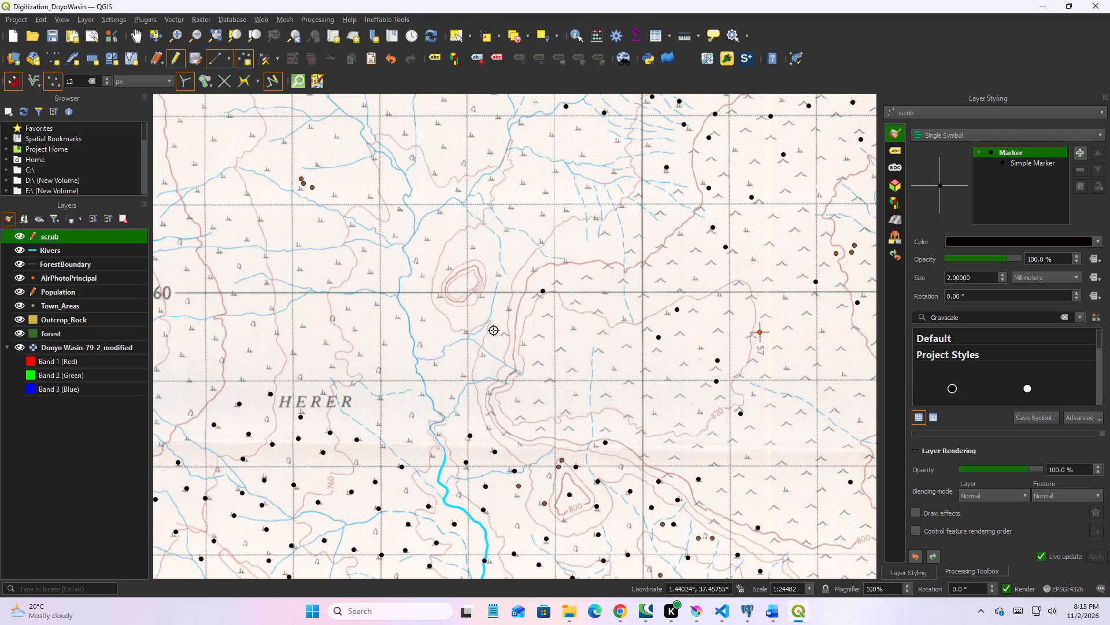
{"action": "key", "text": "ctrl+z"}
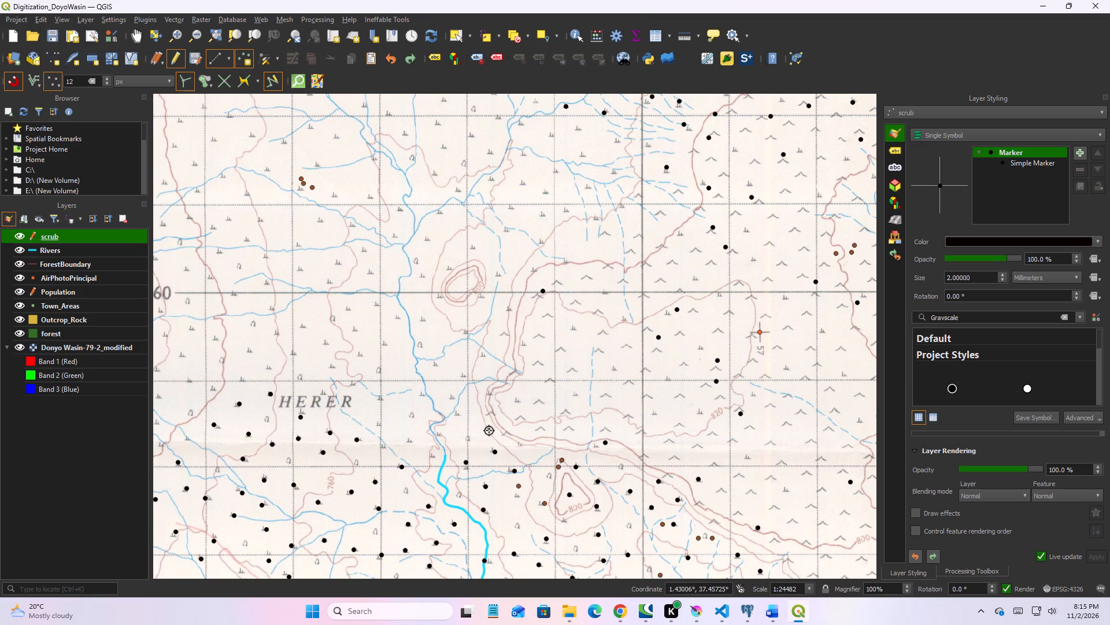
{"action": "left_click", "coordinate": [485, 431]}
{"action": "left_click", "coordinate": [462, 412]}
{"action": "left_click", "coordinate": [454, 398]}
{"action": "left_click", "coordinate": [464, 372]}
Add nine scrub points around the stream east of the HERER label, between eastings 27 and 28 and northings 58 and 60.
{"action": "left_click", "coordinate": [483, 353]}
{"action": "left_click", "coordinate": [467, 327]}
{"action": "left_click", "coordinate": [442, 354]}
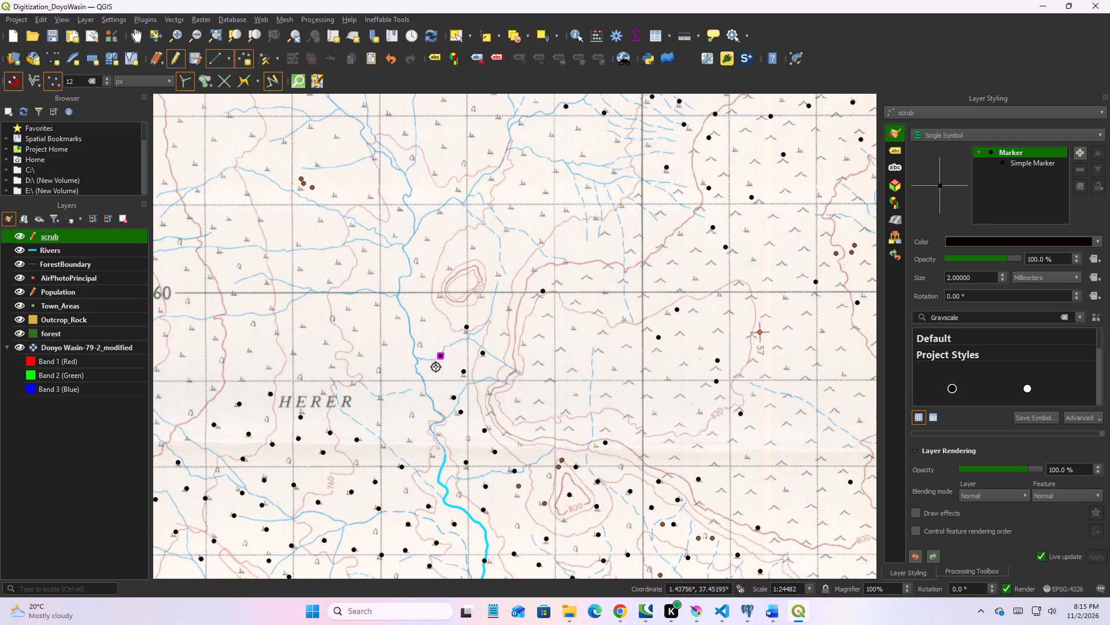
{"action": "left_click", "coordinate": [422, 392]}
{"action": "left_click", "coordinate": [438, 436]}
{"action": "left_click", "coordinate": [431, 455]}
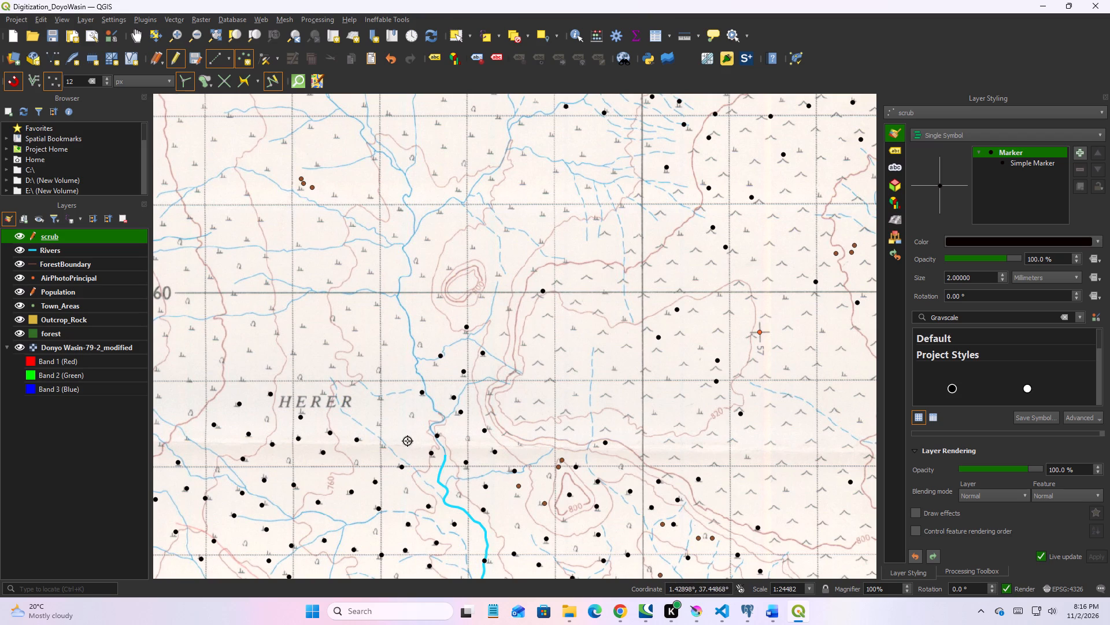
{"action": "left_click", "coordinate": [408, 441]}
{"action": "left_click", "coordinate": [386, 448]}
{"action": "left_click", "coordinate": [377, 421]}
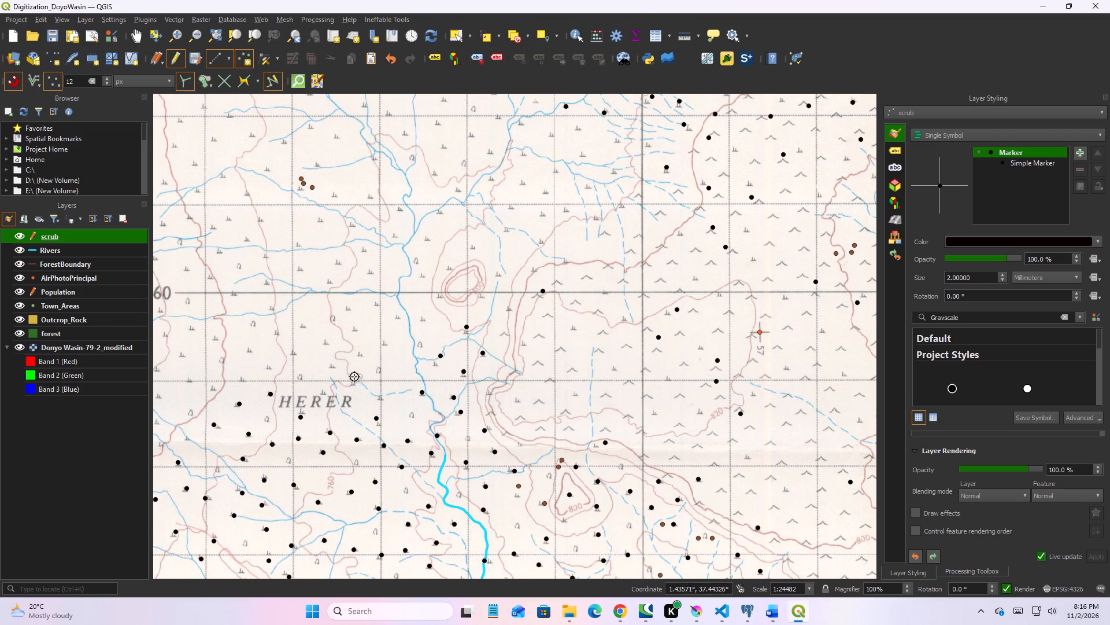
Add twelve scrub points above the HERER label, working west from easting 27 toward easting 25, between northing 59 and just below northing 60.
{"action": "left_click", "coordinate": [354, 381]}
{"action": "left_click", "coordinate": [326, 392]}
{"action": "left_click", "coordinate": [329, 370]}
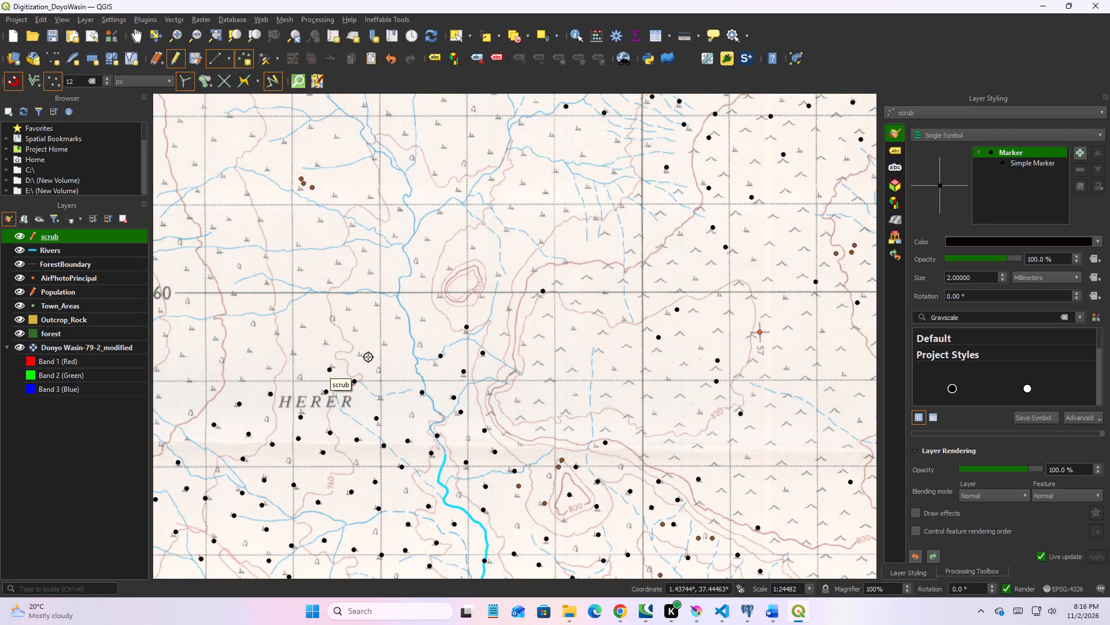
{"action": "left_click", "coordinate": [359, 354]}
{"action": "left_click", "coordinate": [384, 346]}
{"action": "left_click", "coordinate": [349, 331]}
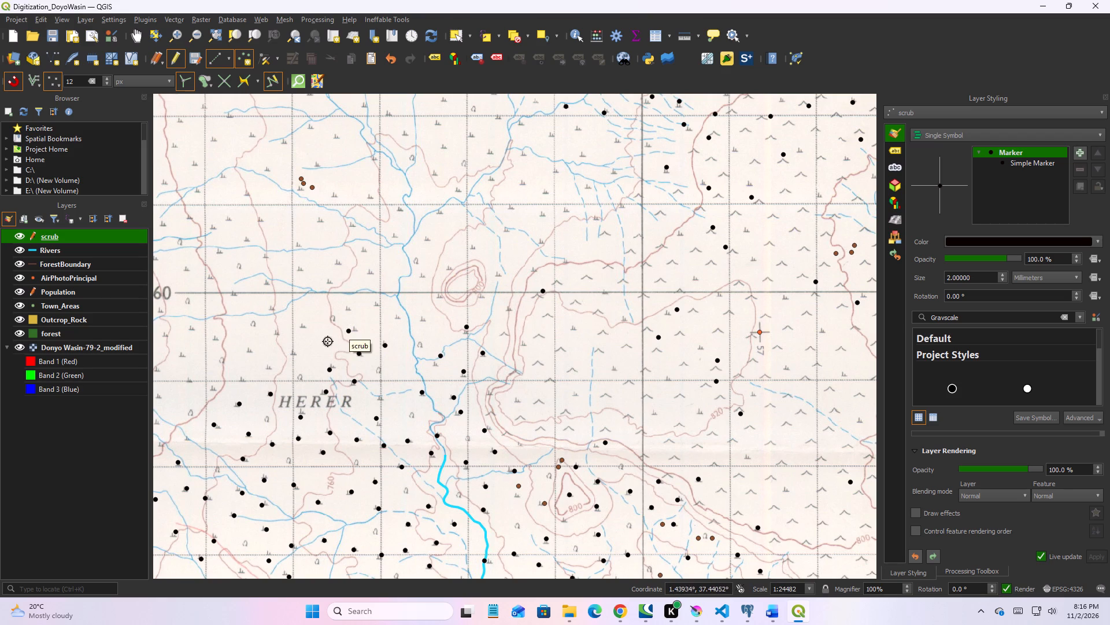
{"action": "left_click", "coordinate": [324, 347]}
{"action": "left_click", "coordinate": [305, 326]}
{"action": "left_click", "coordinate": [279, 329]}
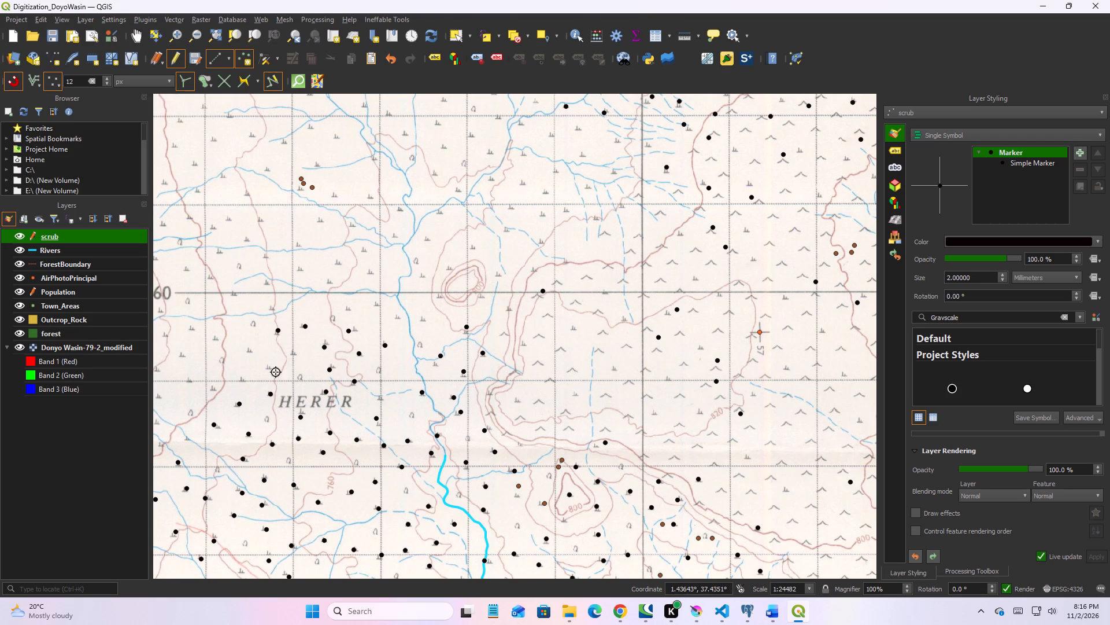
{"action": "left_click", "coordinate": [265, 372]}
{"action": "left_click", "coordinate": [241, 381]}
{"action": "left_click", "coordinate": [243, 352]}
Add five scrub points north of the HERER label, around northing 60 between eastings 26 and 28.
{"action": "left_click", "coordinate": [398, 317]}
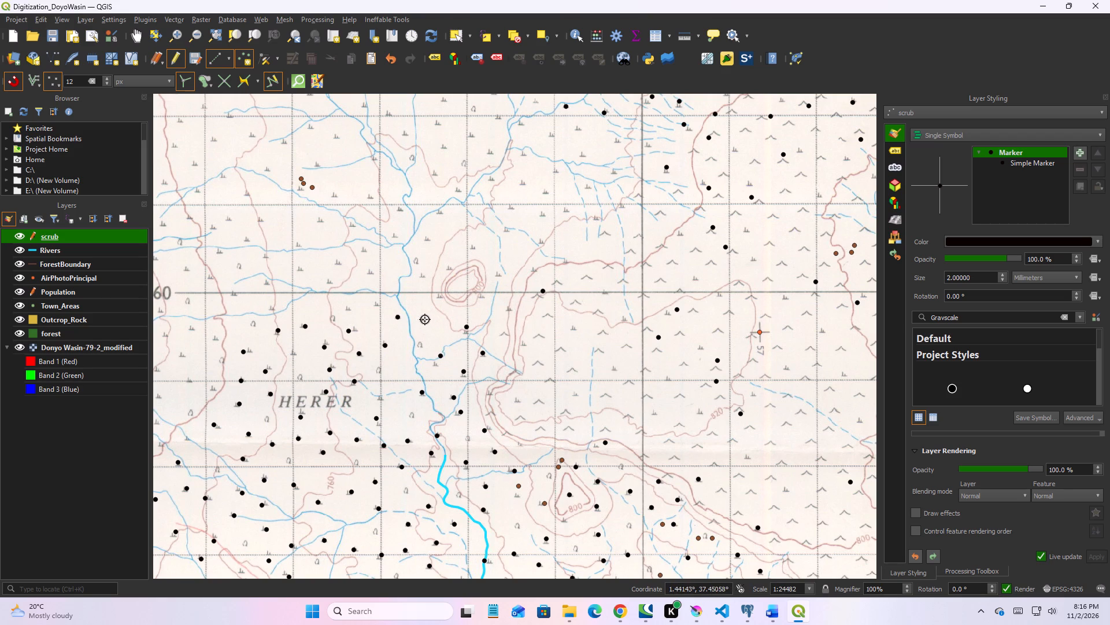
{"action": "left_click", "coordinate": [425, 319]}
{"action": "left_click", "coordinate": [373, 303]}
{"action": "left_click", "coordinate": [347, 306]}
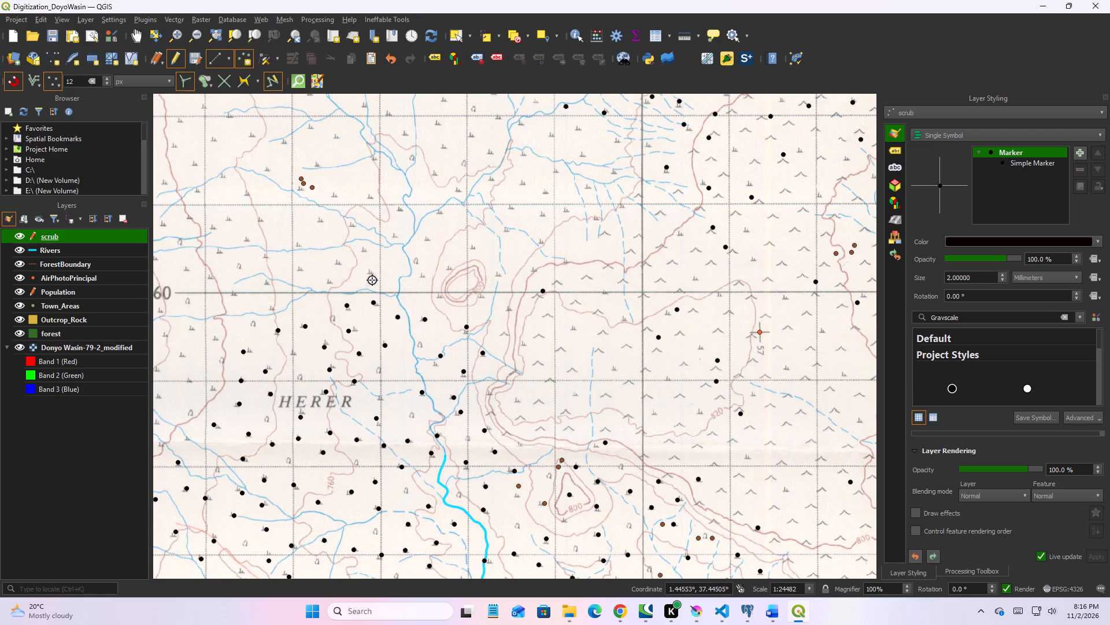
{"action": "left_click", "coordinate": [372, 275]}
Add six scrub points around the closed-contour hill near easting 28, working east toward easting 29 along northing 60.
{"action": "middle_click_drag", "start_coordinate": [370, 287], "coordinate": [358, 396]}
{"action": "left_click", "coordinate": [410, 385]}
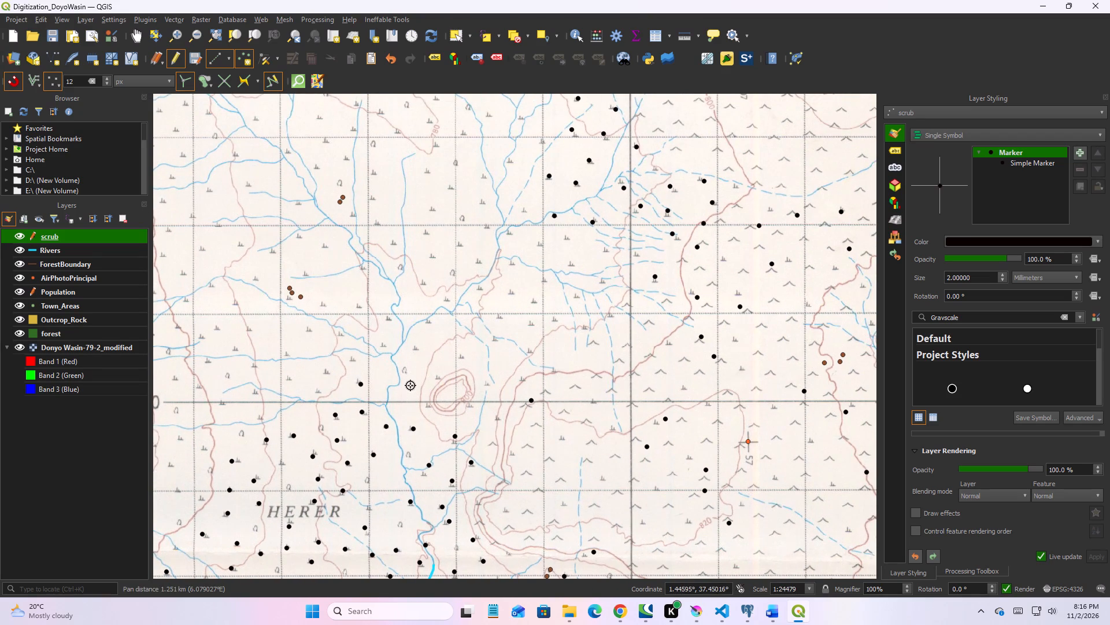
{"action": "left_click", "coordinate": [430, 375]}
{"action": "left_click", "coordinate": [433, 409]}
{"action": "left_click", "coordinate": [467, 404]}
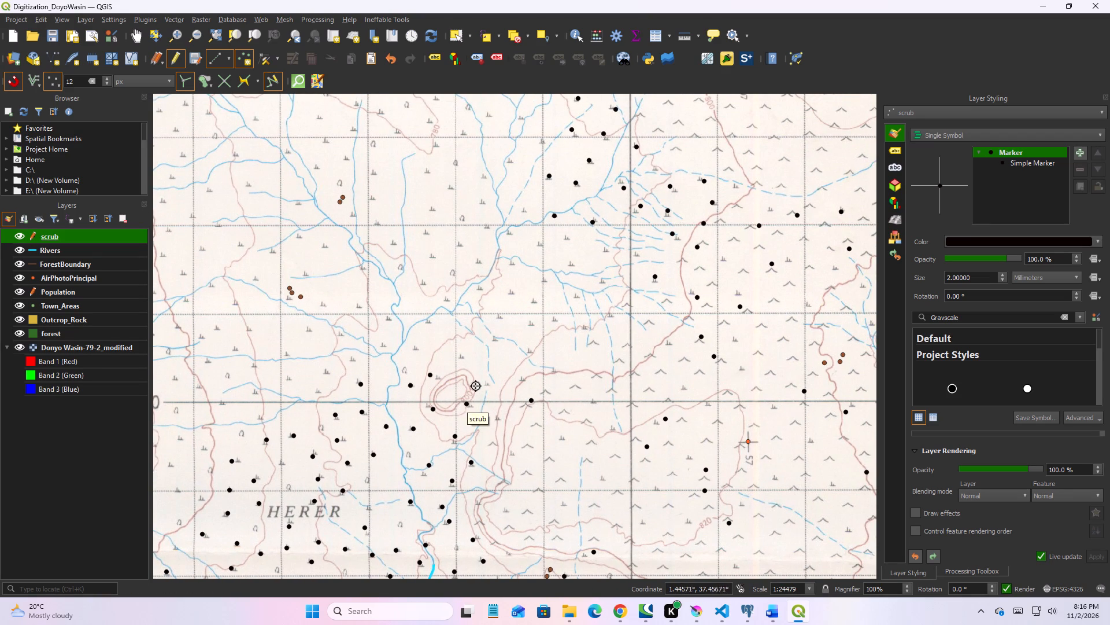
{"action": "left_click", "coordinate": [484, 381]}
{"action": "left_click", "coordinate": [521, 377]}
Add nine scrub points between eastings 29 and 30, from midway between northings 60 and 61 up to just below northing 62.
{"action": "left_click", "coordinate": [532, 352]}
{"action": "left_click", "coordinate": [530, 320]}
{"action": "left_click", "coordinate": [562, 321]}
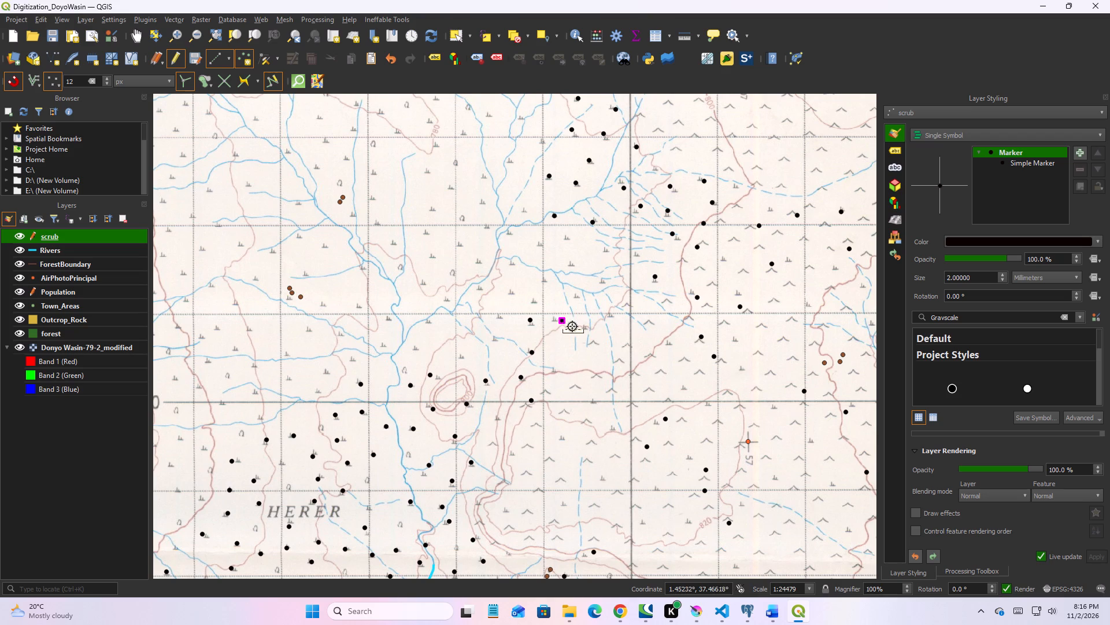
{"action": "left_click", "coordinate": [585, 326]}
{"action": "left_click", "coordinate": [577, 296]}
{"action": "left_click", "coordinate": [608, 313]}
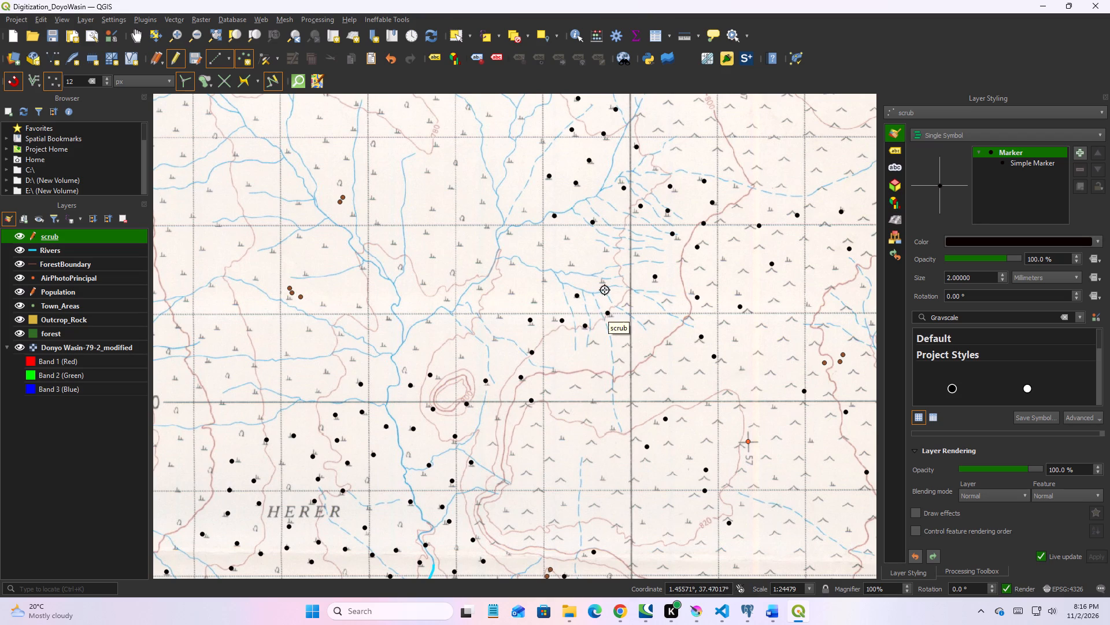
{"action": "left_click", "coordinate": [604, 284]}
{"action": "left_click", "coordinate": [597, 242]}
{"action": "left_click", "coordinate": [637, 253]}
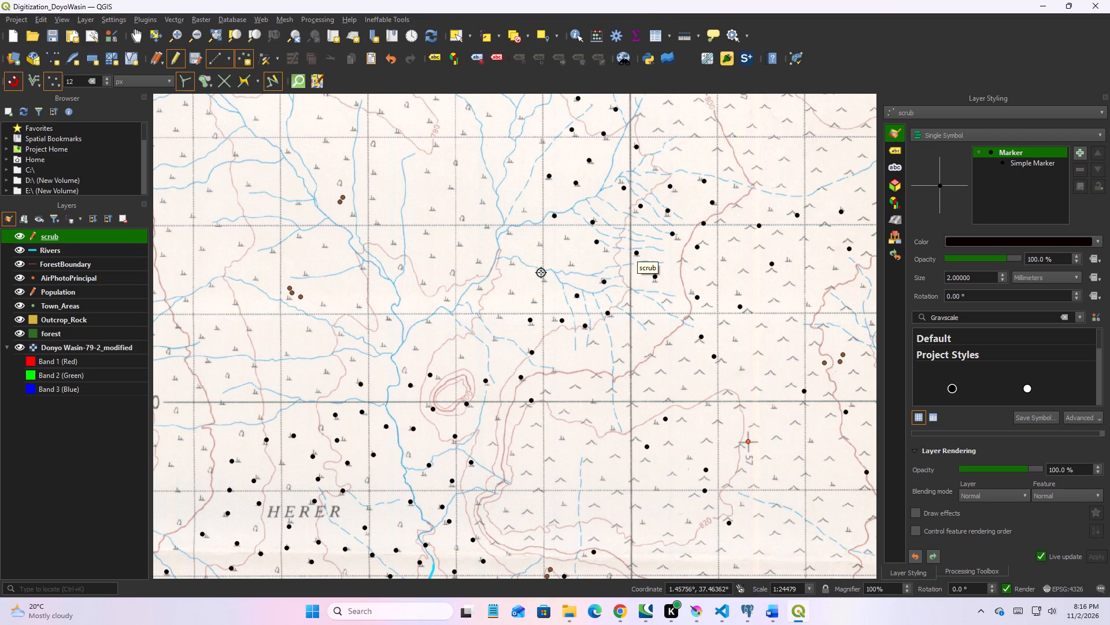
Add ten scrub points around easting 29, filling the gap from just below northing 61 up to northing 62.
{"action": "left_click", "coordinate": [574, 269]}
{"action": "left_click", "coordinate": [573, 238]}
{"action": "left_click", "coordinate": [539, 239]}
{"action": "left_click", "coordinate": [542, 280]}
{"action": "left_click", "coordinate": [538, 302]}
{"action": "left_click", "coordinate": [510, 296]}
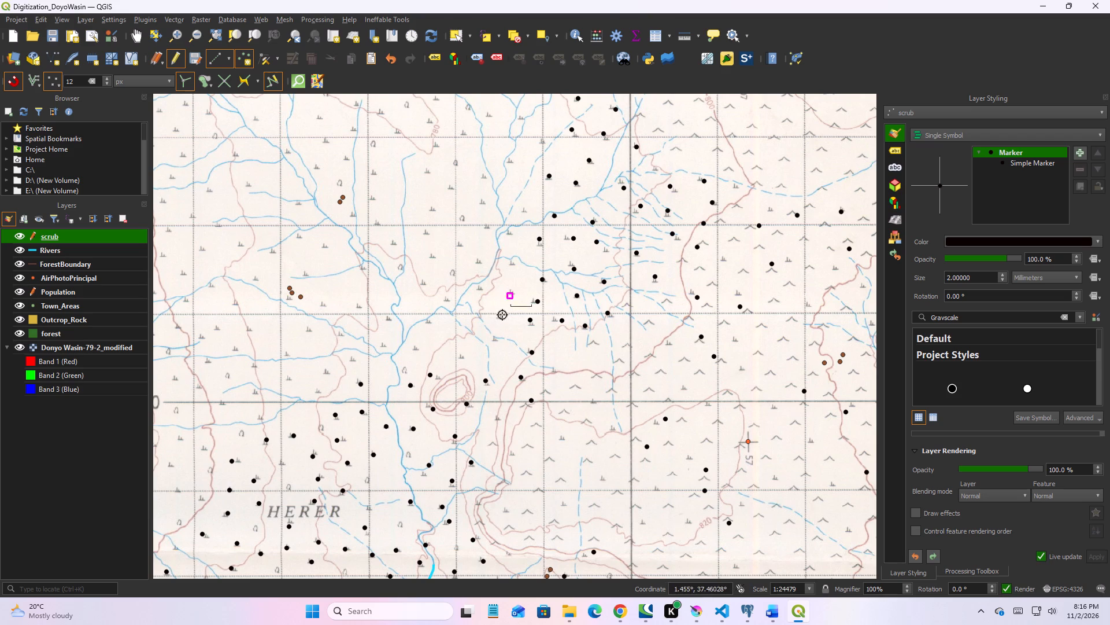
{"action": "left_click", "coordinate": [502, 314]}
{"action": "left_click", "coordinate": [498, 338]}
{"action": "left_click", "coordinate": [517, 262]}
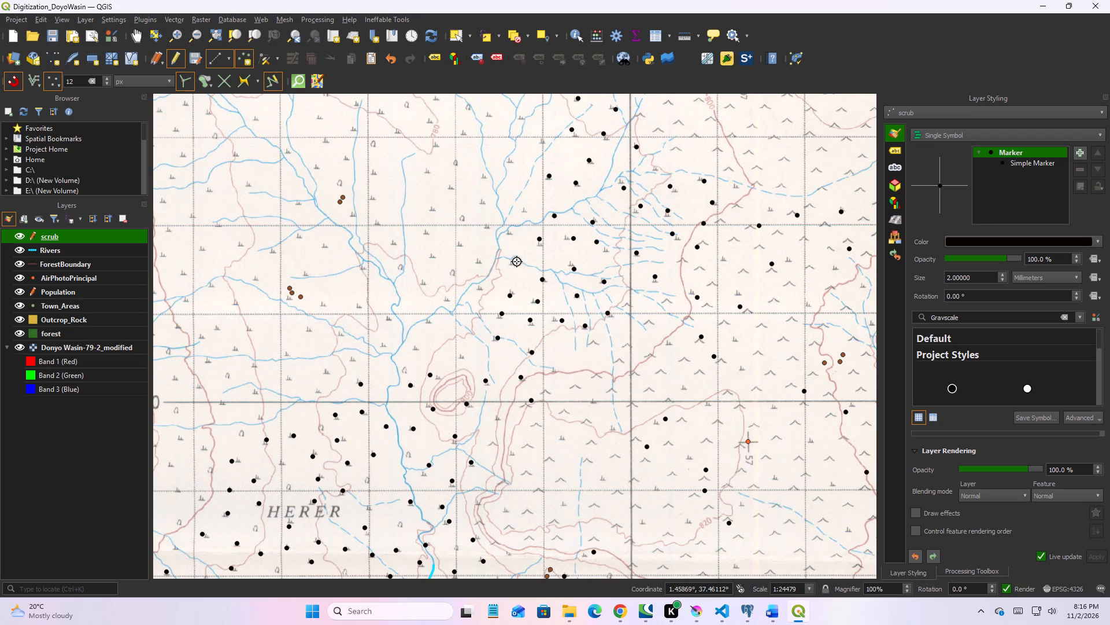
{"action": "left_click", "coordinate": [511, 229]}
Add eight scrub points between eastings 28 and 29, from below northing 63 up to just above northing 64.
{"action": "middle_click_drag", "start_coordinate": [489, 262], "coordinate": [578, 344]}
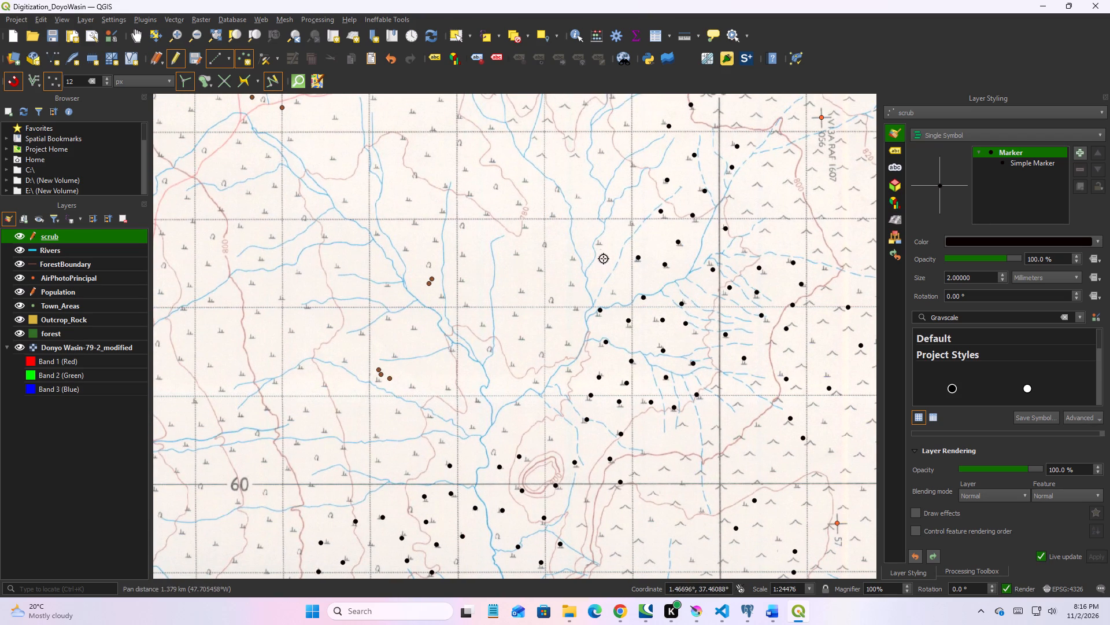
{"action": "left_click", "coordinate": [598, 242]}
{"action": "left_click", "coordinate": [628, 218]}
{"action": "middle_click_drag", "start_coordinate": [624, 240], "coordinate": [632, 304]}
{"action": "scroll", "coordinate": [624, 240], "scroll_direction": "up", "scroll_amount": 1}
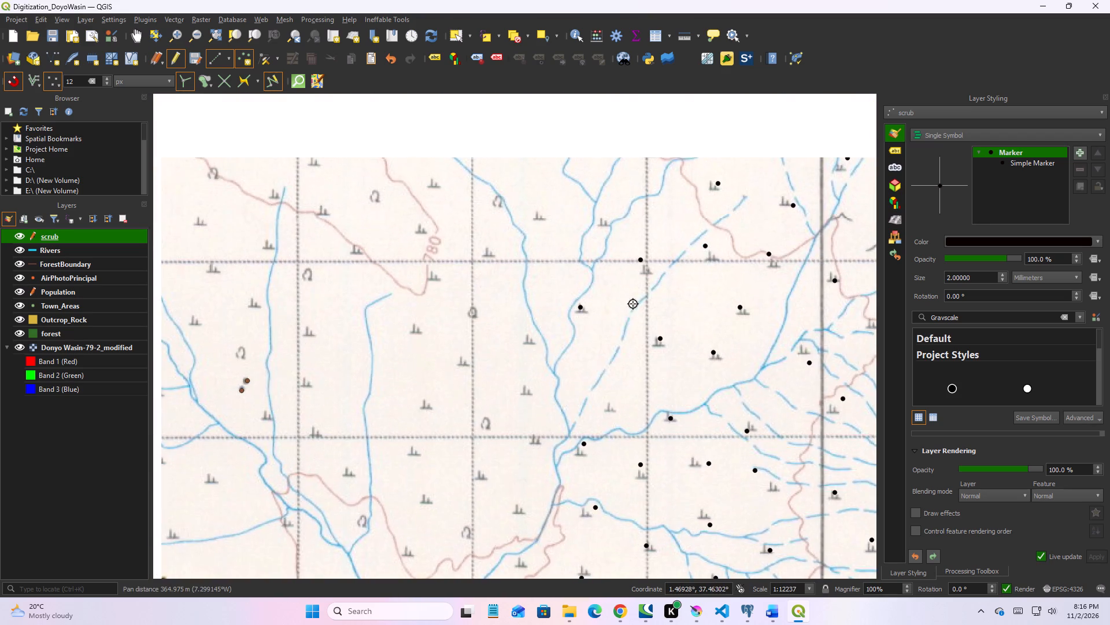
{"action": "scroll", "coordinate": [616, 283], "scroll_direction": "down", "scroll_amount": 1}
{"action": "middle_click_drag", "start_coordinate": [610, 277], "coordinate": [617, 354]}
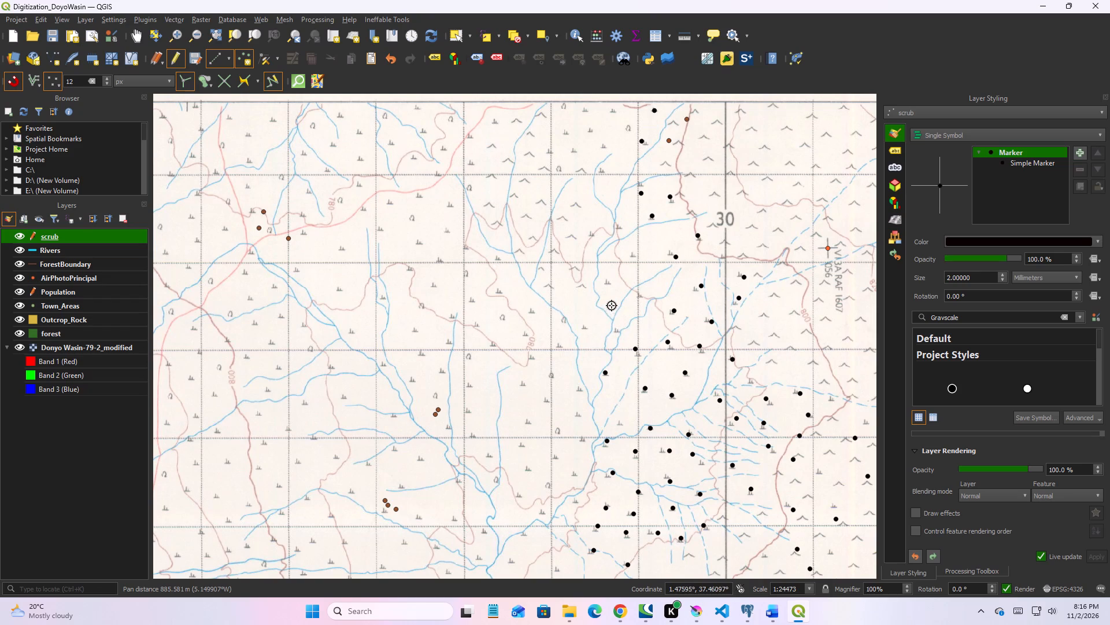
{"action": "left_click", "coordinate": [612, 332]}
{"action": "left_click", "coordinate": [638, 297]}
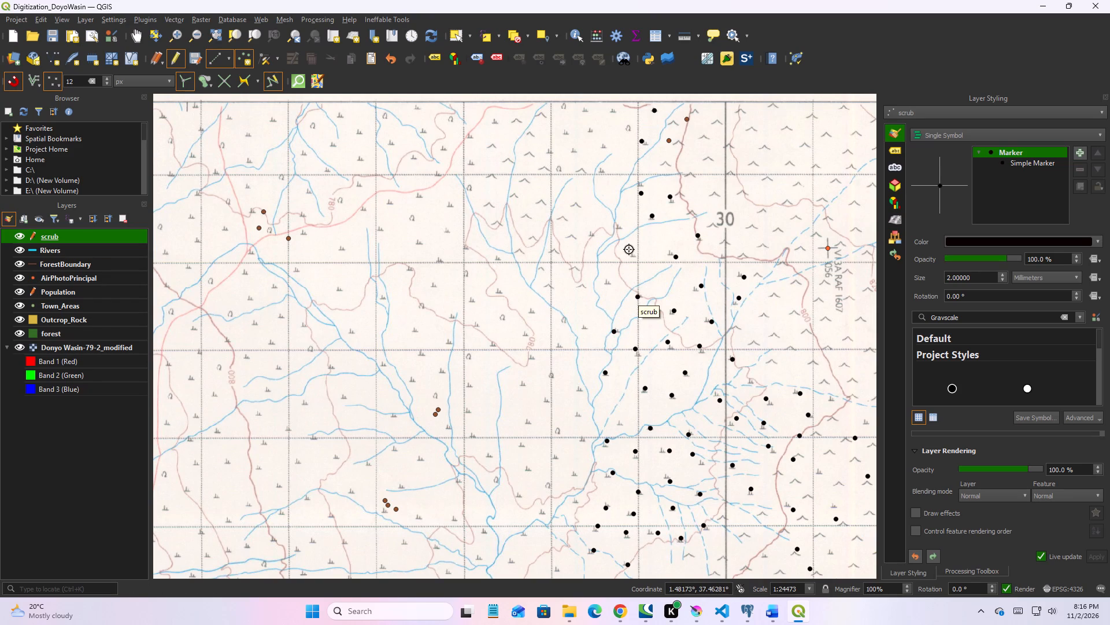
{"action": "left_click", "coordinate": [629, 249]}
{"action": "left_click", "coordinate": [617, 230]}
{"action": "left_click", "coordinate": [606, 284]}
{"action": "left_click", "coordinate": [590, 239]}
Add ten scrub points between eastings 28 and 29, from northing 65 up to the map's northern edge.
{"action": "left_click", "coordinate": [603, 171]}
{"action": "left_click", "coordinate": [582, 155]}
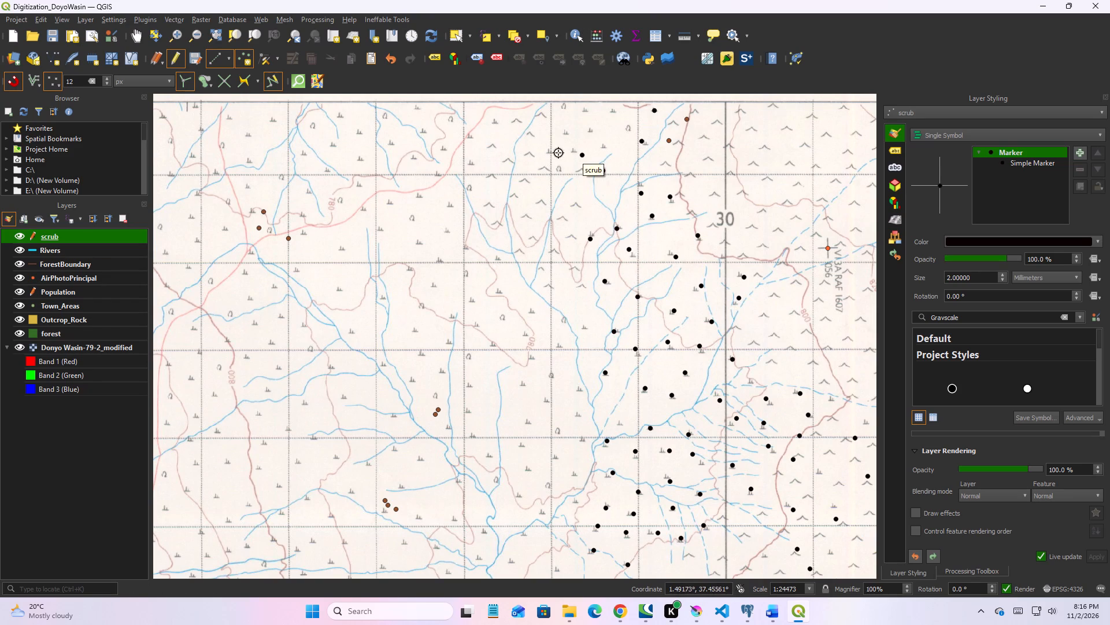
{"action": "left_click", "coordinate": [550, 152]}
{"action": "left_click", "coordinate": [564, 133]}
{"action": "left_click", "coordinate": [578, 128]}
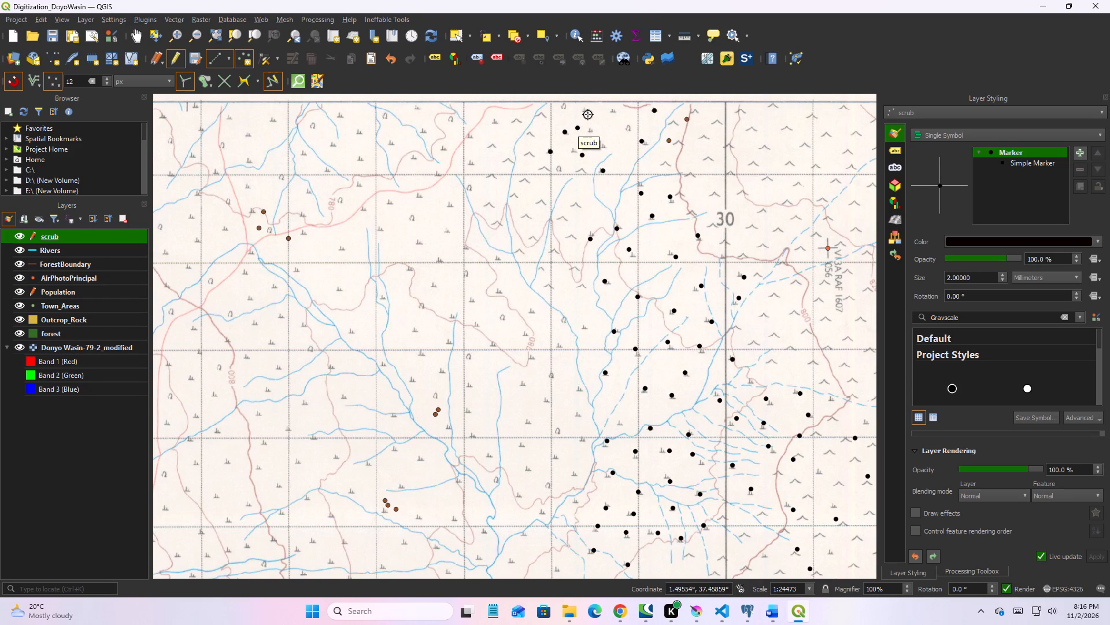
{"action": "left_click", "coordinate": [586, 108]}
{"action": "left_click", "coordinate": [567, 106]}
{"action": "left_click", "coordinate": [612, 108]}
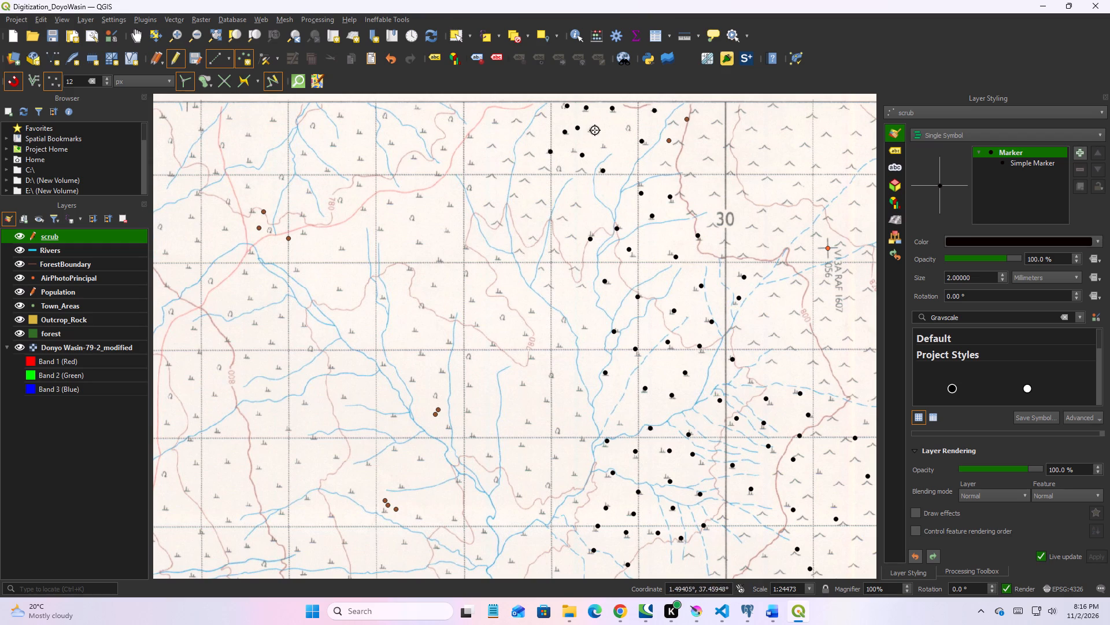
{"action": "left_click", "coordinate": [595, 130]}
{"action": "left_click", "coordinate": [604, 153]}
Add ten scrub points on both sides of easting 28, between northing 62 and midway between northings 63 and 64.
{"action": "middle_click_drag", "start_coordinate": [558, 228], "coordinate": [605, 201]}
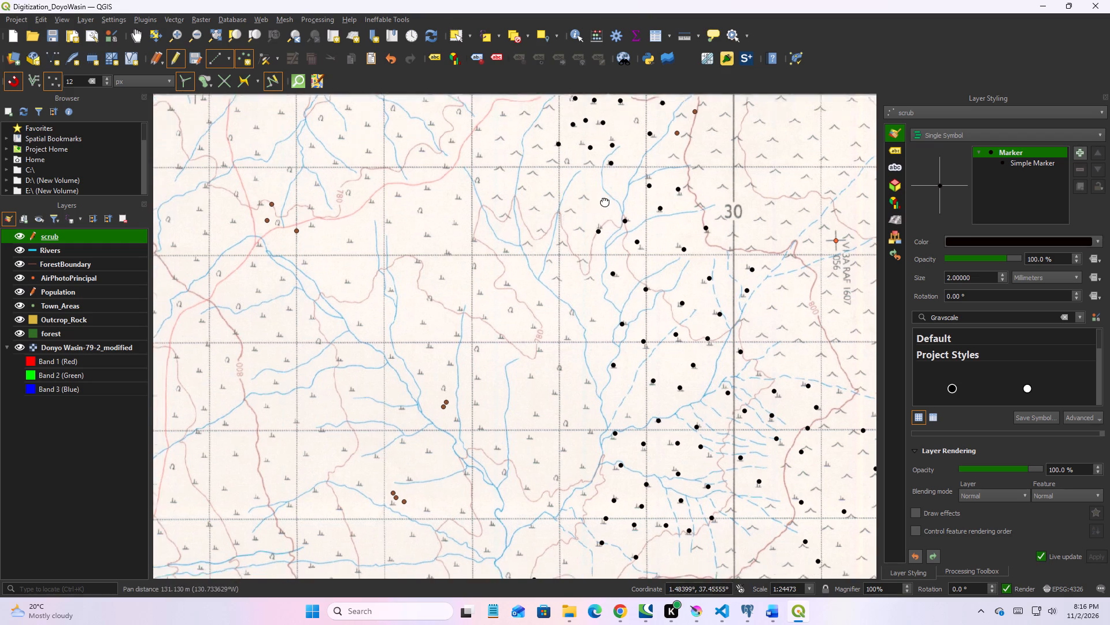
{"action": "middle_click_drag", "start_coordinate": [605, 201], "coordinate": [654, 179]}
{"action": "middle_click_drag", "start_coordinate": [604, 221], "coordinate": [631, 212]}
{"action": "left_click", "coordinate": [710, 271]}
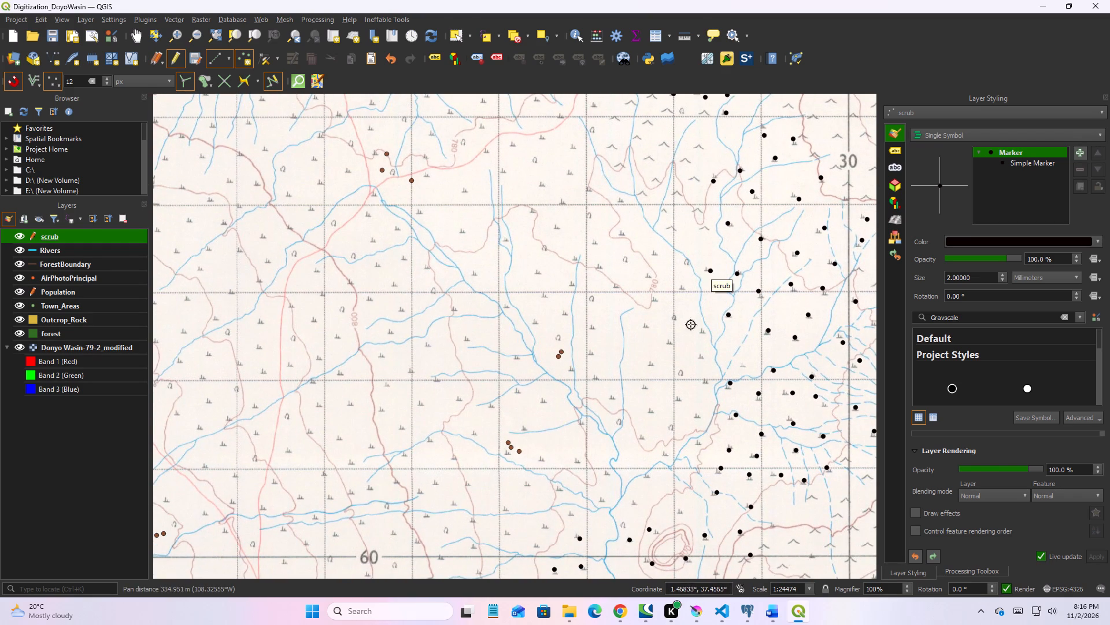
{"action": "left_click", "coordinate": [697, 329]}
{"action": "left_click", "coordinate": [702, 380]}
{"action": "left_click", "coordinate": [700, 349]}
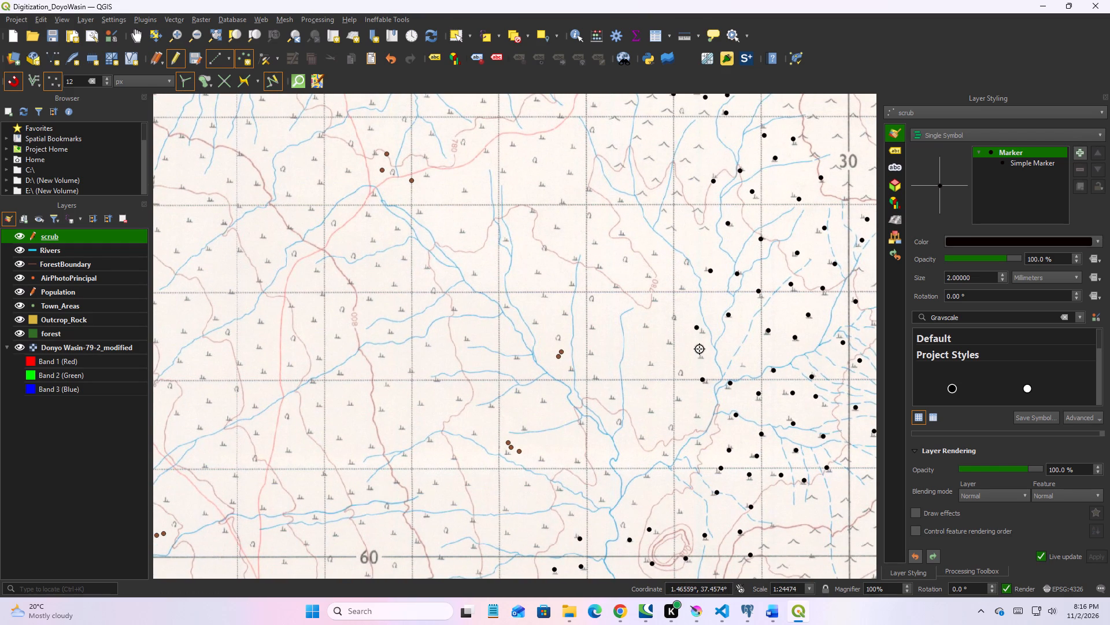
{"action": "left_click", "coordinate": [667, 344]}
{"action": "left_click", "coordinate": [651, 324]}
{"action": "left_click", "coordinate": [655, 298]}
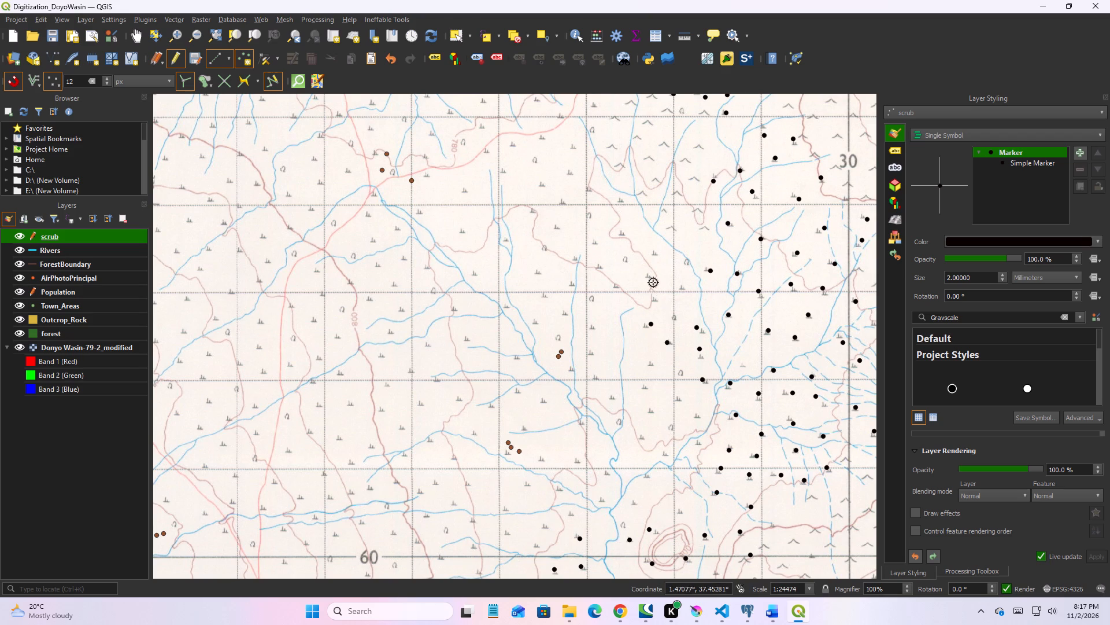
{"action": "left_click", "coordinate": [652, 274]}
{"action": "left_click", "coordinate": [652, 256]}
{"action": "left_click", "coordinate": [617, 282]}
Add scrub points between eastings 27 and 28, from below northing 63 down to just below northing 62.
{"action": "left_click_drag", "start_coordinate": [593, 328], "coordinate": [592, 333]}
{"action": "left_click", "coordinate": [591, 364]}
{"action": "left_click", "coordinate": [595, 377]}
{"action": "left_click", "coordinate": [610, 398]}
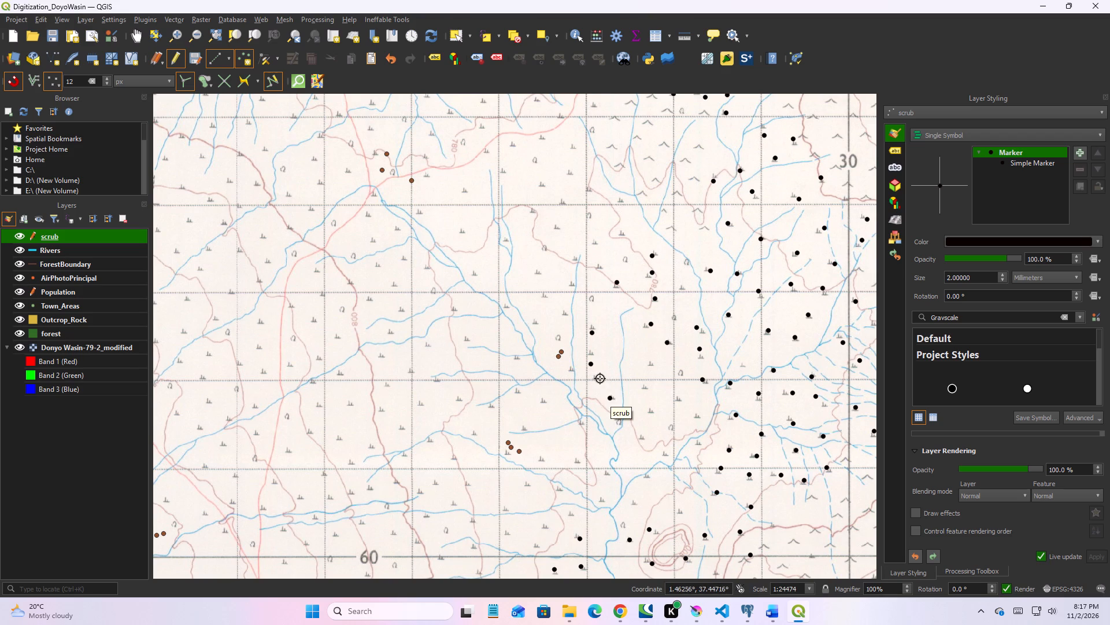
{"action": "left_click", "coordinate": [600, 378]}
{"action": "left_click", "coordinate": [643, 384]}
{"action": "left_click", "coordinate": [650, 362]}
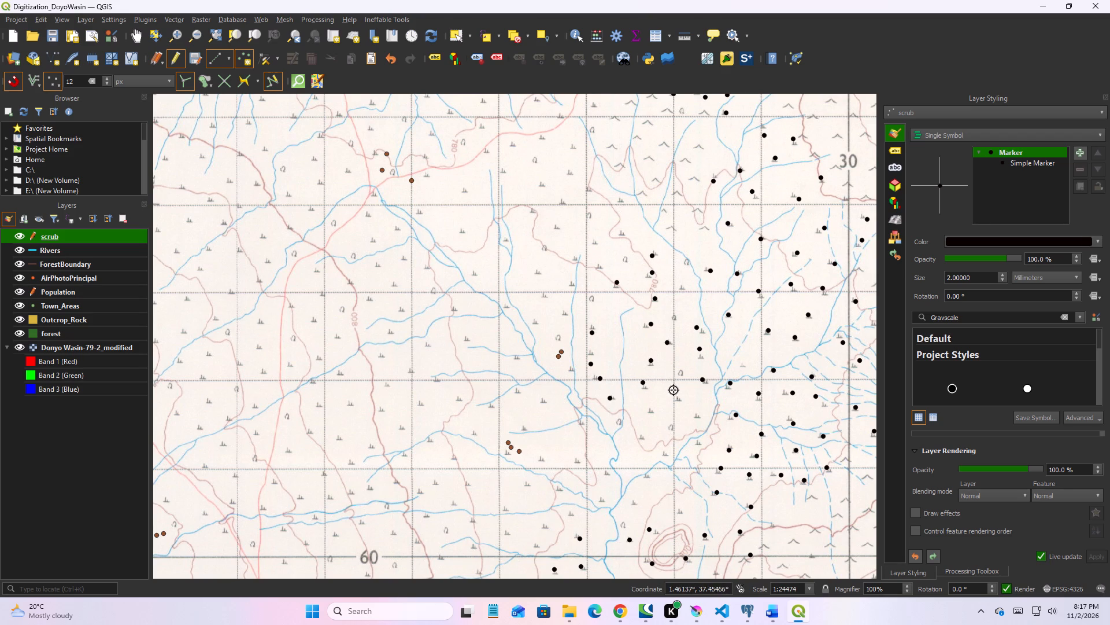
Add six scrub points around easting 28, between northings 61 and 62.
{"action": "left_click", "coordinate": [683, 399]}
{"action": "left_click", "coordinate": [702, 418]}
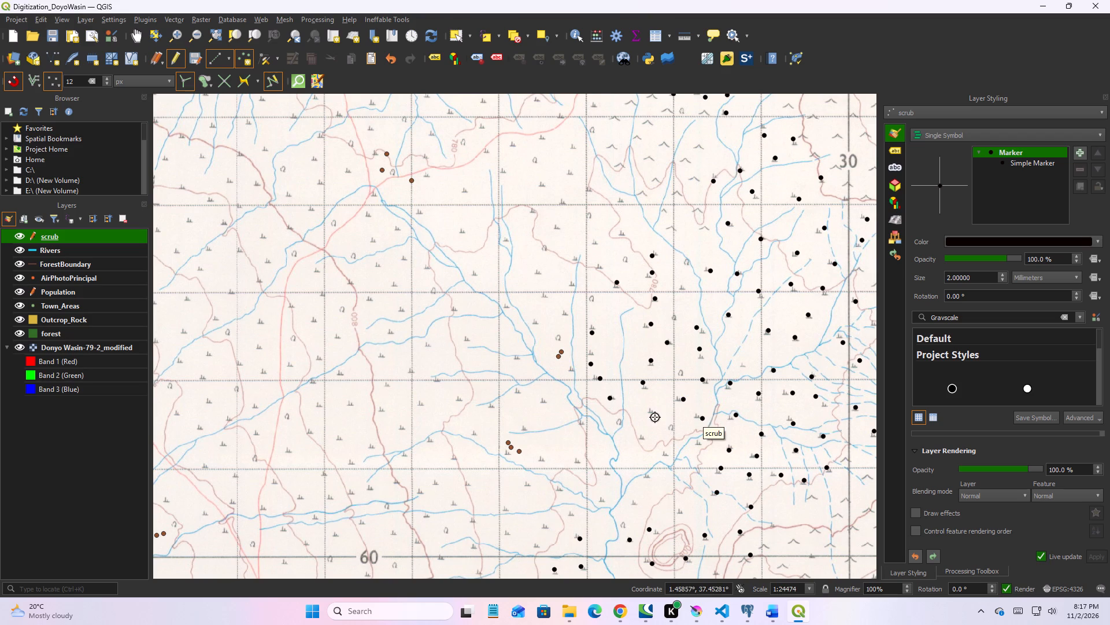
{"action": "left_click", "coordinate": [655, 408]}
{"action": "left_click", "coordinate": [641, 437]}
{"action": "left_click", "coordinate": [668, 454]}
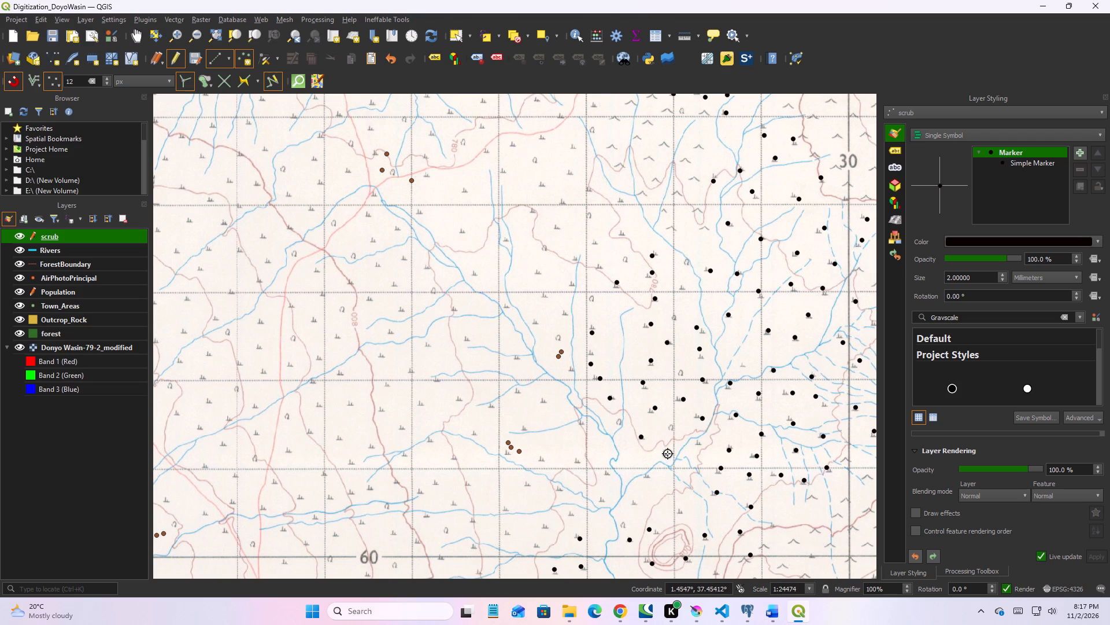
{"action": "left_click", "coordinate": [698, 442]}
Add nine scrub points between northings 60 and 61, working west from easting 28 to just past easting 26.
{"action": "middle_click_drag", "start_coordinate": [687, 451], "coordinate": [702, 308]}
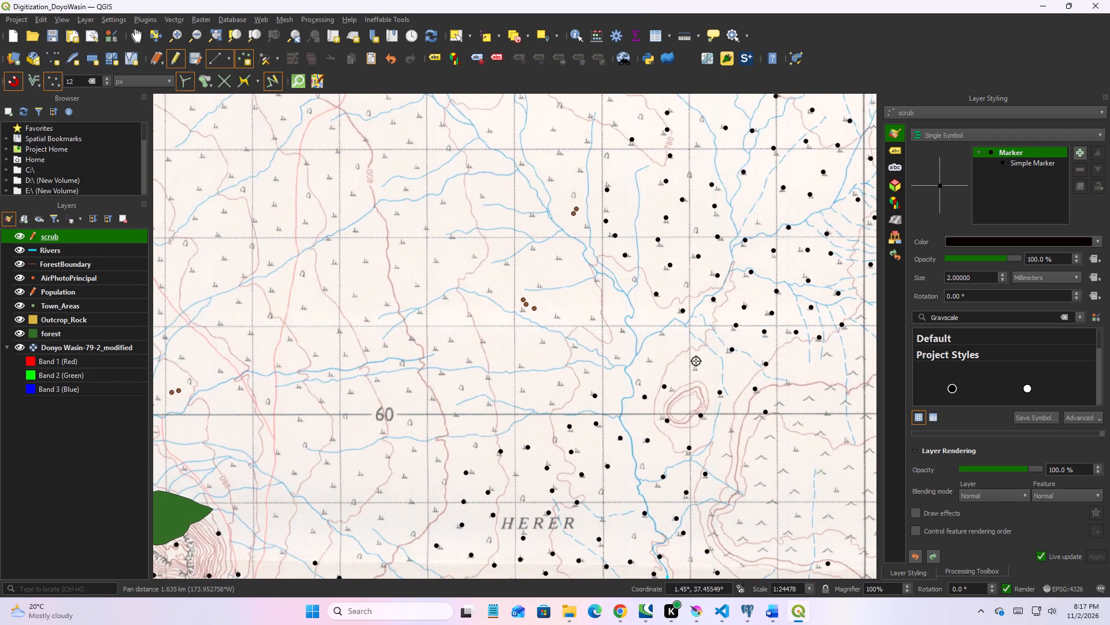
{"action": "left_click", "coordinate": [700, 373]}
{"action": "left_click", "coordinate": [646, 363]}
{"action": "left_click", "coordinate": [661, 331]}
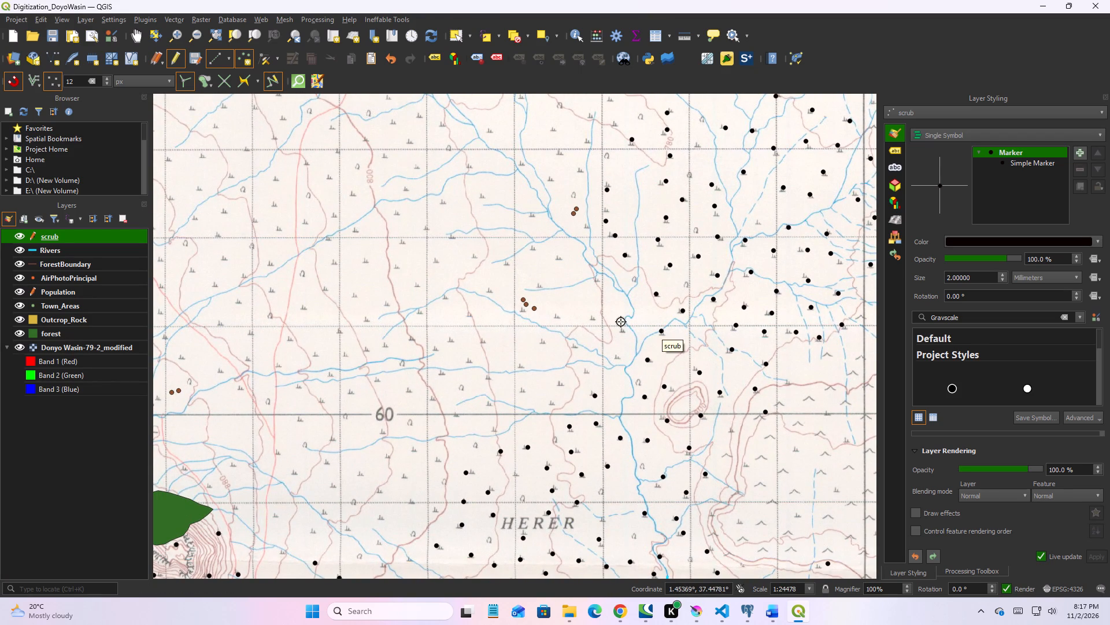
{"action": "left_click", "coordinate": [619, 325]}
{"action": "left_click", "coordinate": [620, 361]}
{"action": "left_click", "coordinate": [584, 369]}
{"action": "left_click", "coordinate": [560, 387]}
{"action": "left_click", "coordinate": [552, 405]}
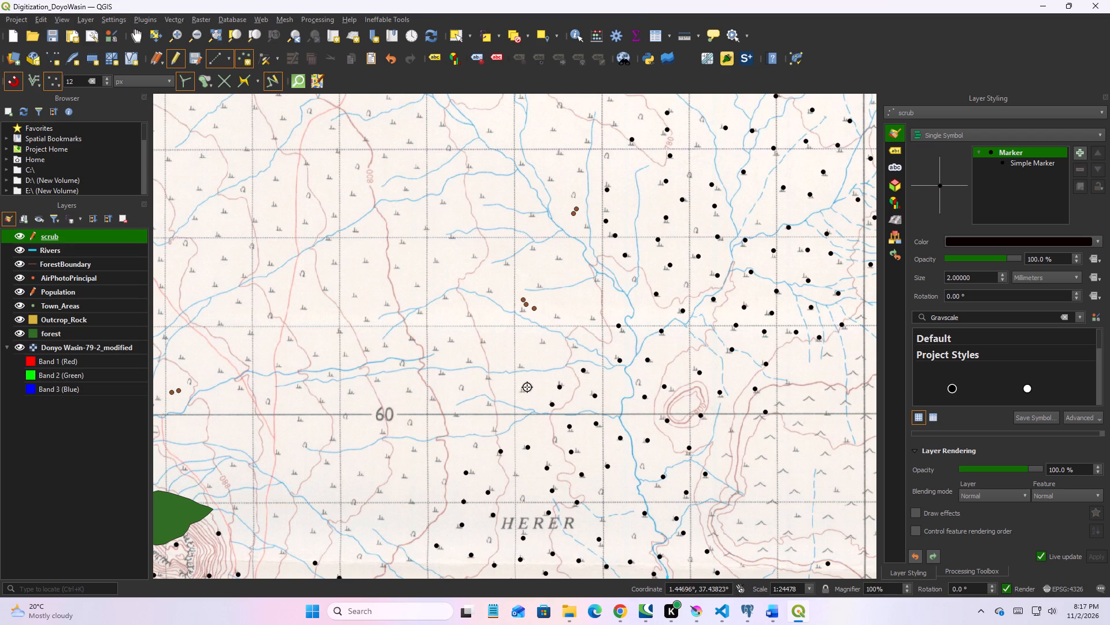
{"action": "left_click", "coordinate": [527, 387]}
Add seven scrub points northwest of the HERER label, south of northing 60 and down to just below northing 59.
{"action": "left_click", "coordinate": [443, 459]}
{"action": "left_click", "coordinate": [428, 508]}
{"action": "left_click", "coordinate": [411, 506]}
{"action": "left_click", "coordinate": [385, 486]}
{"action": "left_click", "coordinate": [410, 477]}
{"action": "left_click", "coordinate": [390, 450]}
{"action": "left_click", "coordinate": [360, 474]}
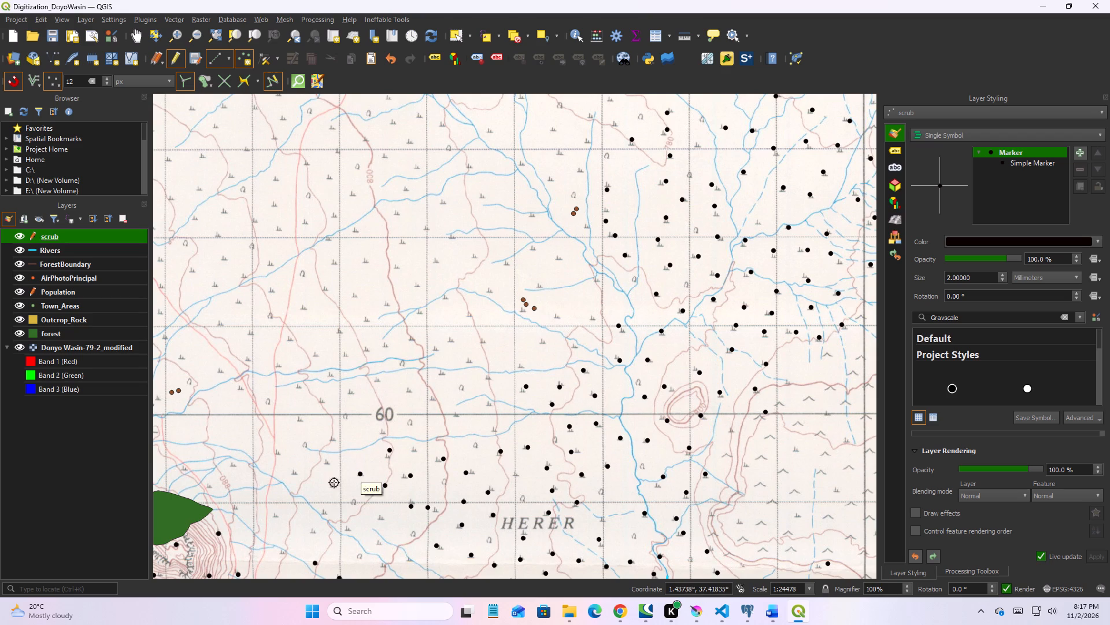
Add seven scrub points between northings 59 and 60, working west to the northern edge of the green forest polygon.
{"action": "left_click", "coordinate": [334, 484]}
{"action": "left_click", "coordinate": [330, 465]}
{"action": "left_click_drag", "start_coordinate": [293, 471], "coordinate": [291, 465]}
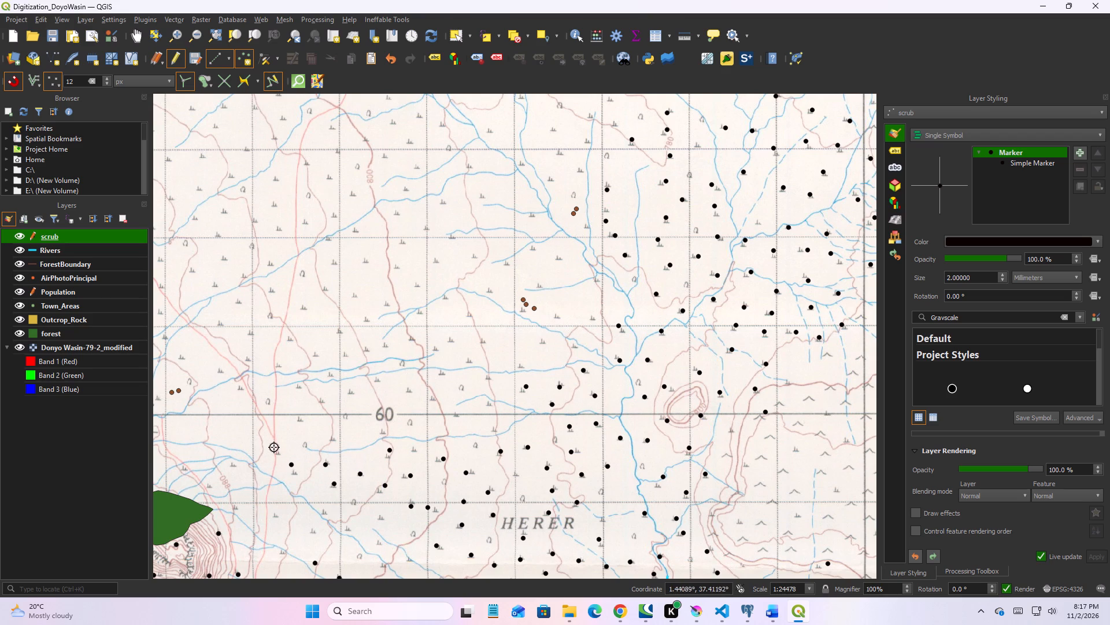
{"action": "left_click", "coordinate": [275, 448]}
{"action": "left_click", "coordinate": [234, 468]}
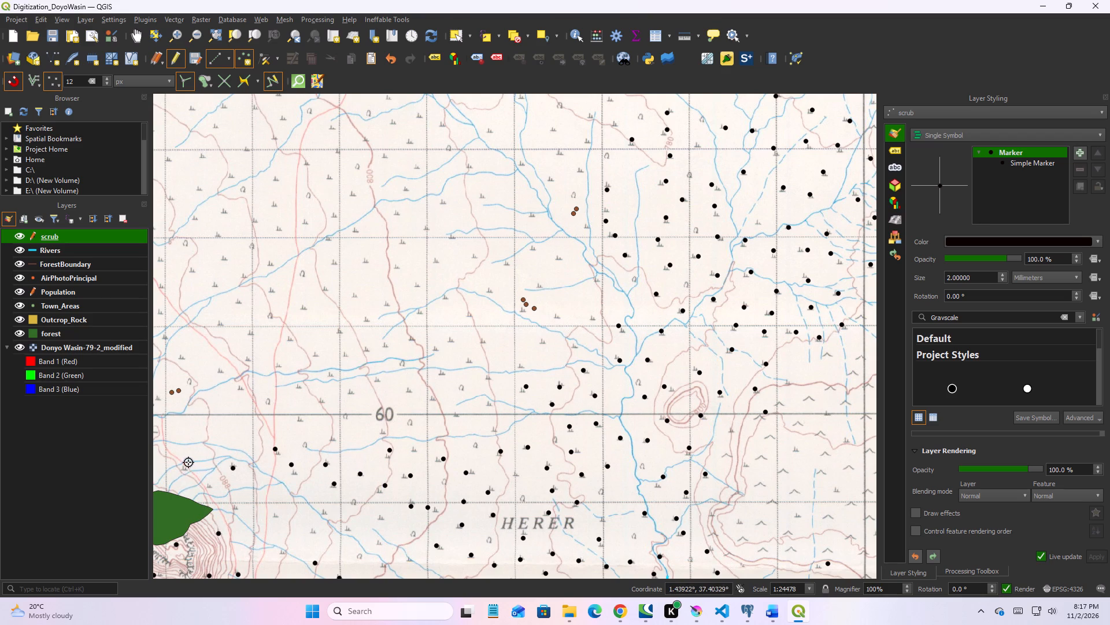
{"action": "left_click", "coordinate": [188, 462]}
{"action": "left_click", "coordinate": [213, 487]}
Add nine scrub points south of northing 59, working east from the forest polygon toward the area west of HERER.
{"action": "left_click", "coordinate": [240, 510]}
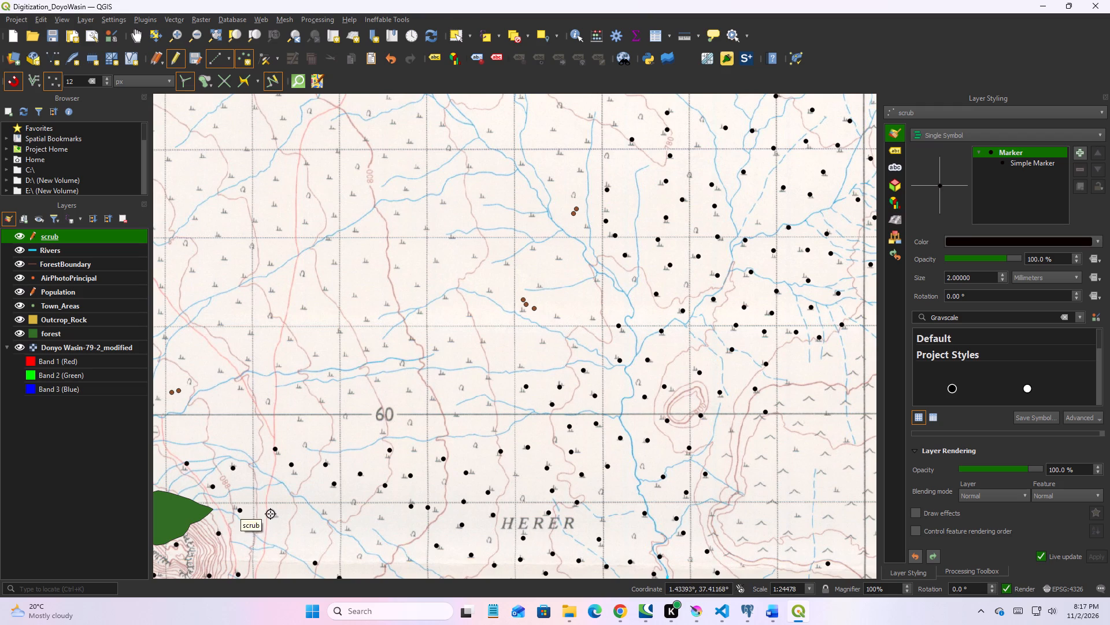
{"action": "left_click", "coordinate": [271, 514]}
{"action": "left_click", "coordinate": [310, 531]}
{"action": "left_click", "coordinate": [328, 511]}
{"action": "left_click", "coordinate": [353, 528]}
{"action": "left_click", "coordinate": [377, 526]}
{"action": "left_click", "coordinate": [379, 553]}
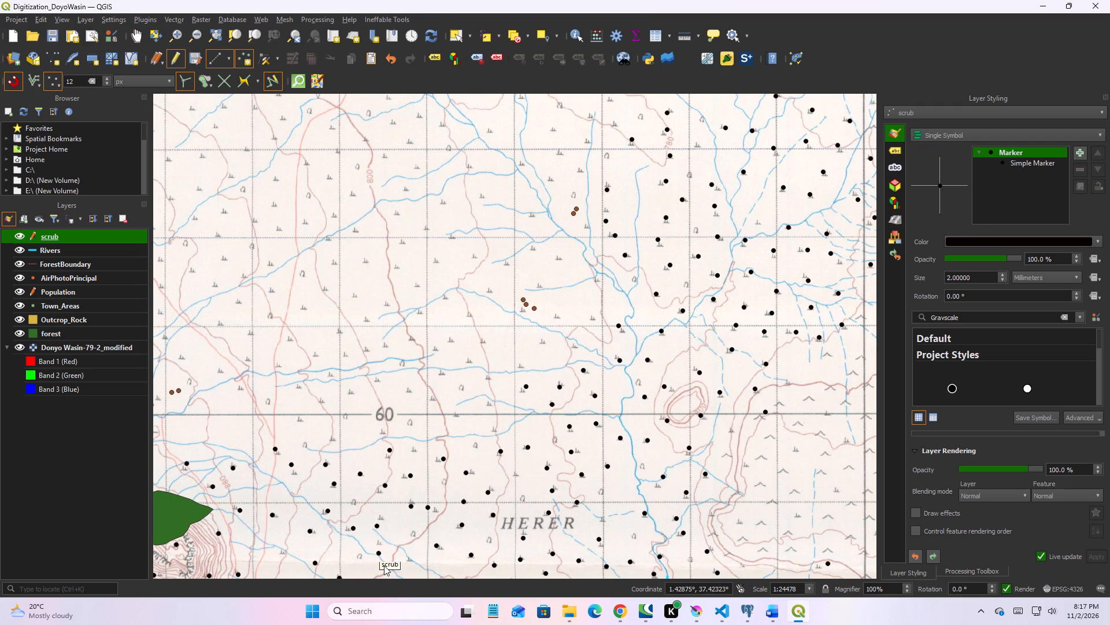
{"action": "middle_click_drag", "start_coordinate": [399, 553], "coordinate": [400, 487]}
{"action": "left_click", "coordinate": [413, 493]}
{"action": "left_click", "coordinate": [377, 502]}
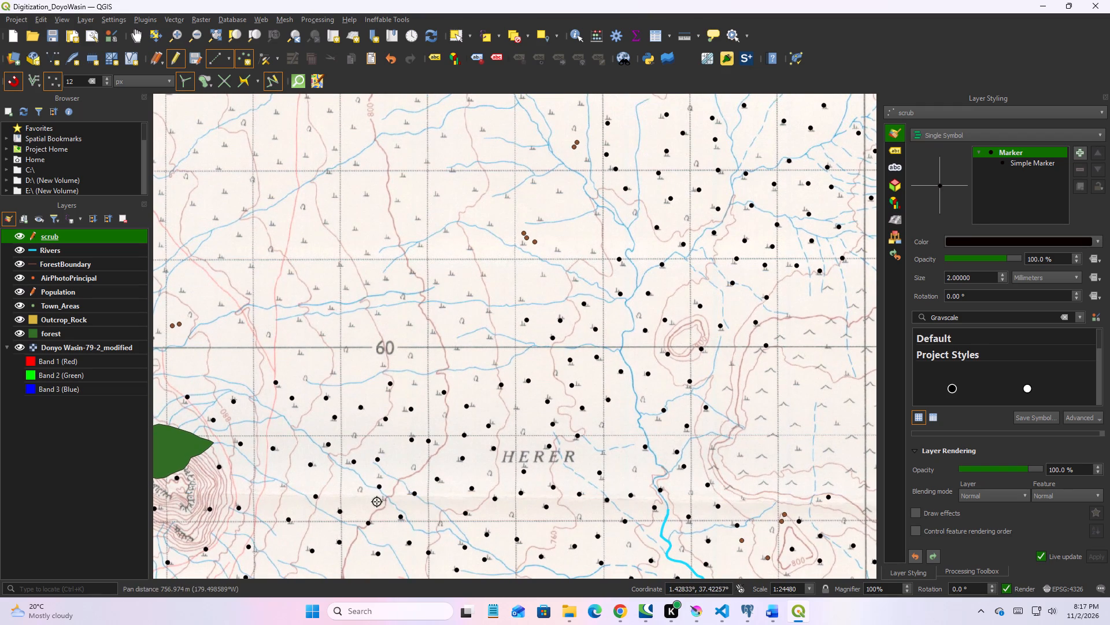
Add nine scrub points around the 60 northing label, on both sides of the grid line.
{"action": "middle_click_drag", "start_coordinate": [313, 425], "coordinate": [351, 496]}
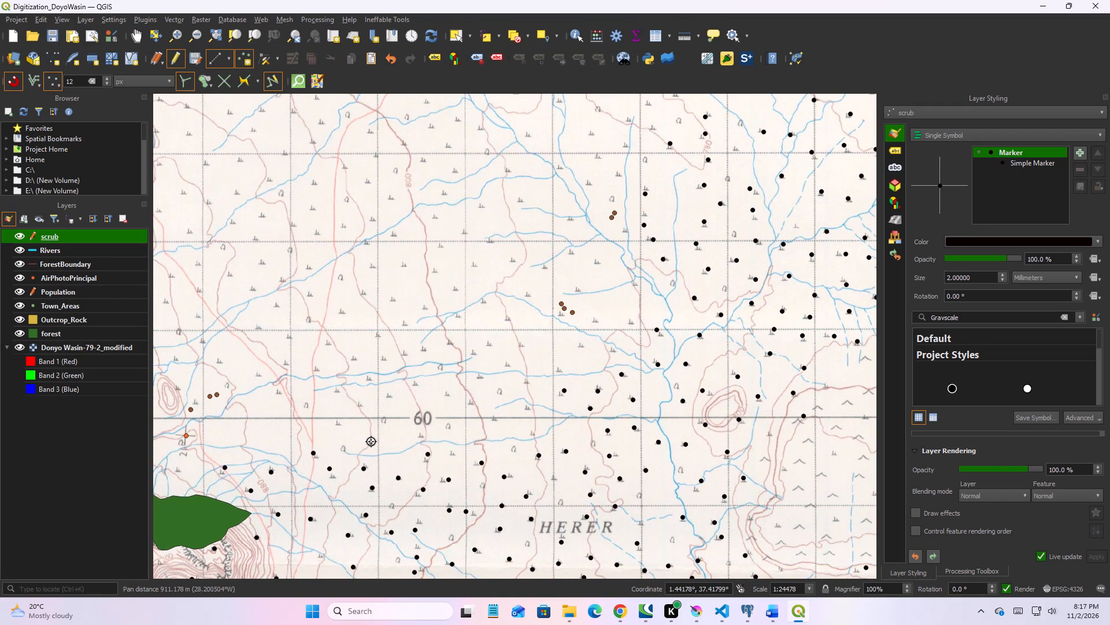
{"action": "left_click", "coordinate": [371, 442]}
{"action": "left_click", "coordinate": [330, 419]}
{"action": "left_click", "coordinate": [358, 410]}
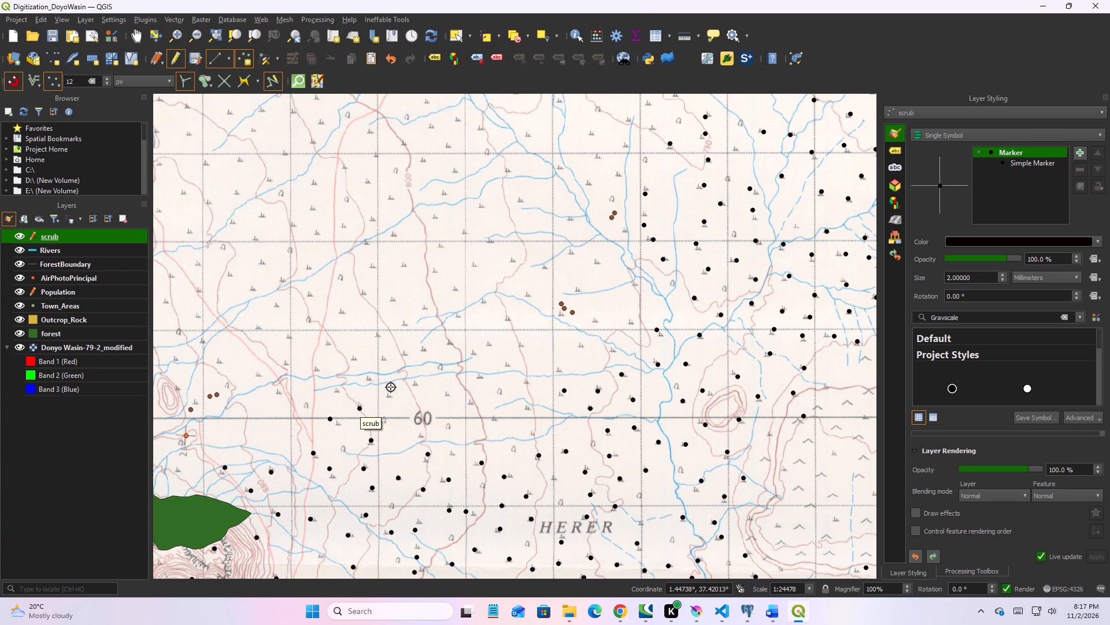
{"action": "left_click", "coordinate": [391, 387]}
{"action": "left_click", "coordinate": [412, 384]}
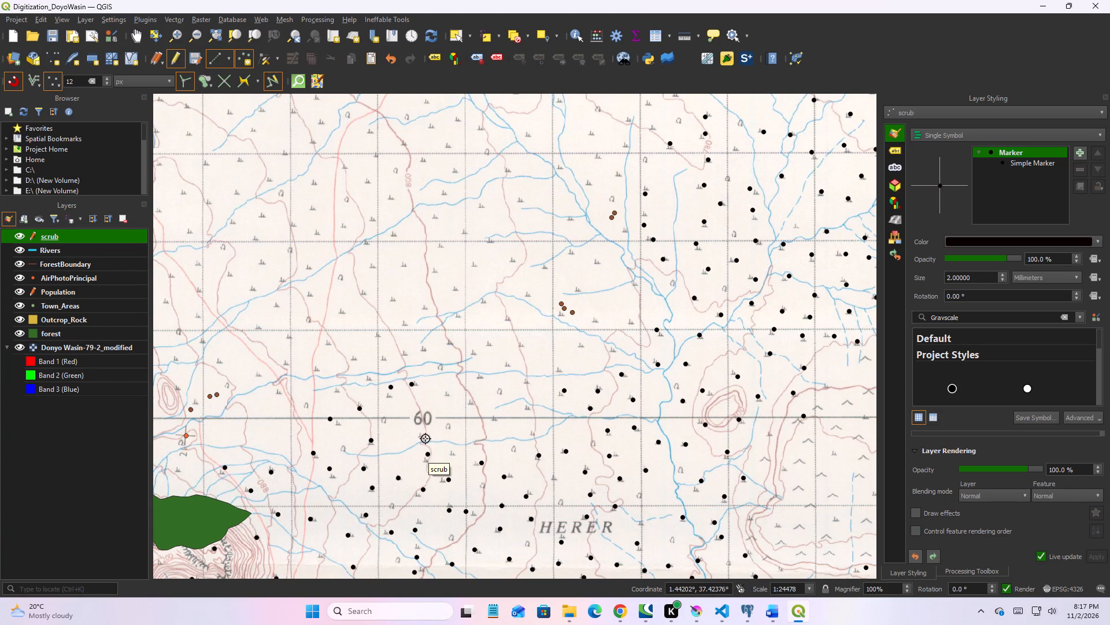
{"action": "left_click", "coordinate": [425, 439]}
{"action": "left_click", "coordinate": [442, 402]}
{"action": "left_click", "coordinate": [462, 398]}
{"action": "left_click", "coordinate": [481, 380]}
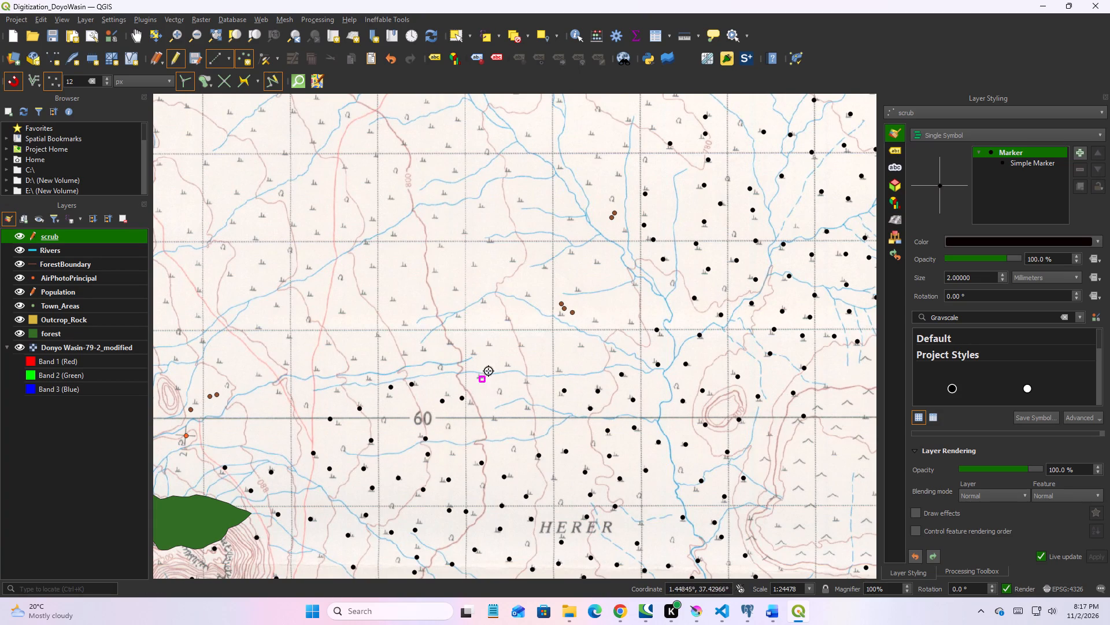
Add nine scrub points northeast and east of the 60 northing label, from just below northing 61 to just south of northing 60.
{"action": "left_click", "coordinate": [502, 368]}
{"action": "left_click", "coordinate": [487, 345]}
{"action": "left_click", "coordinate": [475, 354]}
{"action": "left_click", "coordinate": [521, 344]}
{"action": "left_click", "coordinate": [553, 373]}
{"action": "left_click", "coordinate": [531, 387]}
{"action": "left_click", "coordinate": [526, 409]}
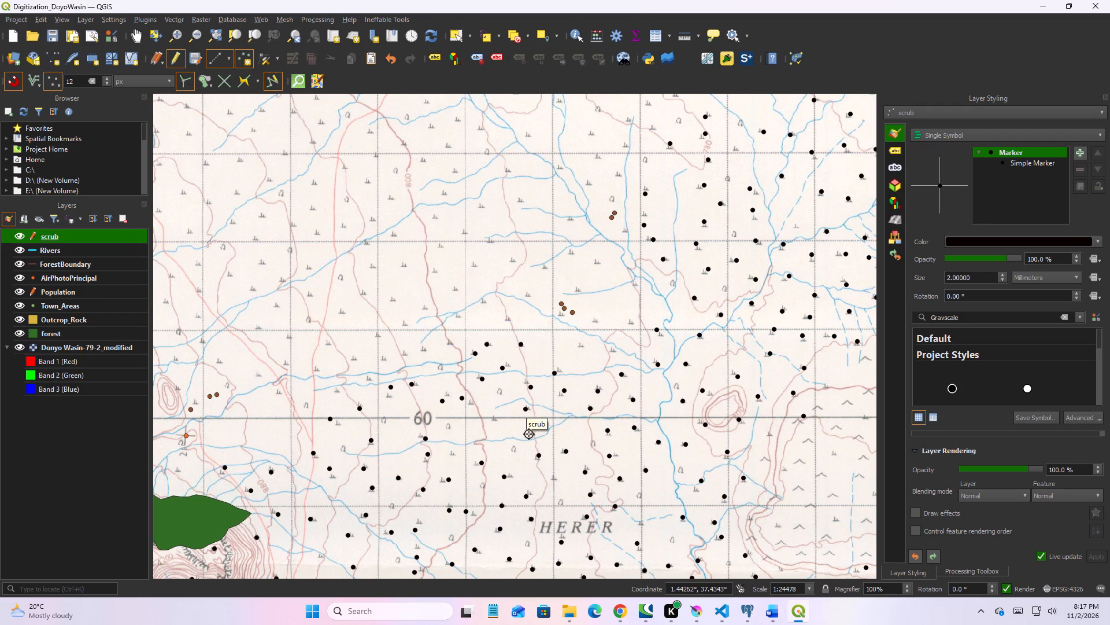
{"action": "left_click", "coordinate": [529, 434]}
{"action": "left_click", "coordinate": [494, 420]}
Add thirteen scrub points between northings 60 and 61, working west from above the 60 label, then back east just below northing 61.
{"action": "middle_click_drag", "start_coordinate": [423, 377], "coordinate": [579, 430]}
{"action": "left_click", "coordinate": [605, 396]}
{"action": "left_click", "coordinate": [576, 400]}
{"action": "left_click", "coordinate": [563, 407]}
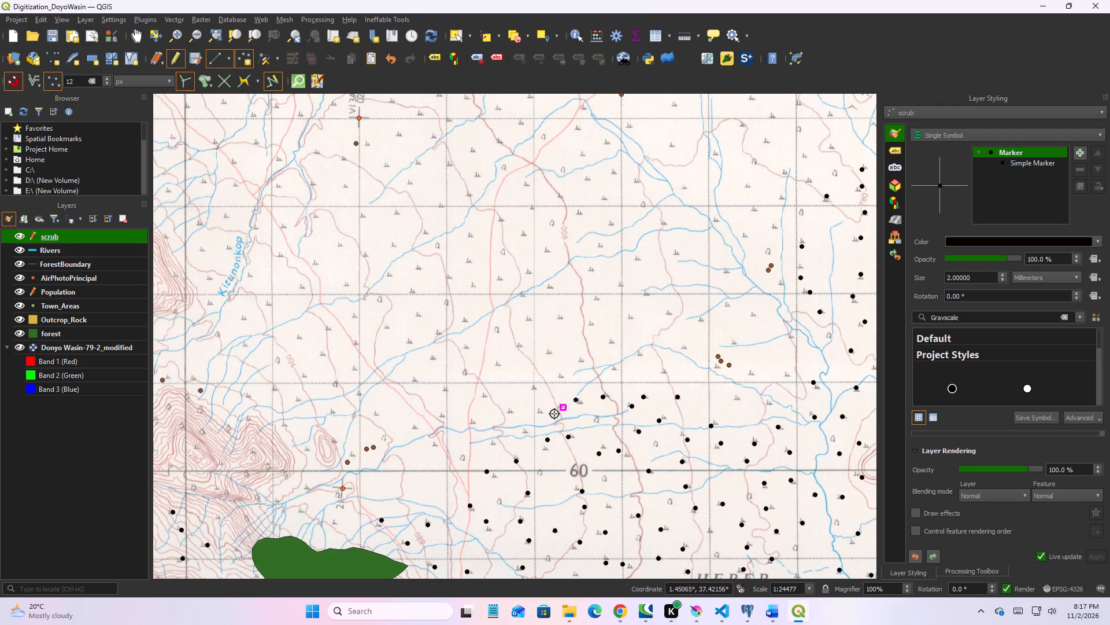
{"action": "left_click", "coordinate": [539, 413]}
{"action": "left_click", "coordinate": [526, 430]}
{"action": "left_click", "coordinate": [493, 444]}
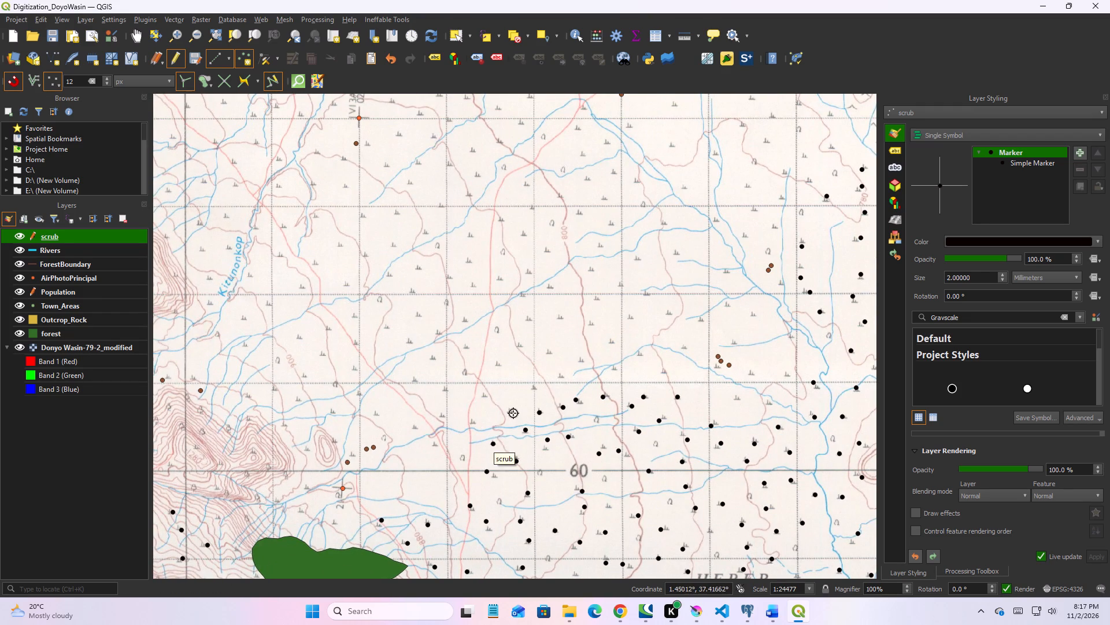
{"action": "left_click", "coordinate": [513, 413]}
{"action": "left_click", "coordinate": [472, 419]}
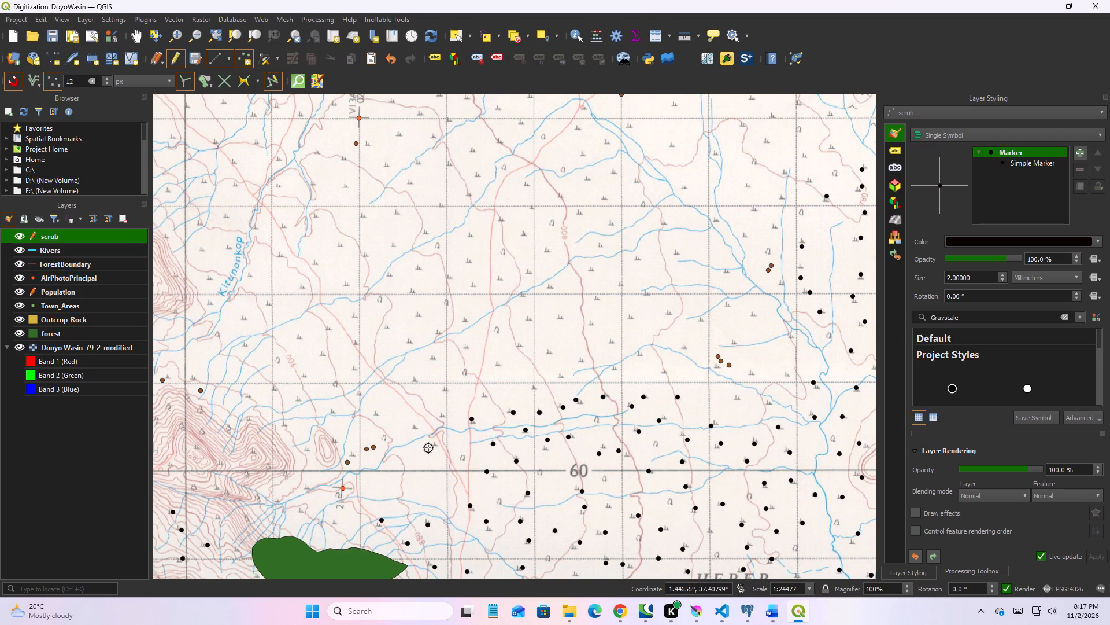
{"action": "left_click", "coordinate": [428, 448]}
{"action": "left_click", "coordinate": [417, 429]}
{"action": "left_click", "coordinate": [445, 411]}
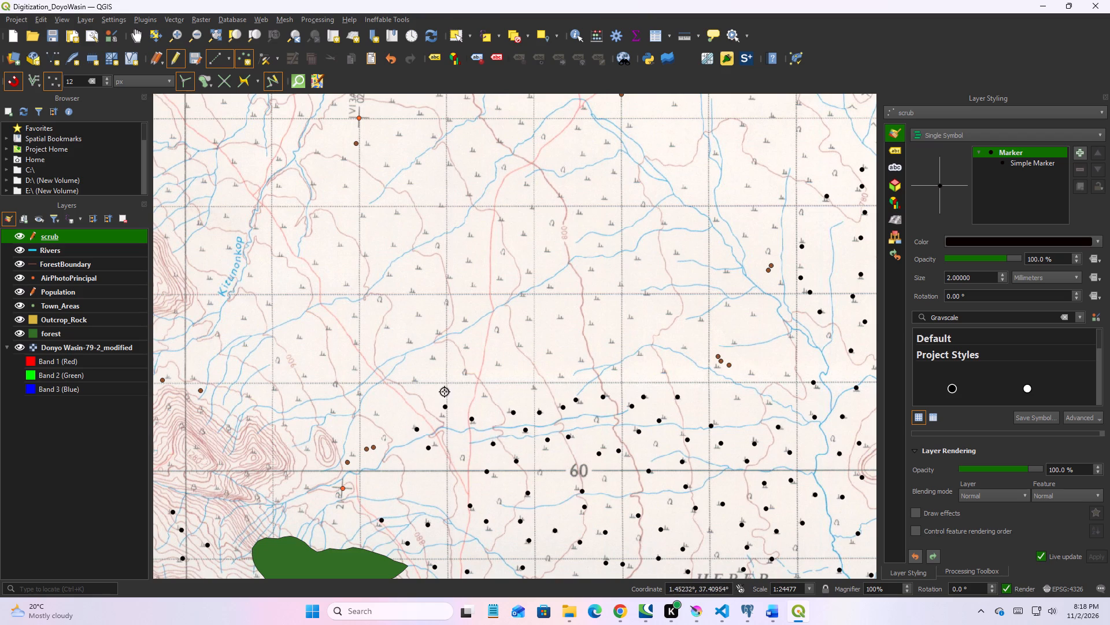
{"action": "left_click", "coordinate": [445, 392]}
{"action": "left_click", "coordinate": [486, 393]}
Add ten scrub points around northing 61 and up toward northing 62, north and northwest of the 60 label.
{"action": "left_click", "coordinate": [498, 361]}
{"action": "left_click", "coordinate": [527, 392]}
{"action": "left_click", "coordinate": [558, 373]}
{"action": "left_click", "coordinate": [553, 351]}
{"action": "left_click", "coordinate": [519, 340]}
{"action": "left_click", "coordinate": [525, 319]}
{"action": "left_click", "coordinate": [564, 312]}
{"action": "left_click", "coordinate": [582, 317]}
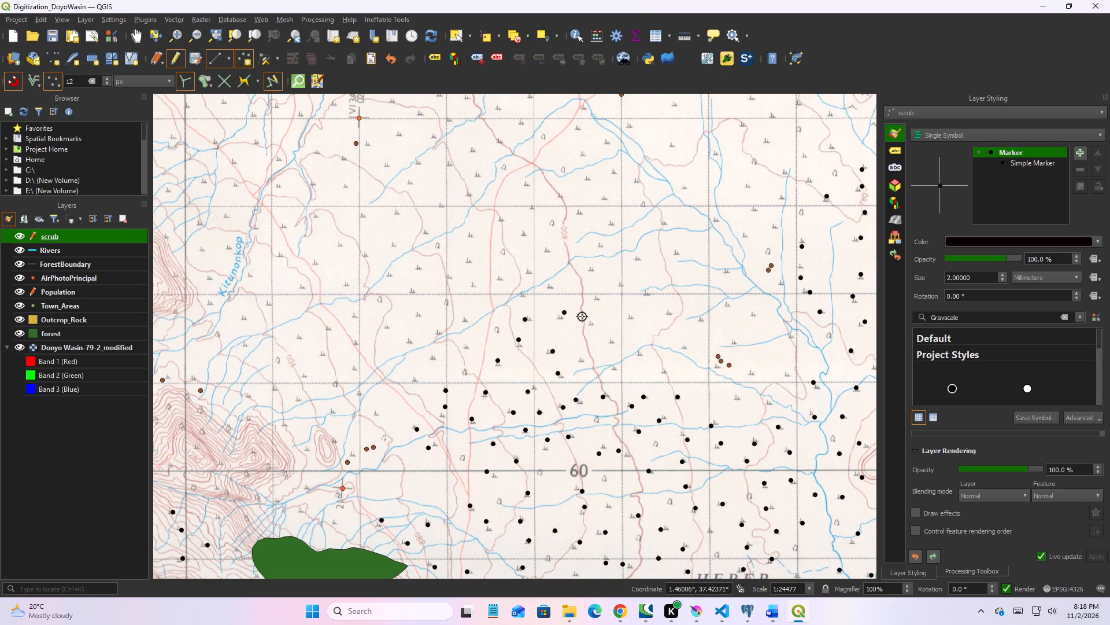
{"action": "left_click", "coordinate": [583, 362]}
{"action": "left_click", "coordinate": [613, 366]}
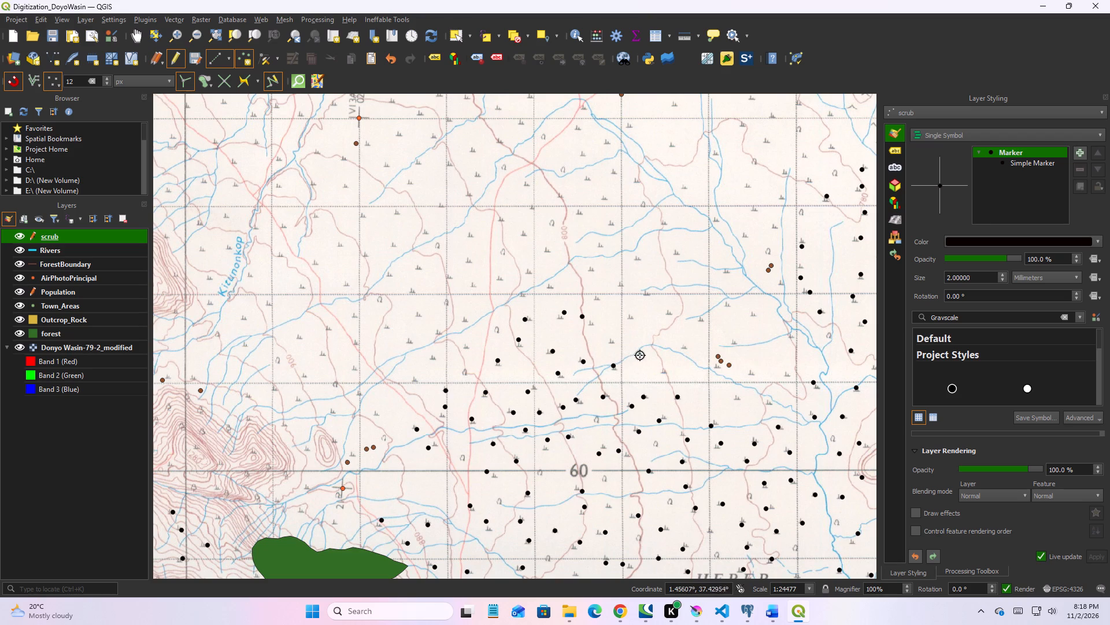
Add eleven scrub points between northing 62 and just below northing 61, working east past the cluster of three brown population points.
{"action": "left_click", "coordinate": [640, 355]}
{"action": "left_click", "coordinate": [621, 342]}
{"action": "left_click", "coordinate": [632, 318]}
{"action": "left_click", "coordinate": [670, 311]}
{"action": "left_click", "coordinate": [690, 349]}
{"action": "left_click", "coordinate": [700, 324]}
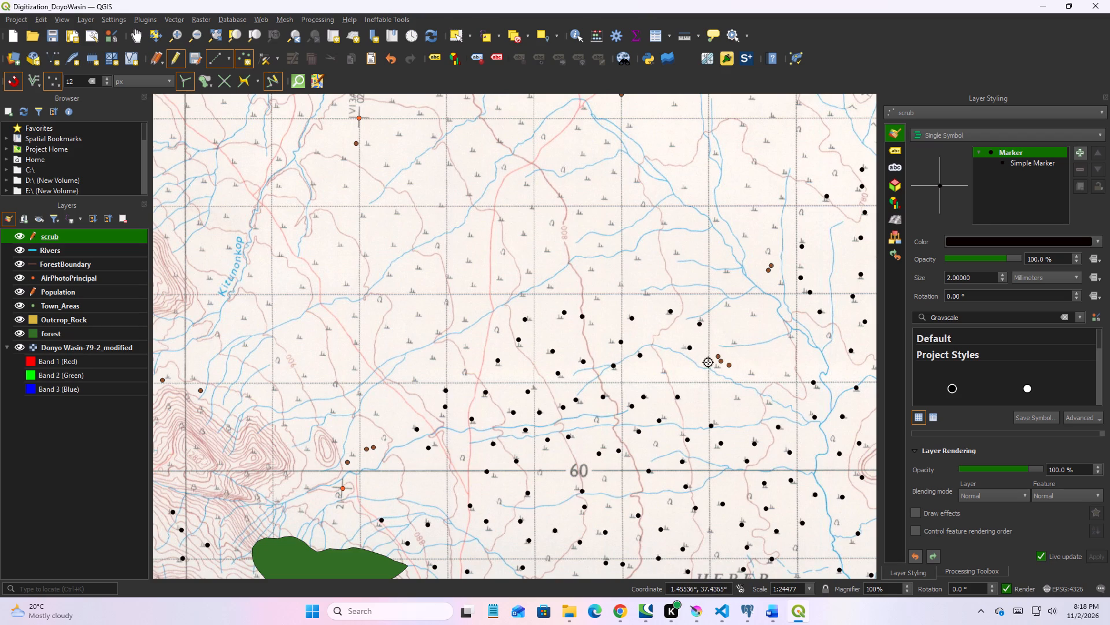
{"action": "left_click", "coordinate": [719, 365]}
{"action": "left_click", "coordinate": [739, 397]}
{"action": "left_click", "coordinate": [766, 401]}
{"action": "left_click", "coordinate": [750, 374]}
{"action": "left_click", "coordinate": [786, 374]}
Add eleven scrub points on both sides of northing 62, working west from southwest of the brown population pair across the 800 contour.
{"action": "middle_click_drag", "start_coordinate": [784, 374], "coordinate": [738, 484]}
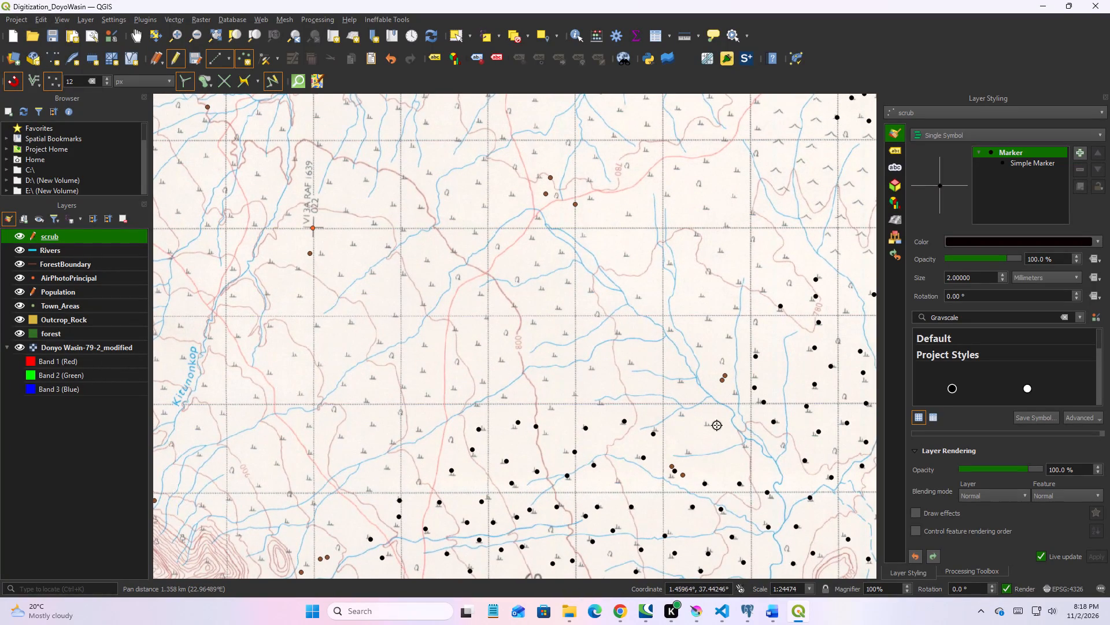
{"action": "left_click", "coordinate": [717, 425]}
{"action": "left_click", "coordinate": [686, 451]}
{"action": "left_click", "coordinate": [679, 404]}
{"action": "left_click", "coordinate": [680, 388]}
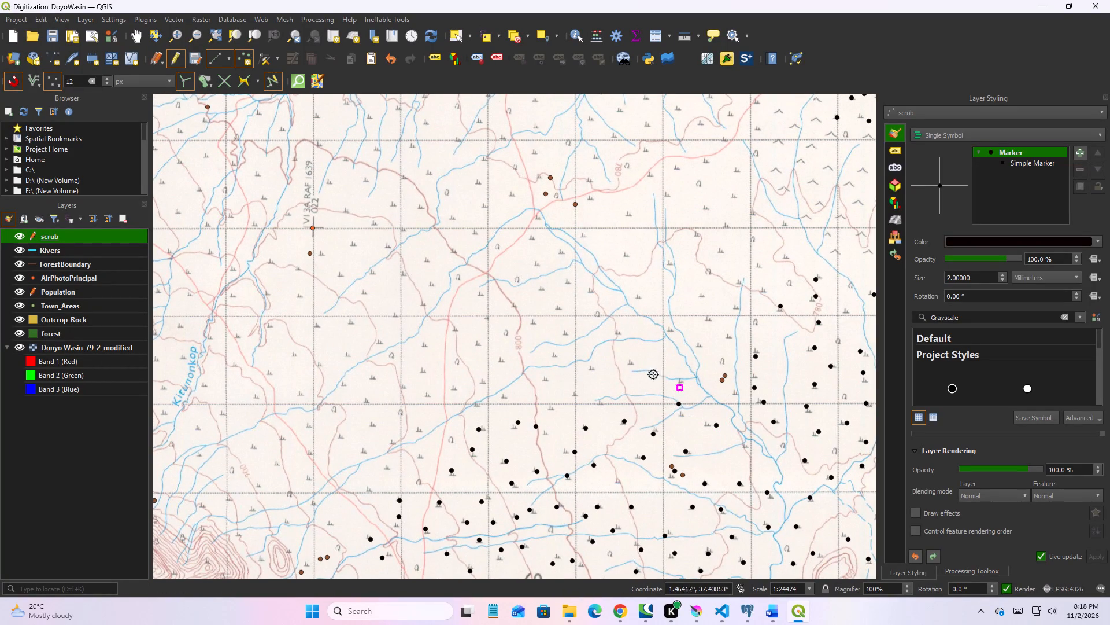
{"action": "left_click", "coordinate": [635, 363]}
{"action": "left_click", "coordinate": [590, 369]}
{"action": "left_click", "coordinate": [578, 396]}
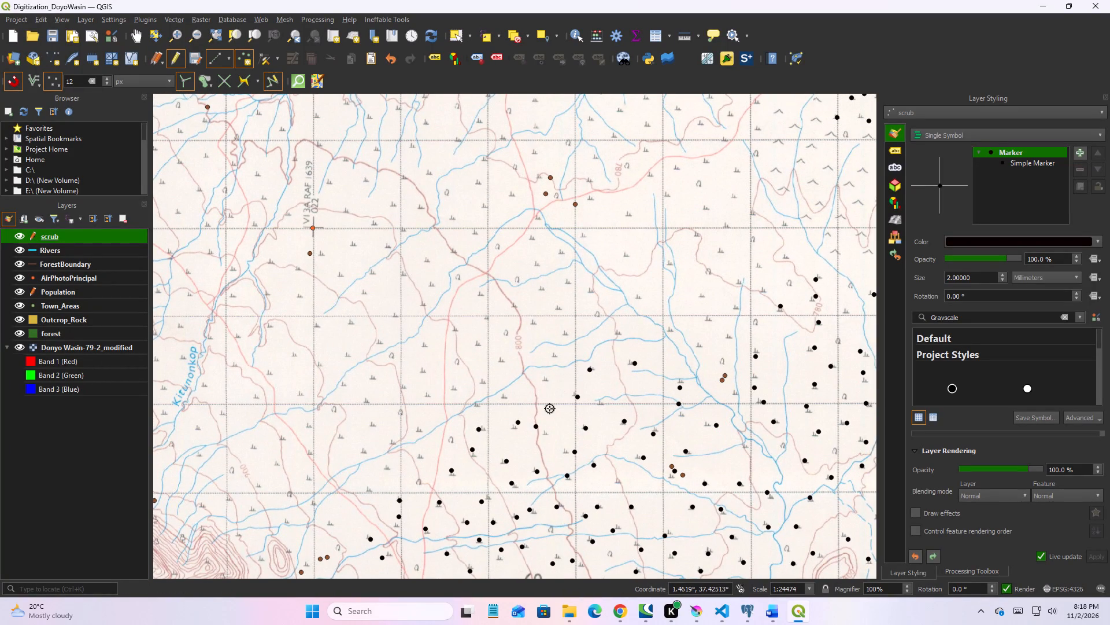
{"action": "left_click", "coordinate": [550, 409]}
{"action": "left_click", "coordinate": [540, 381]}
{"action": "left_click", "coordinate": [506, 394]}
{"action": "left_click", "coordinate": [497, 352]}
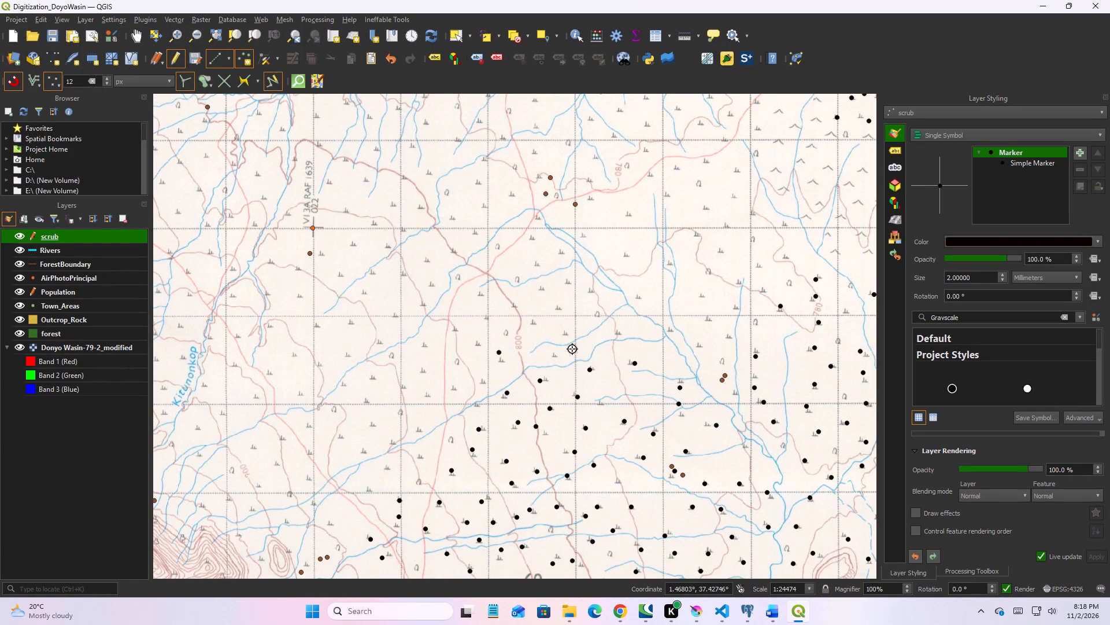
Add nine scrub points around northing 63 and southward, working east from the 800 contour to north of the brown population pair.
{"action": "left_click", "coordinate": [561, 357]}
{"action": "left_click", "coordinate": [564, 334]}
{"action": "left_click", "coordinate": [532, 322]}
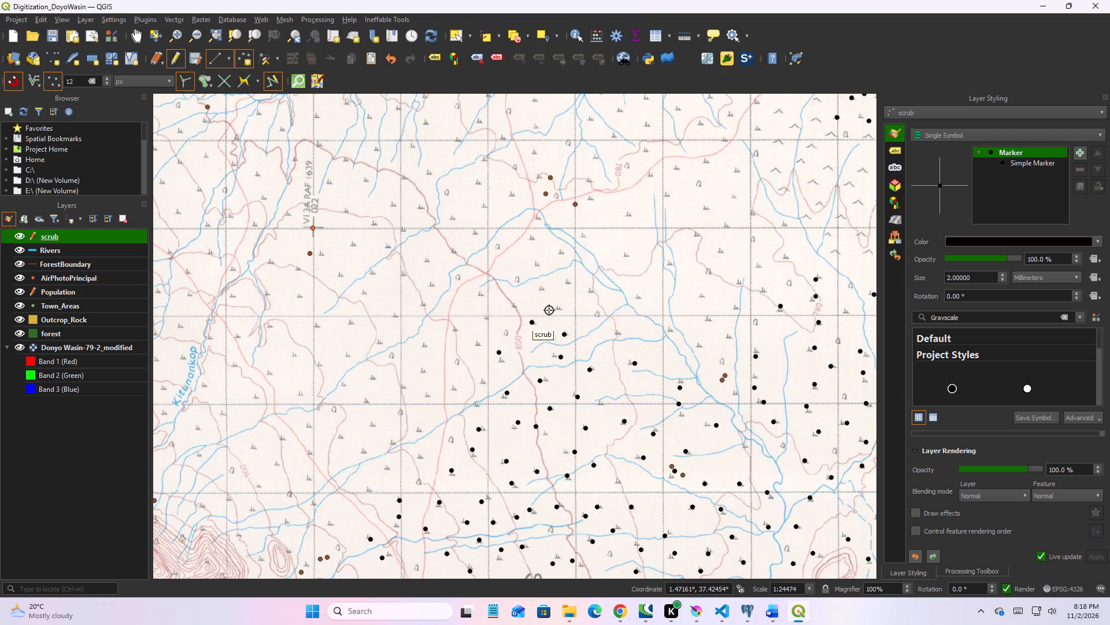
{"action": "left_click", "coordinate": [563, 303]}
{"action": "left_click", "coordinate": [626, 330]}
{"action": "left_click", "coordinate": [671, 334]}
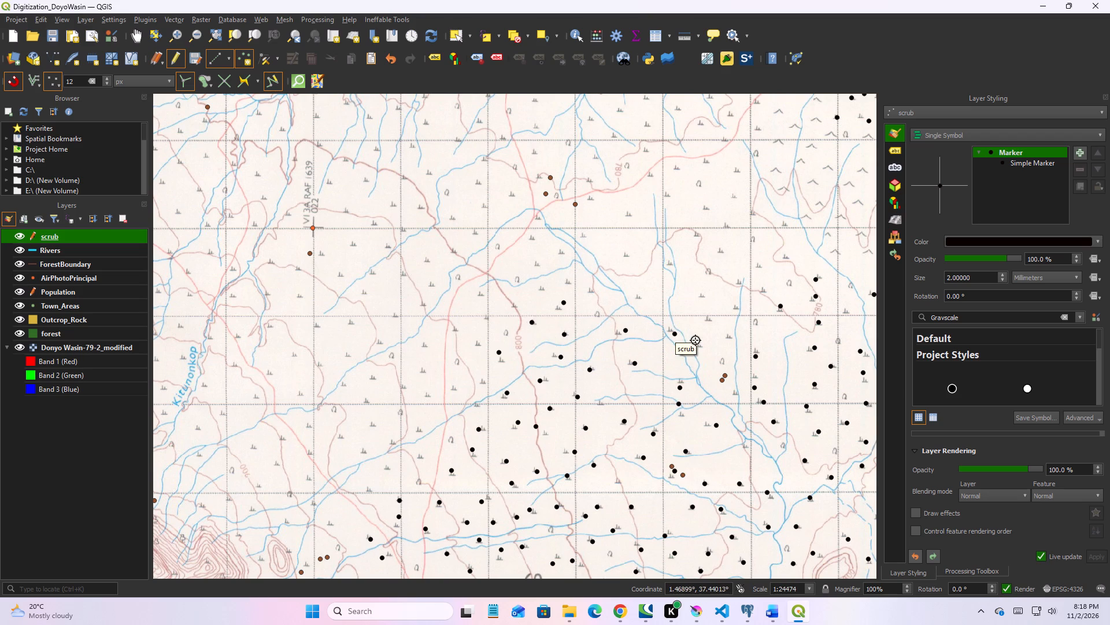
{"action": "left_click", "coordinate": [695, 340]}
{"action": "left_click", "coordinate": [726, 343]}
{"action": "left_click", "coordinate": [706, 315]}
{"action": "middle_click_drag", "start_coordinate": [701, 339], "coordinate": [699, 358]}
Add six scrub points between northings 63 and 64 around easting 27, north of the brown population pair.
{"action": "middle_click_drag", "start_coordinate": [699, 358], "coordinate": [676, 451]}
{"action": "left_click", "coordinate": [705, 422]}
{"action": "left_click", "coordinate": [673, 413]}
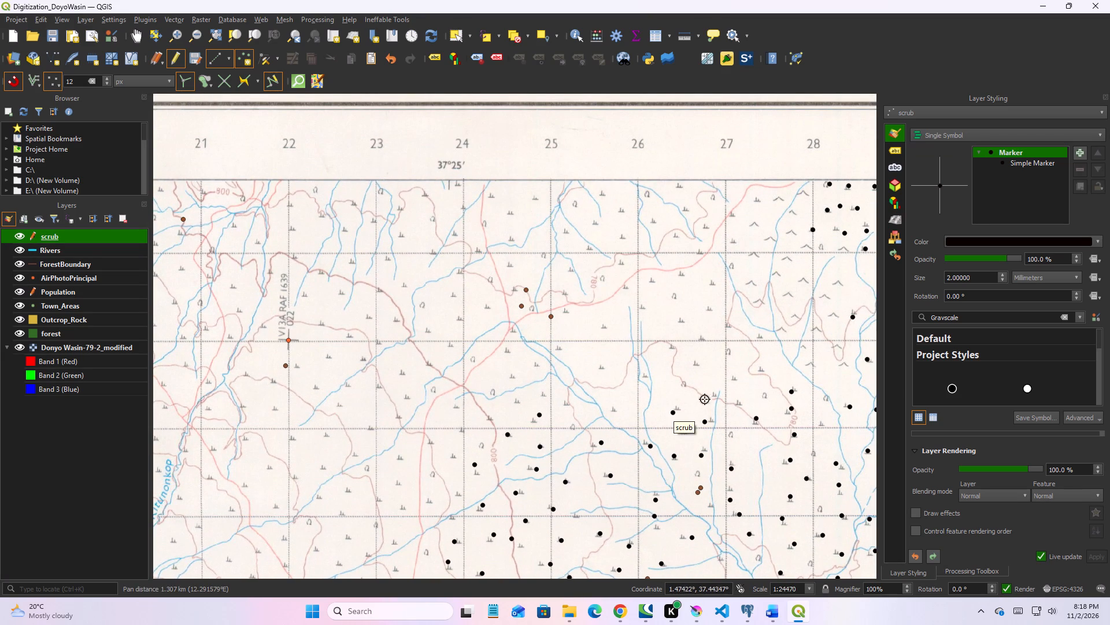
{"action": "left_click", "coordinate": [715, 393]}
{"action": "left_click", "coordinate": [737, 400]}
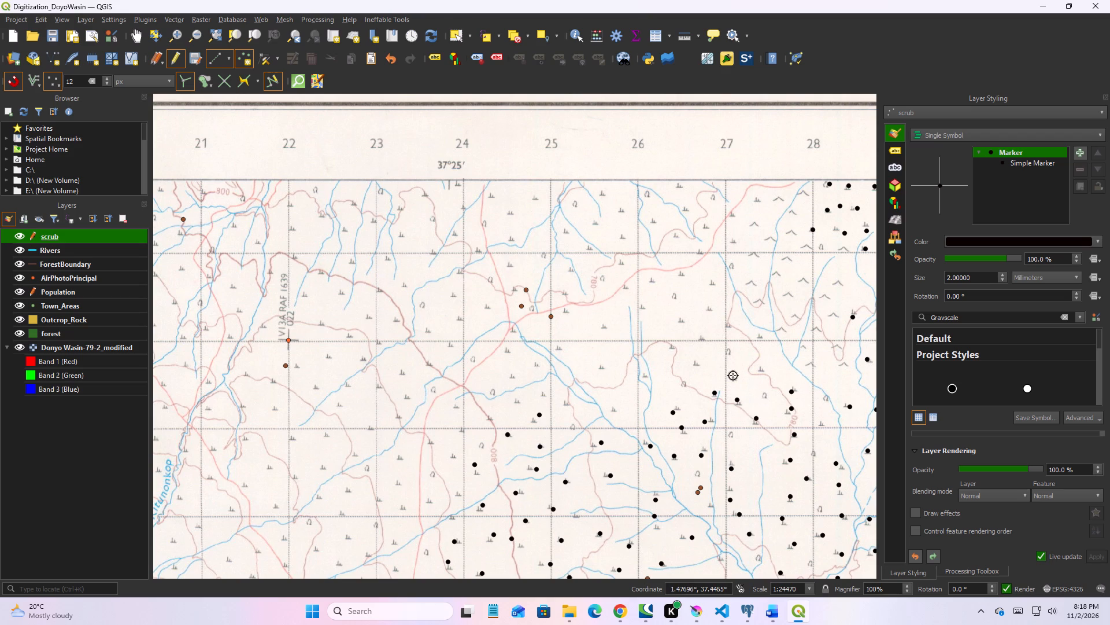
{"action": "left_click", "coordinate": [733, 377]}
{"action": "left_click", "coordinate": [695, 363]}
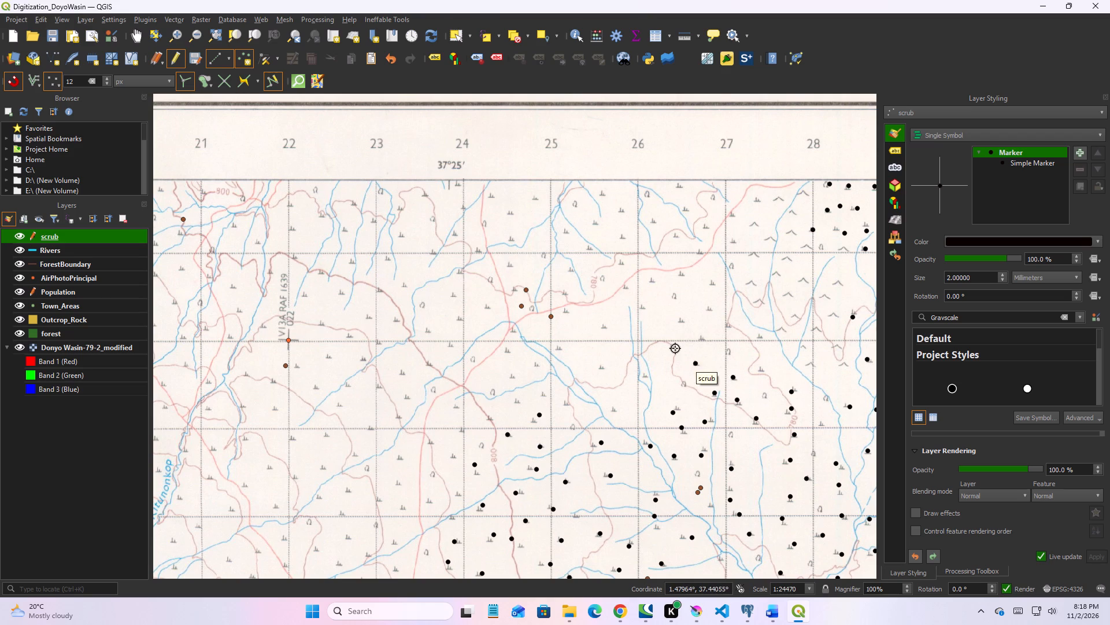
Add eight scrub points on both sides of northing 64, mainly between eastings 26 and 27.
{"action": "left_click", "coordinate": [675, 348]}
{"action": "left_click", "coordinate": [695, 332]}
{"action": "left_click", "coordinate": [759, 370]}
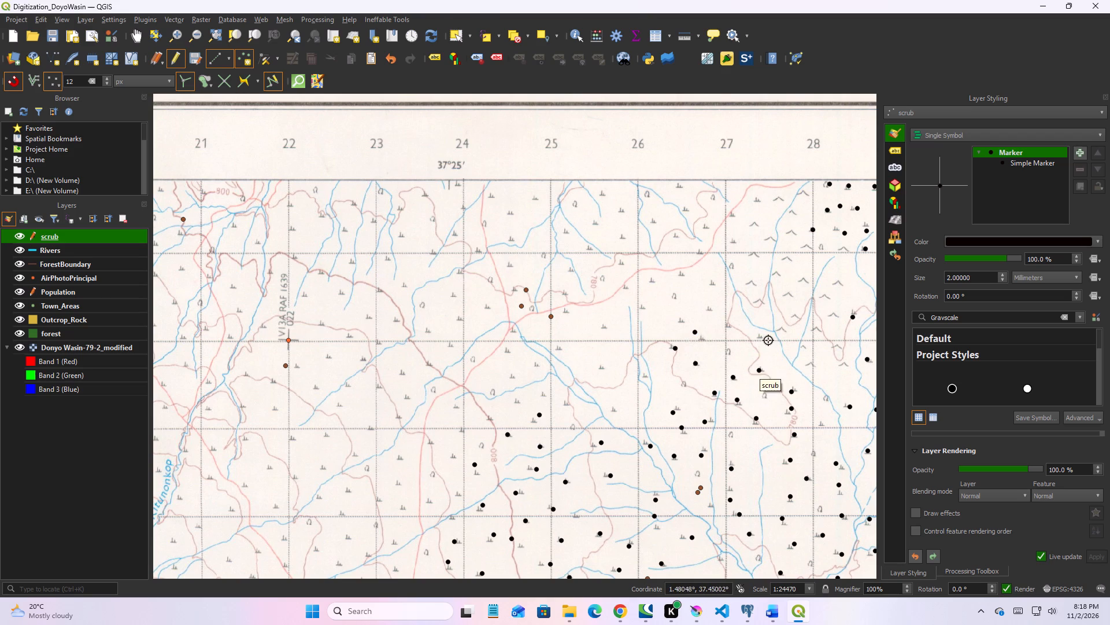
{"action": "left_click", "coordinate": [754, 339]}
{"action": "left_click", "coordinate": [728, 323]}
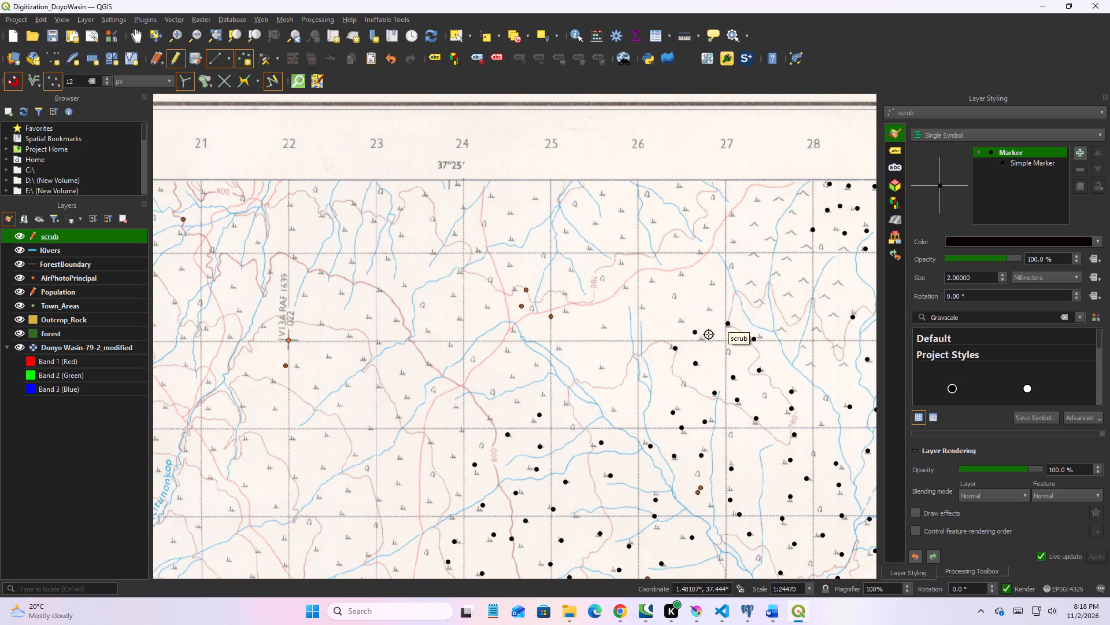
{"action": "left_click", "coordinate": [702, 343]}
{"action": "left_click", "coordinate": [707, 314]}
{"action": "left_click", "coordinate": [684, 322]}
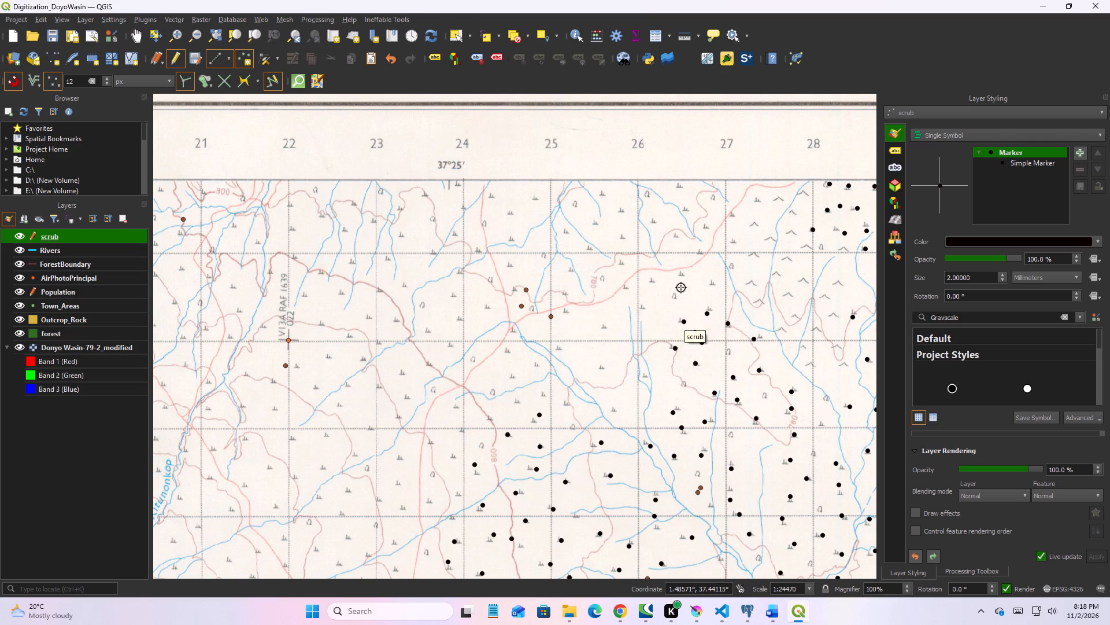
Add nine scrub points around northing 65, working west along the 780 contour from past easting 26 to near easting 25.
{"action": "left_click", "coordinate": [680, 278]}
{"action": "left_click", "coordinate": [656, 279]}
{"action": "left_click", "coordinate": [646, 307]}
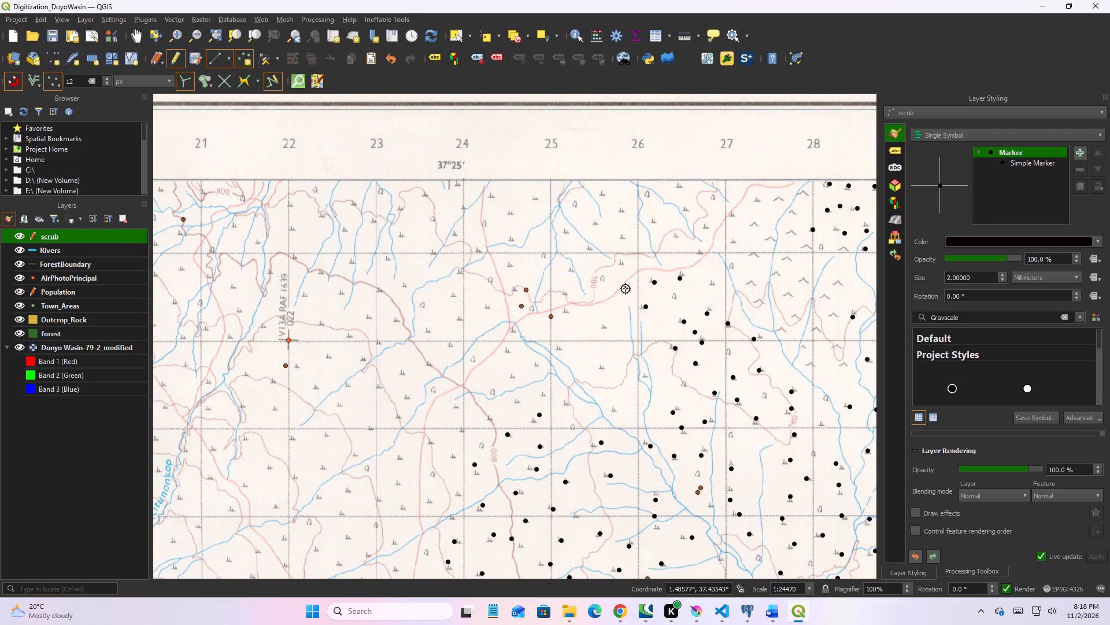
{"action": "left_click", "coordinate": [626, 289]}
{"action": "left_click", "coordinate": [621, 267]}
{"action": "left_click", "coordinate": [623, 243]}
{"action": "left_click", "coordinate": [595, 249]}
{"action": "left_click", "coordinate": [574, 270]}
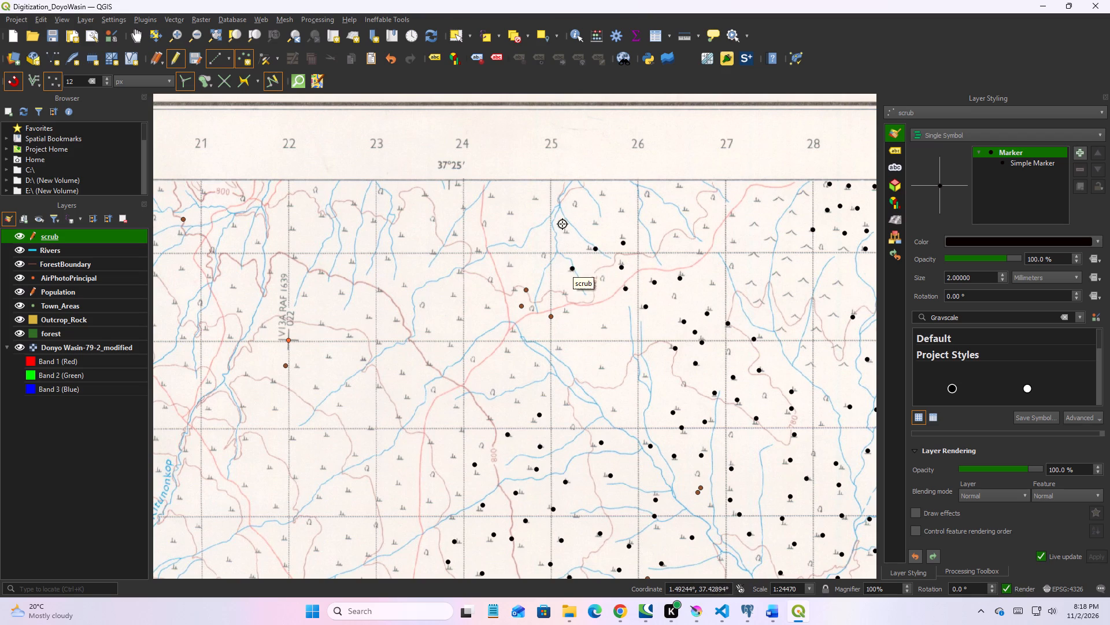
{"action": "left_click", "coordinate": [564, 238]}
Add twelve scrub points between northing 65 and the map's north edge, working east from easting 25 to past easting 27.
{"action": "left_click", "coordinate": [599, 218]}
{"action": "left_click", "coordinate": [629, 209]}
{"action": "left_click", "coordinate": [606, 194]}
{"action": "left_click", "coordinate": [654, 215]}
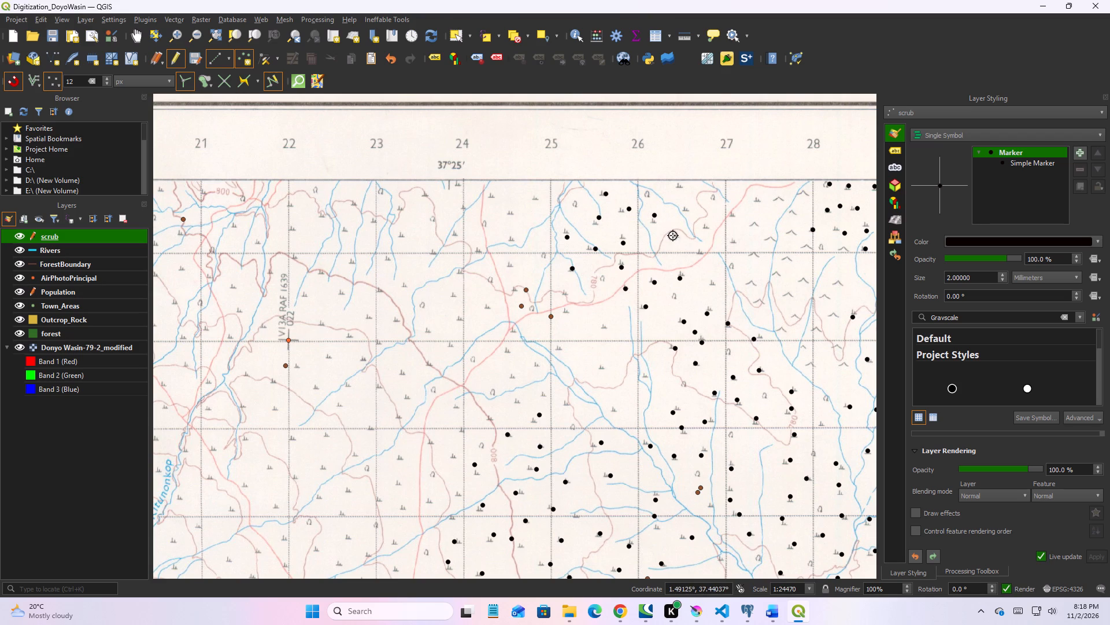
{"action": "left_click", "coordinate": [673, 236]}
{"action": "left_click", "coordinate": [700, 255]}
{"action": "left_click", "coordinate": [705, 228]}
{"action": "left_click", "coordinate": [693, 209]}
{"action": "left_click", "coordinate": [676, 186]}
{"action": "left_click", "coordinate": [732, 208]}
{"action": "left_click", "coordinate": [737, 238]}
{"action": "left_click", "coordinate": [761, 201]}
Add ten scrub points on both sides of northing 64 between eastings 25 and 26, ending just east of the brown population cluster.
{"action": "middle_click_drag", "start_coordinate": [502, 328], "coordinate": [577, 248]}
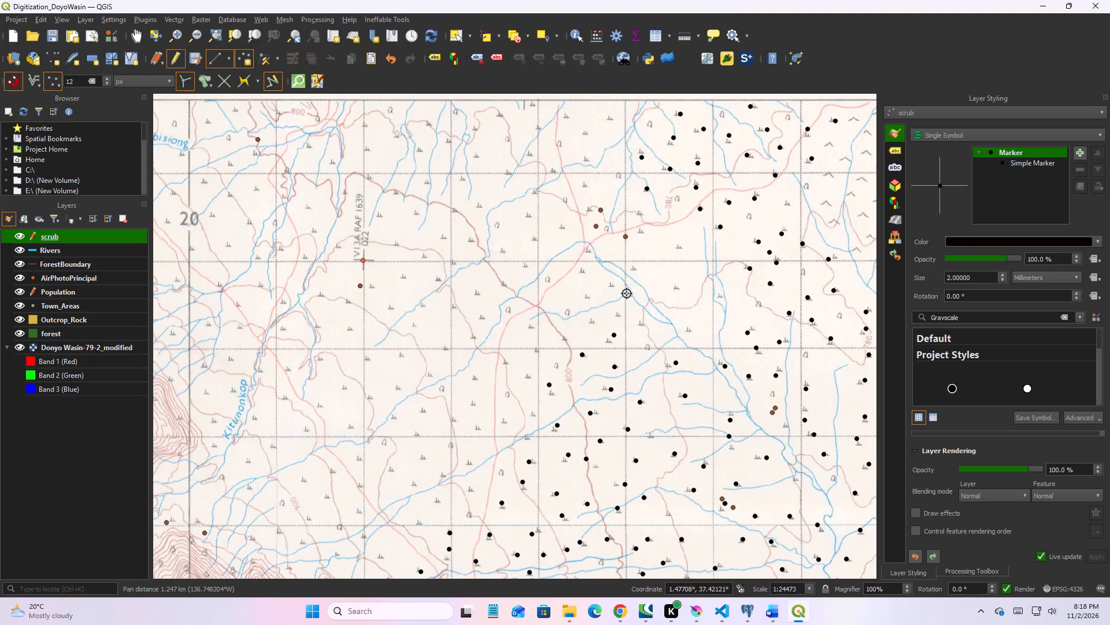
{"action": "left_click", "coordinate": [683, 244]}
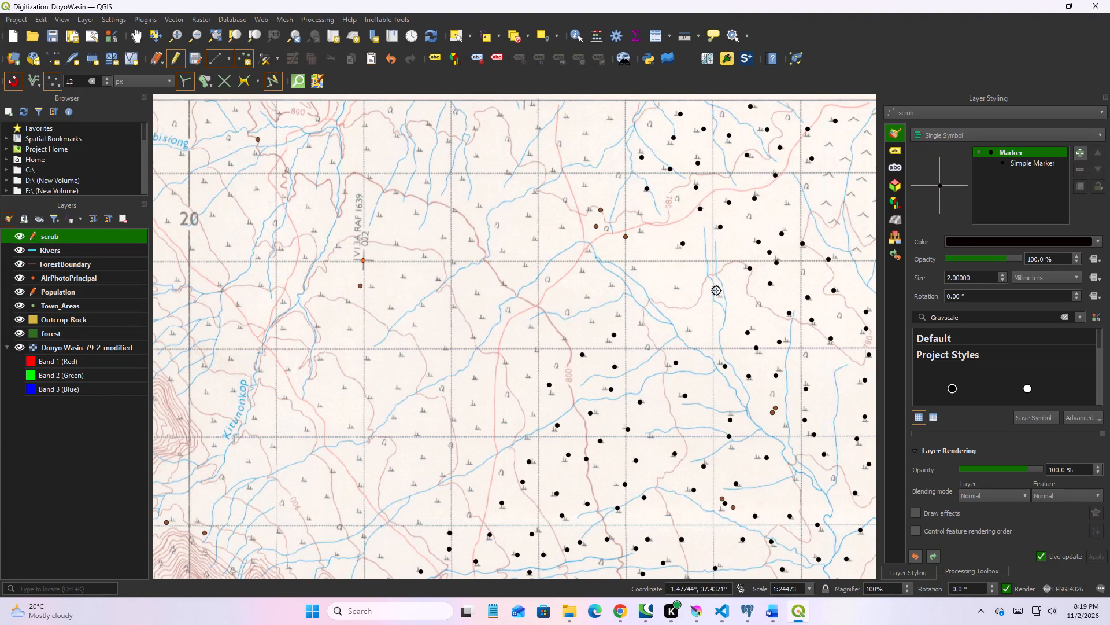
{"action": "left_click", "coordinate": [719, 293]}
{"action": "left_click", "coordinate": [690, 333]}
{"action": "left_click", "coordinate": [680, 288]}
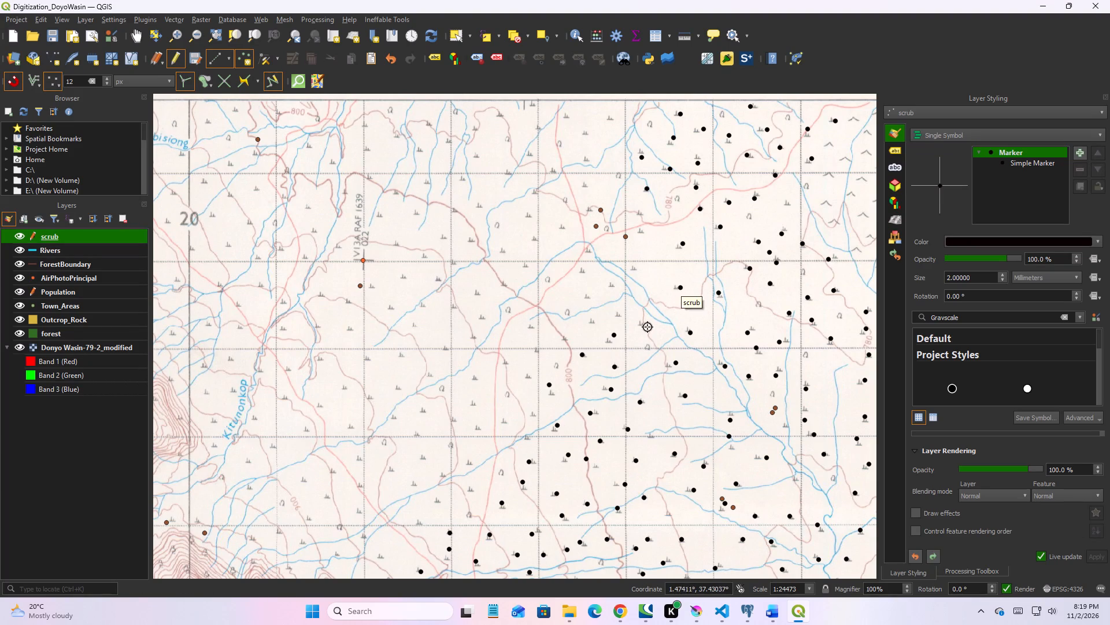
{"action": "left_click", "coordinate": [645, 321]}
{"action": "left_click", "coordinate": [620, 312]}
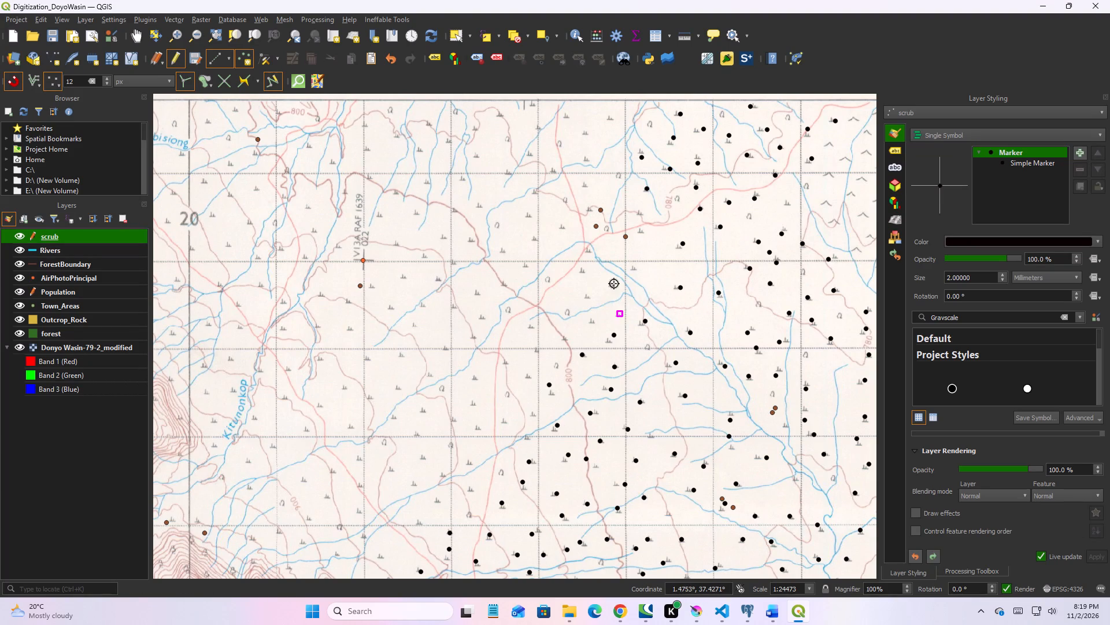
{"action": "left_click", "coordinate": [612, 286]}
{"action": "left_click", "coordinate": [631, 266]}
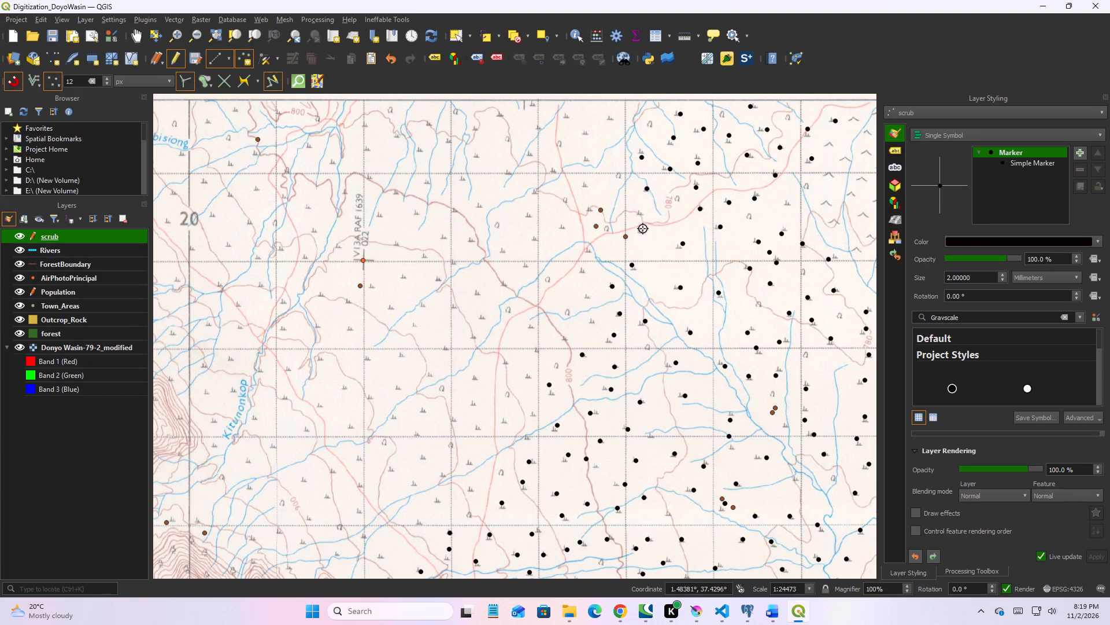
{"action": "left_click", "coordinate": [643, 229]}
{"action": "left_click", "coordinate": [643, 215]}
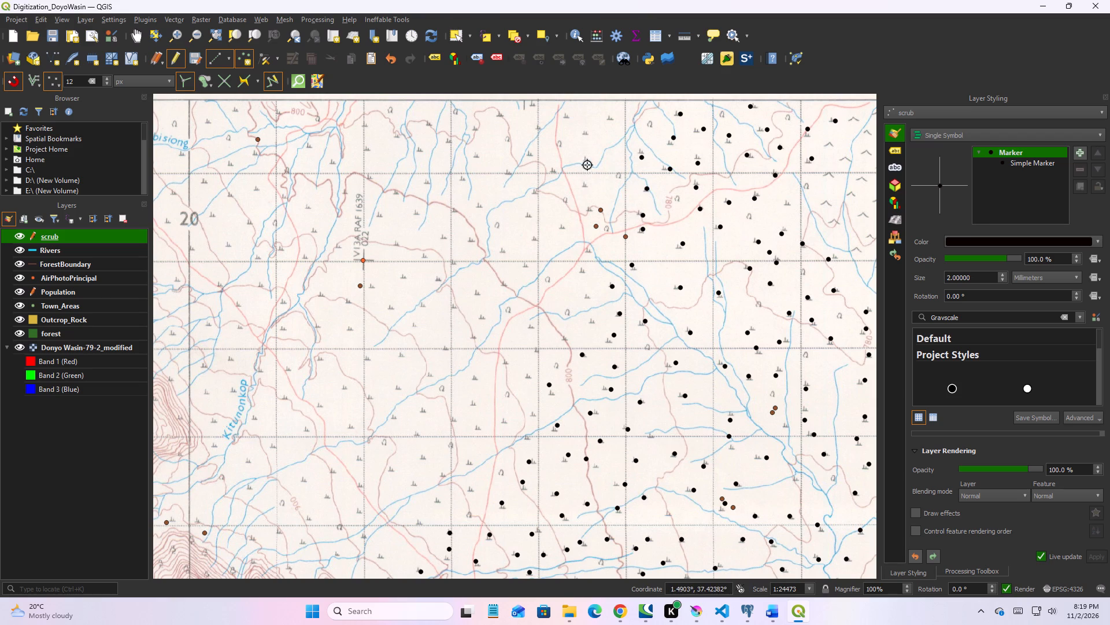
Add eight scrub points between northing 65 and the map's north edge, working west from easting 25 to near easting 24.
{"action": "left_click", "coordinate": [587, 165]}
{"action": "left_click", "coordinate": [587, 135]}
{"action": "left_click", "coordinate": [612, 115]}
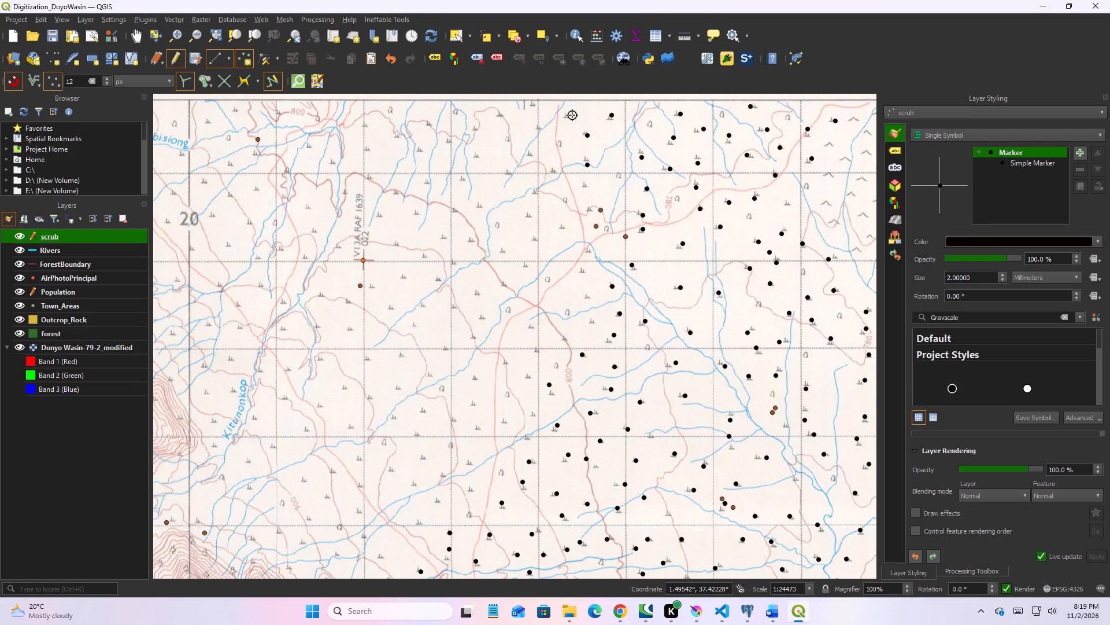
{"action": "left_click", "coordinate": [572, 115]}
{"action": "left_click", "coordinate": [531, 108]}
{"action": "left_click", "coordinate": [534, 129]}
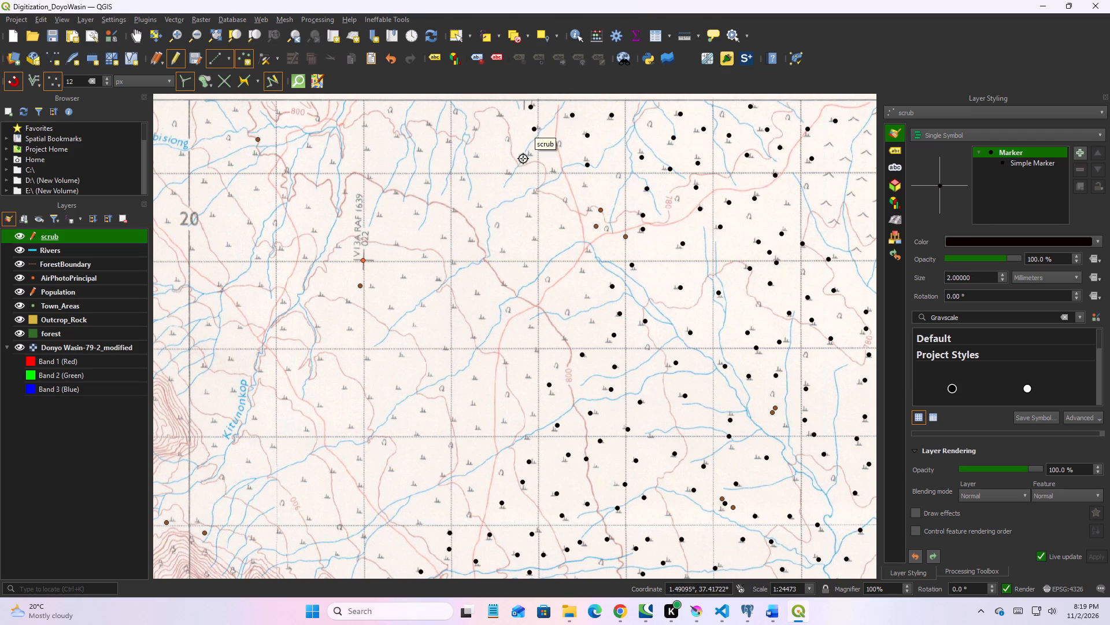
{"action": "left_click", "coordinate": [528, 155]}
{"action": "left_click", "coordinate": [556, 170]}
Add seven scrub points from northing 65 south to northing 64, west of the brown population cluster and around easting 24.
{"action": "left_click", "coordinate": [586, 187]}
{"action": "left_click", "coordinate": [563, 225]}
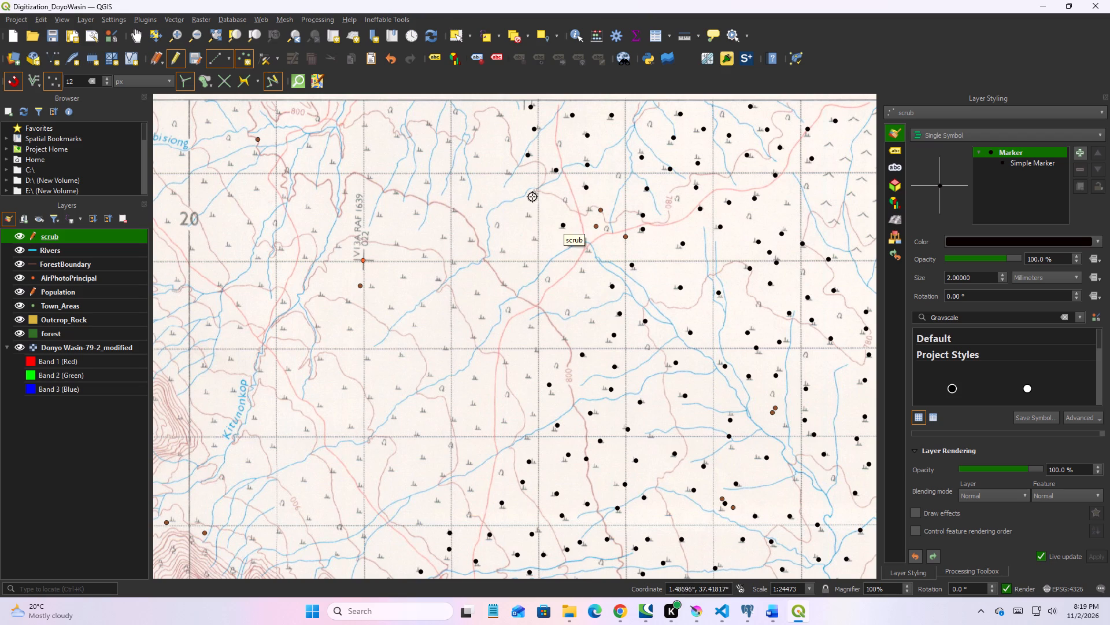
{"action": "left_click", "coordinate": [537, 193]}
{"action": "left_click", "coordinate": [532, 212]}
{"action": "left_click", "coordinate": [532, 245]}
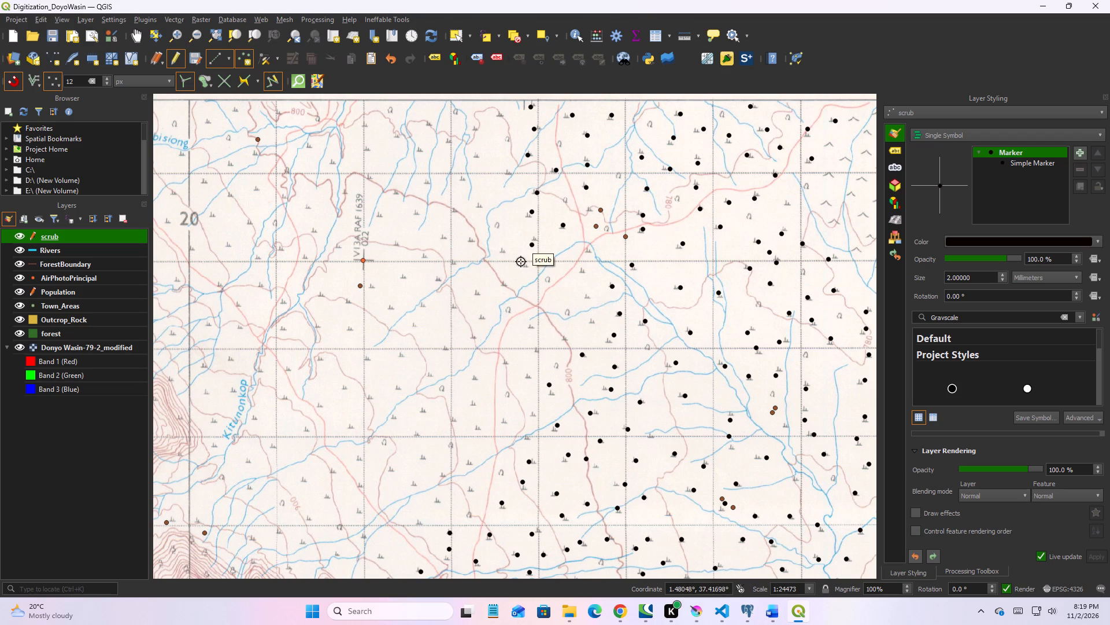
{"action": "left_click", "coordinate": [521, 261]}
{"action": "left_click", "coordinate": [509, 253]}
Add nine scrub points between northings 64 and 63 west of easting 24, and eastward around northing 63 toward easting 25.
{"action": "left_click", "coordinate": [503, 280]}
{"action": "left_click", "coordinate": [473, 289]}
{"action": "left_click", "coordinate": [479, 322]}
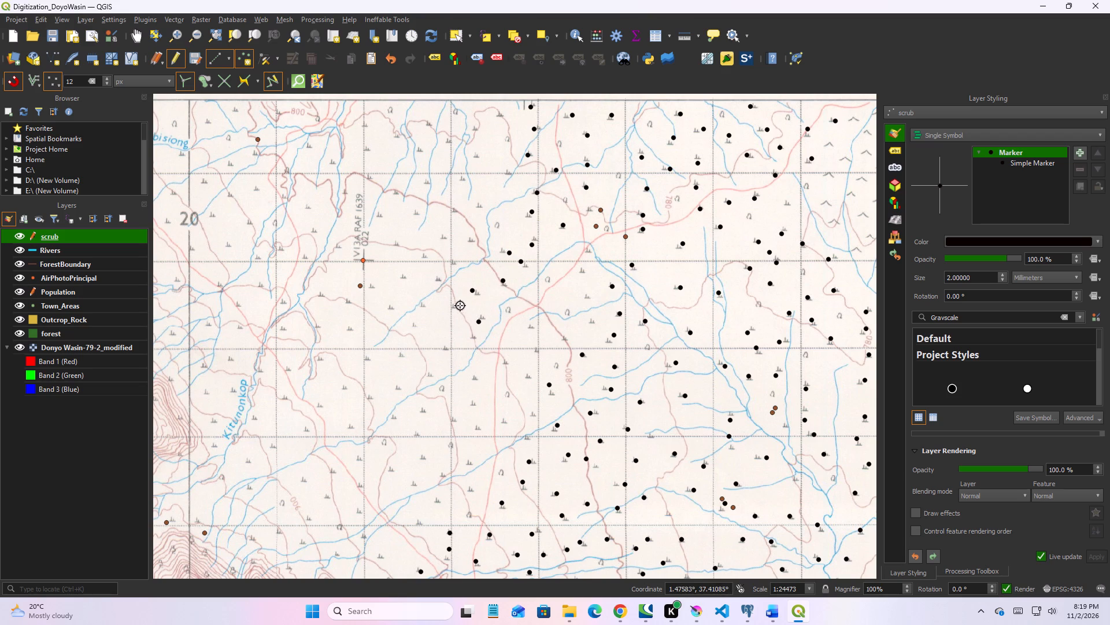
{"action": "left_click", "coordinate": [460, 306]}
{"action": "left_click", "coordinate": [472, 339]}
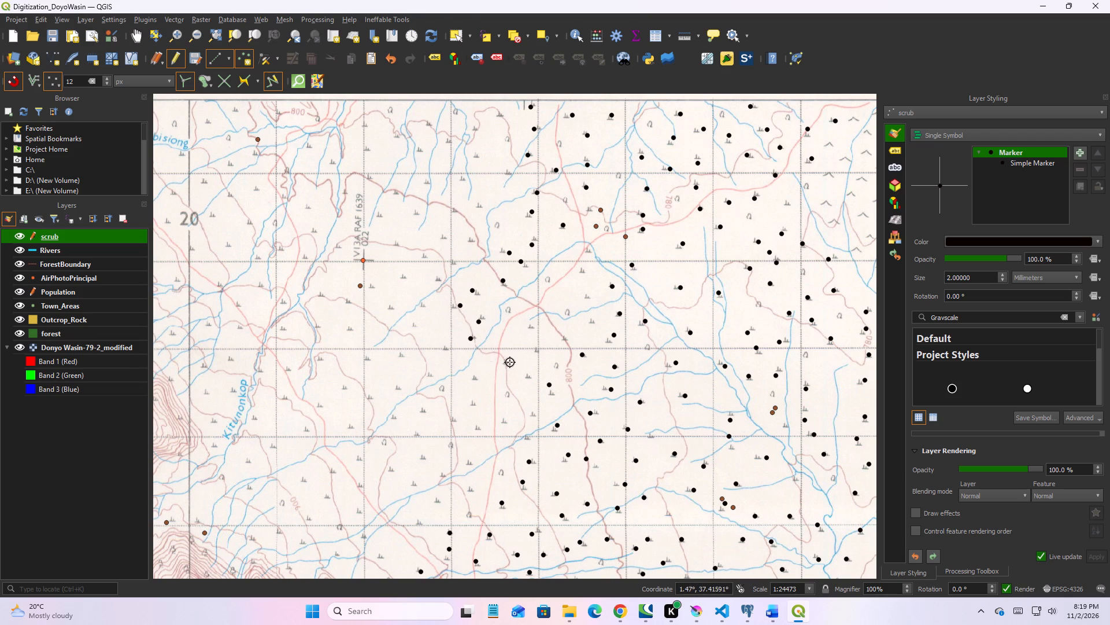
{"action": "left_click", "coordinate": [504, 362]}
{"action": "left_click", "coordinate": [536, 352]}
{"action": "left_click", "coordinate": [568, 337]}
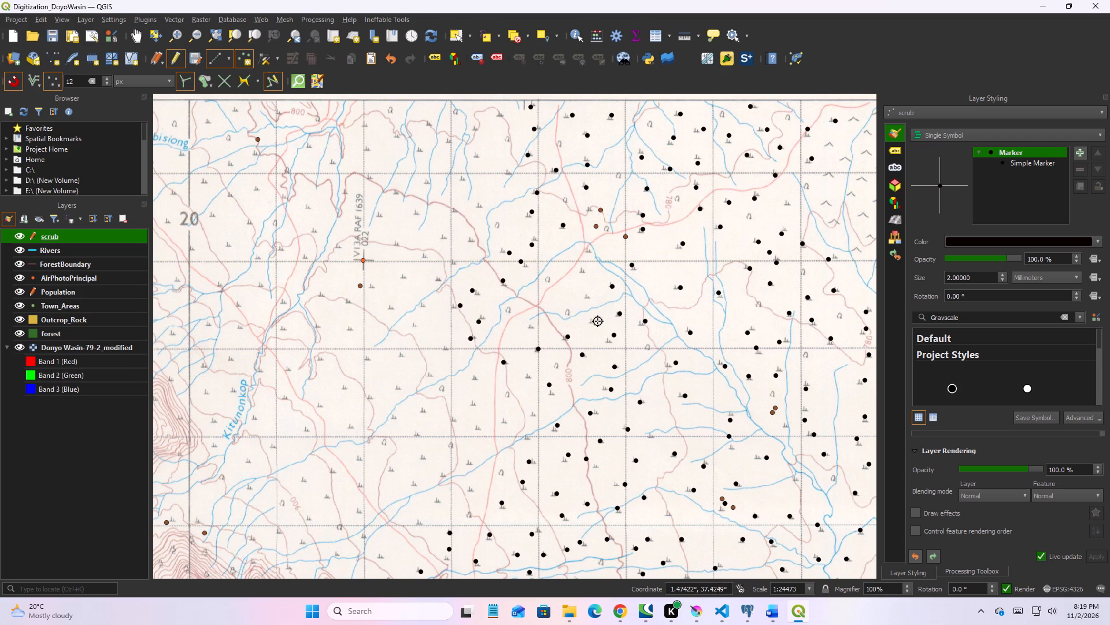
{"action": "left_click", "coordinate": [598, 321]}
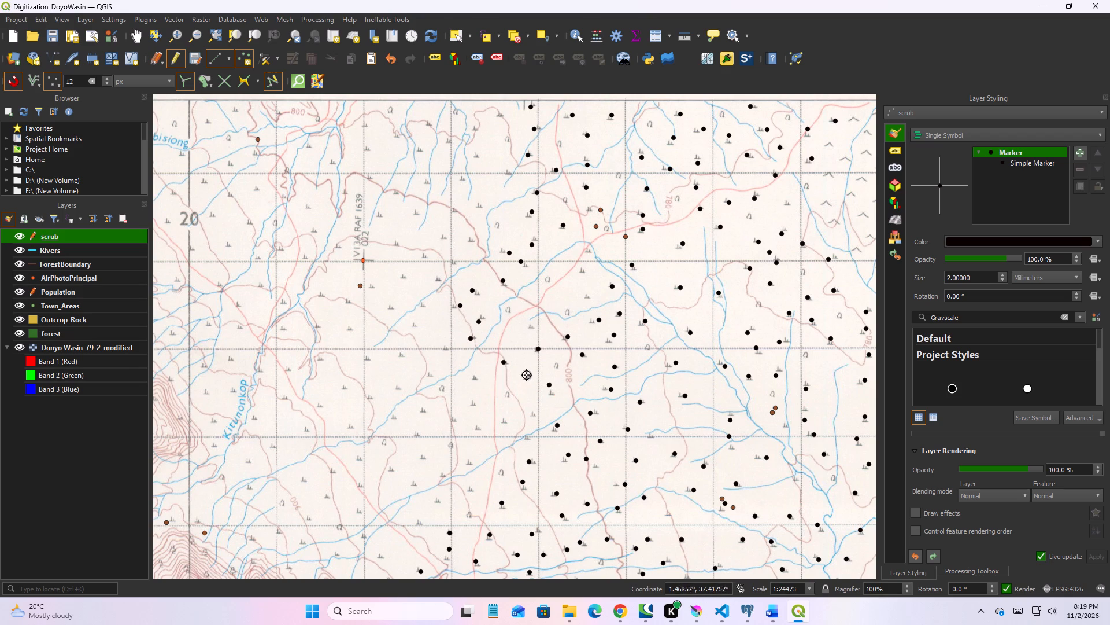
Add eight scrub points southwest across northing 62, from west of the 800 contour label to easting 23 just above northing 61.
{"action": "left_click", "coordinate": [528, 374]}
{"action": "left_click", "coordinate": [533, 415]}
{"action": "left_click", "coordinate": [530, 441]}
{"action": "left_click", "coordinate": [499, 416]}
{"action": "left_click", "coordinate": [482, 431]}
{"action": "left_click", "coordinate": [472, 464]}
{"action": "left_click", "coordinate": [471, 497]}
{"action": "left_click", "coordinate": [450, 502]}
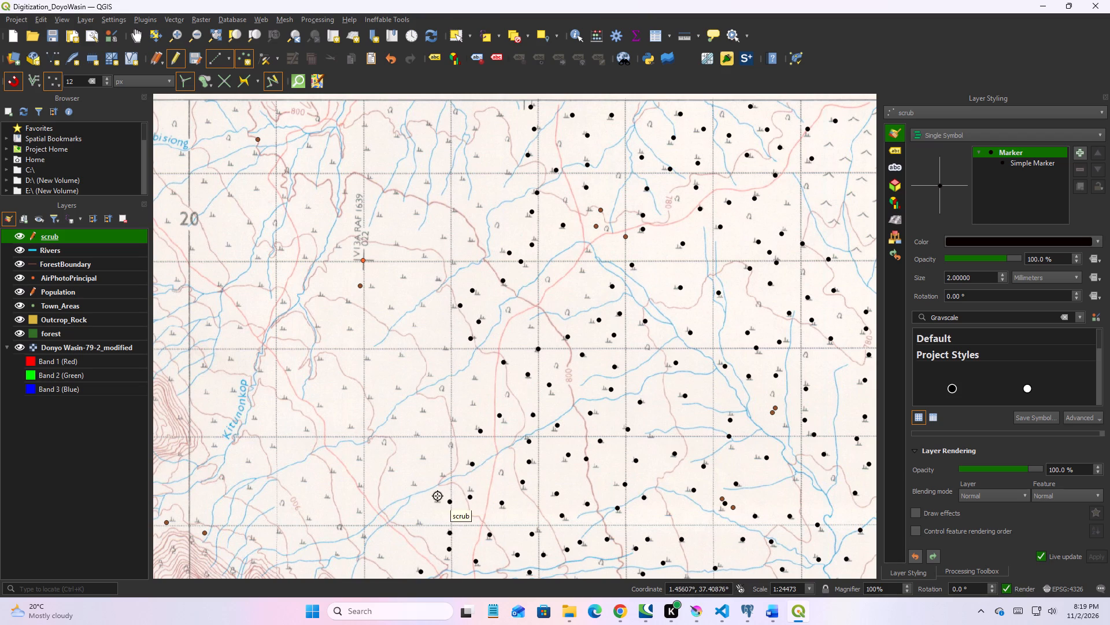
Add seven scrub points west of easting 23, working from just above northing 61 north across northing 62.
{"action": "left_click_drag", "start_coordinate": [423, 524], "coordinate": [421, 513]}
{"action": "left_click", "coordinate": [413, 485]}
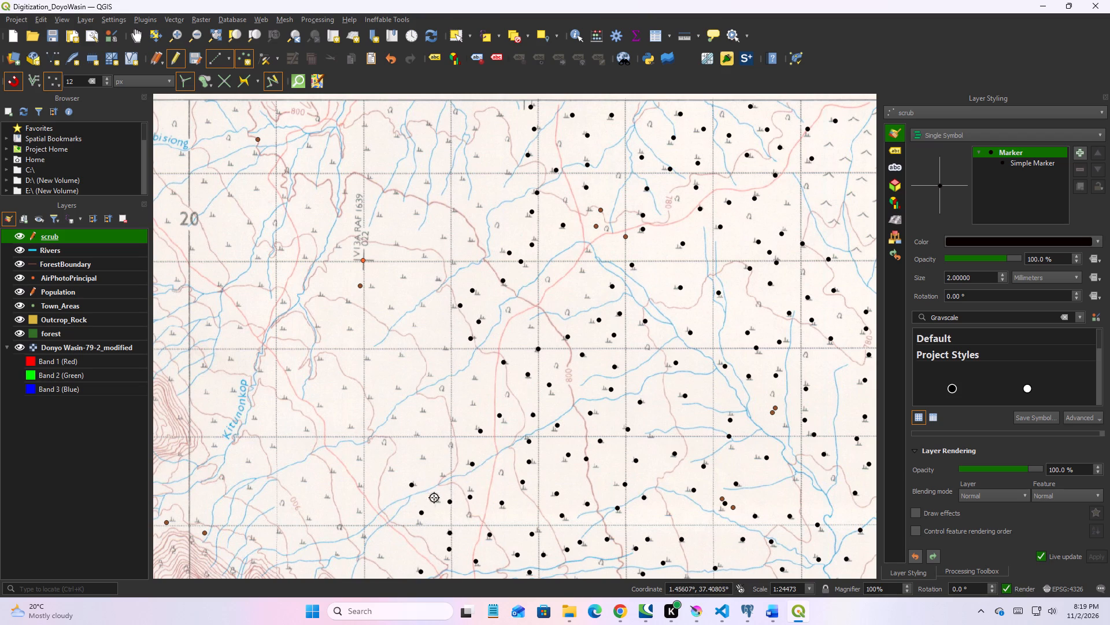
{"action": "left_click", "coordinate": [434, 498]}
{"action": "left_click", "coordinate": [445, 472]}
{"action": "left_click", "coordinate": [423, 455]}
{"action": "left_click", "coordinate": [420, 439]}
{"action": "left_click", "coordinate": [419, 413]}
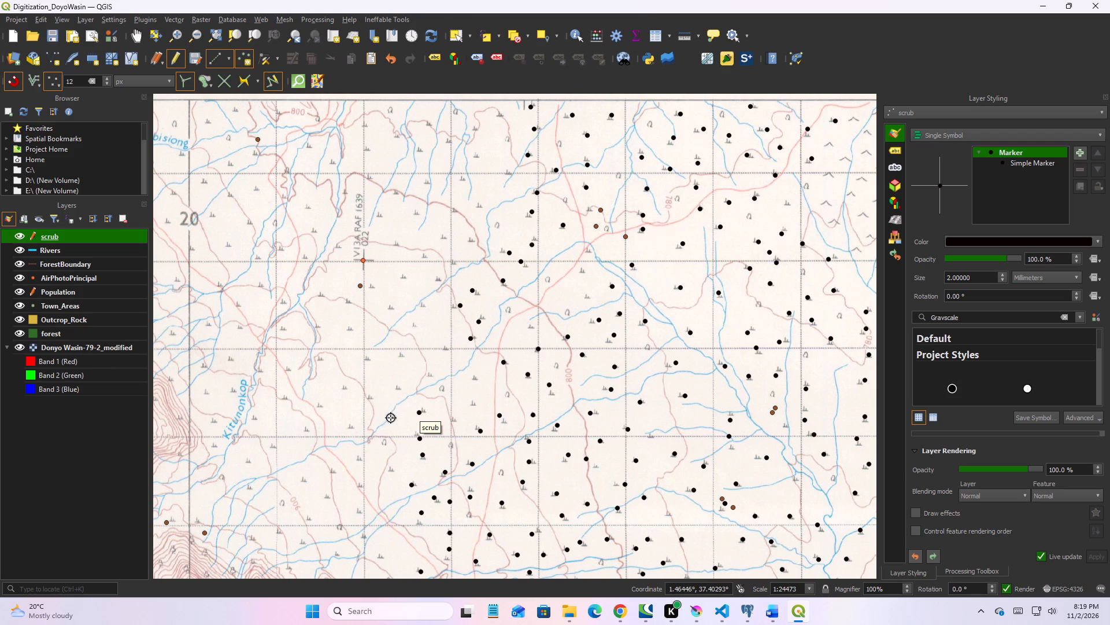
Add eleven scrub points from north of northing 62 around easting 22, southwest to easting 21 just below northing 61.
{"action": "left_click", "coordinate": [394, 418]}
{"action": "left_click", "coordinate": [401, 380]}
{"action": "left_click", "coordinate": [376, 394]}
{"action": "left_click", "coordinate": [353, 422]}
{"action": "left_click", "coordinate": [364, 456]}
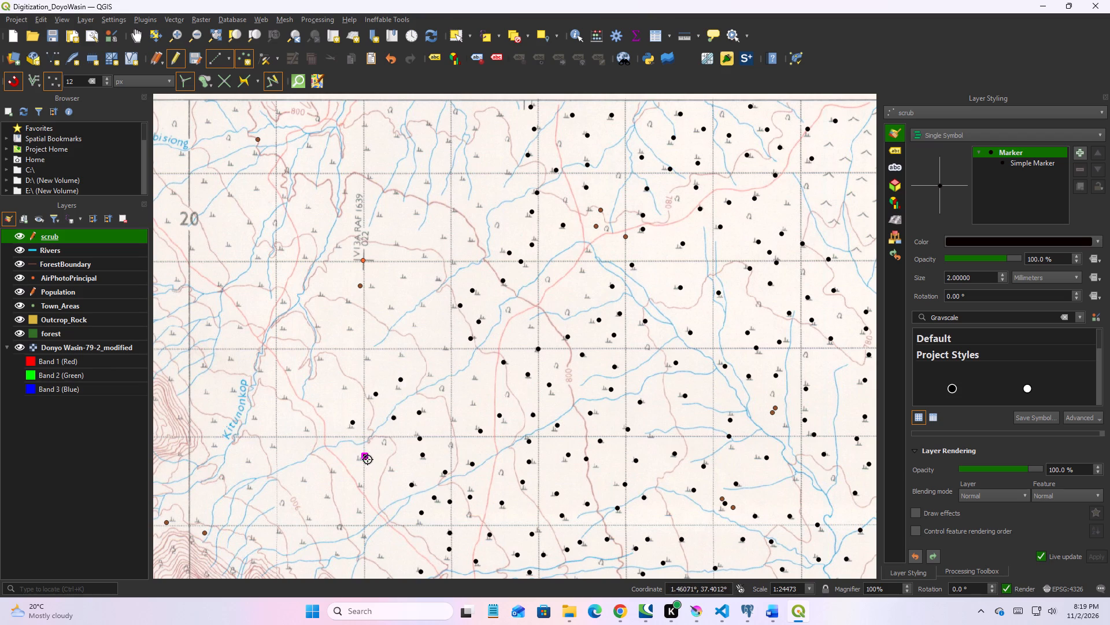
{"action": "left_click", "coordinate": [360, 487]}
{"action": "left_click", "coordinate": [359, 509]}
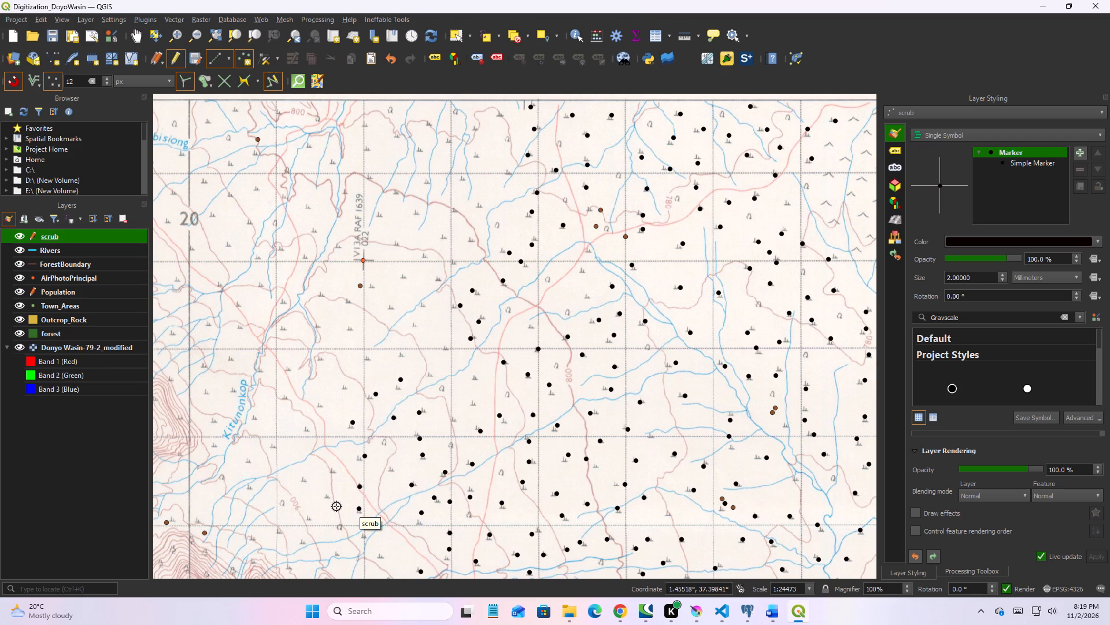
{"action": "left_click", "coordinate": [329, 500]}
{"action": "left_click", "coordinate": [306, 521]}
{"action": "left_click", "coordinate": [301, 541]}
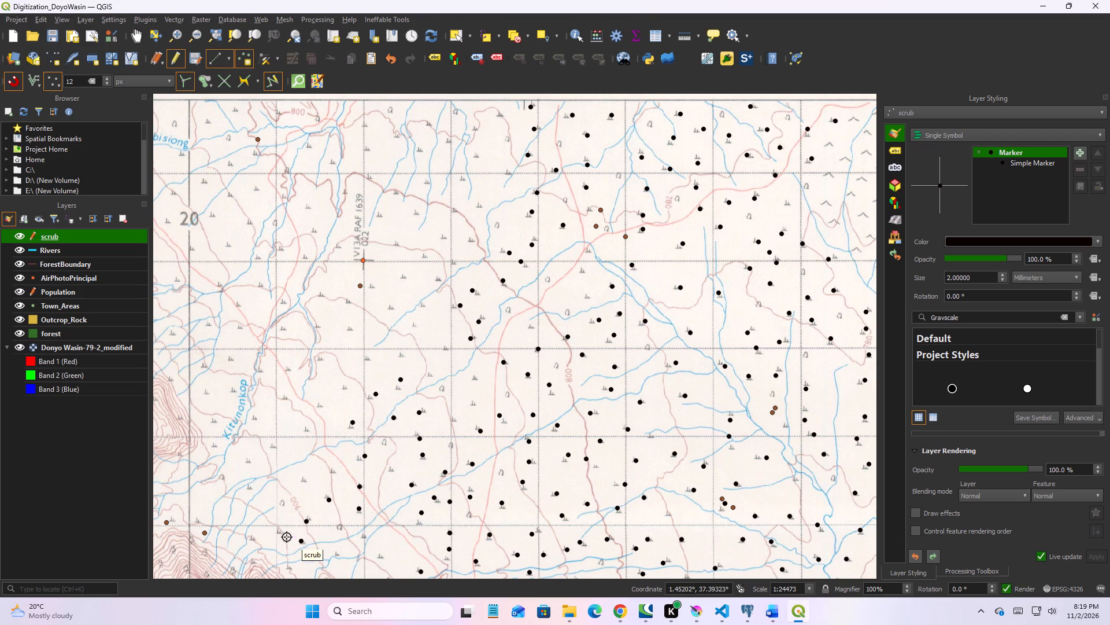
{"action": "left_click", "coordinate": [275, 536]}
Add seven scrub points between eastings 21 and 20, from south of northing 62 north along the Kitunonkop river label.
{"action": "scroll", "coordinate": [495, 483], "scroll_direction": "down", "scroll_amount": 1}
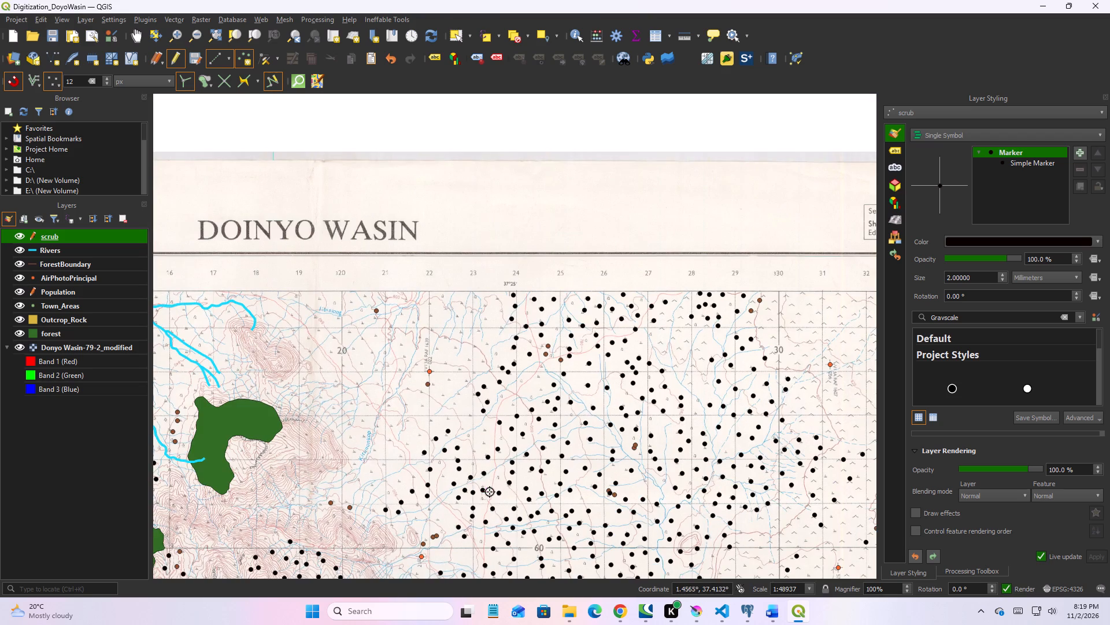
{"action": "middle_click_drag", "start_coordinate": [488, 494], "coordinate": [438, 422]}
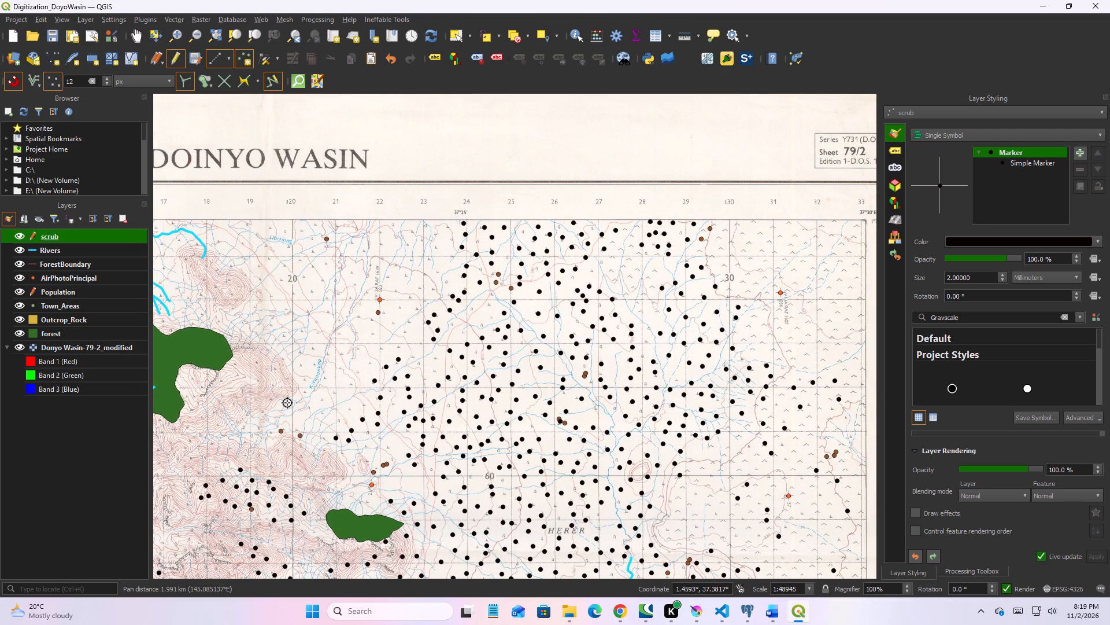
{"action": "middle_click_drag", "start_coordinate": [515, 382], "coordinate": [618, 351]}
{"action": "middle_click_drag", "start_coordinate": [509, 349], "coordinate": [611, 371]}
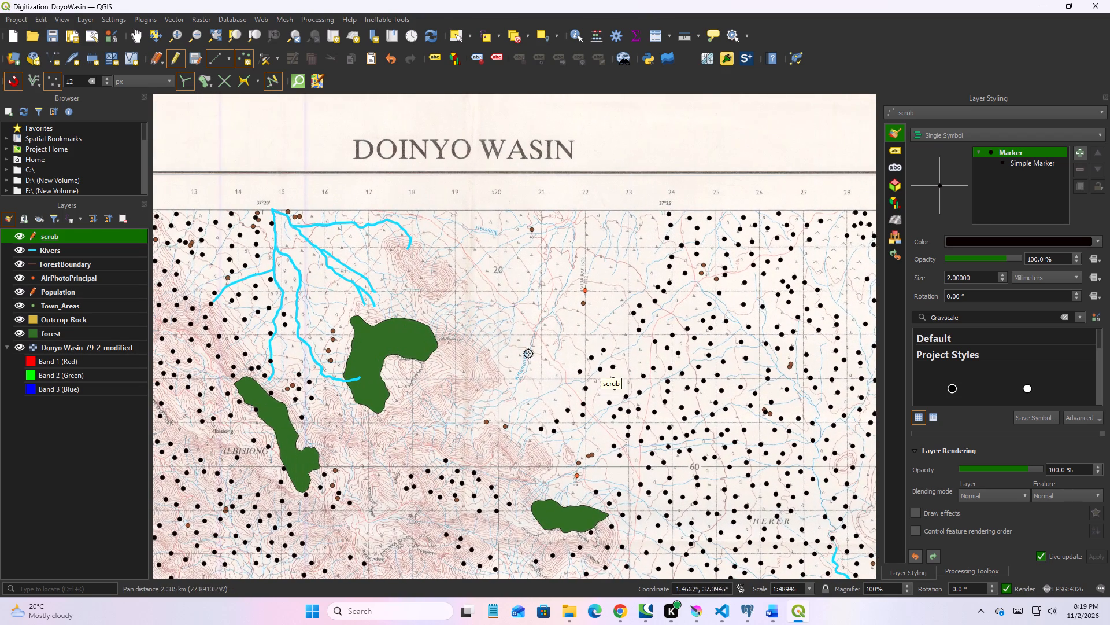
{"action": "middle_click_drag", "start_coordinate": [553, 410], "coordinate": [558, 331]}
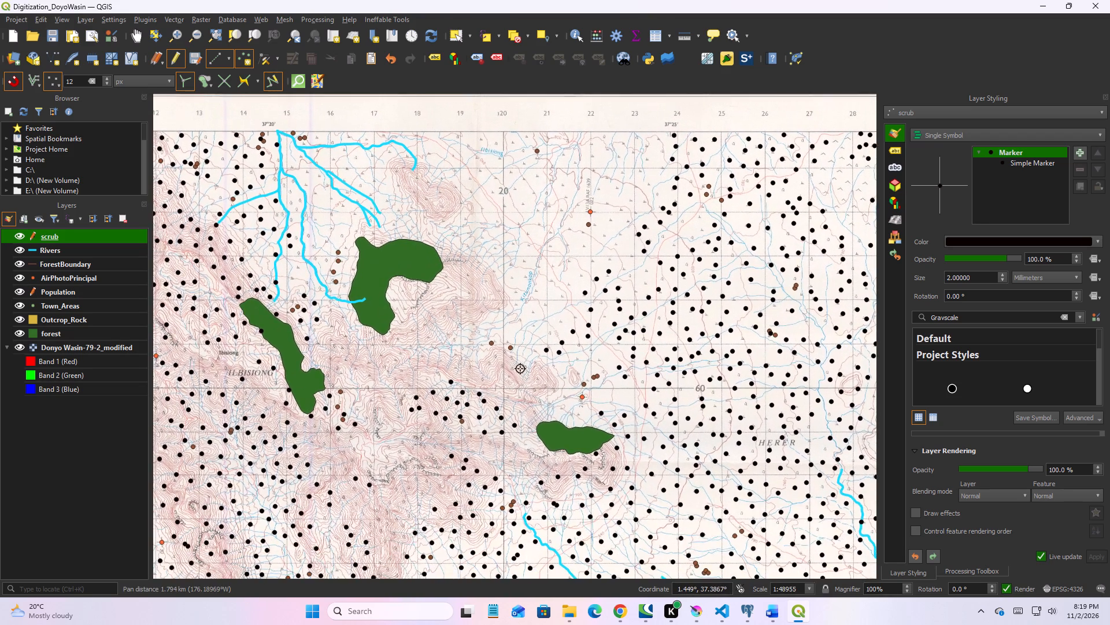
{"action": "scroll", "coordinate": [517, 380], "scroll_direction": "up", "scroll_amount": 1}
{"action": "middle_click_drag", "start_coordinate": [448, 321], "coordinate": [476, 417]}
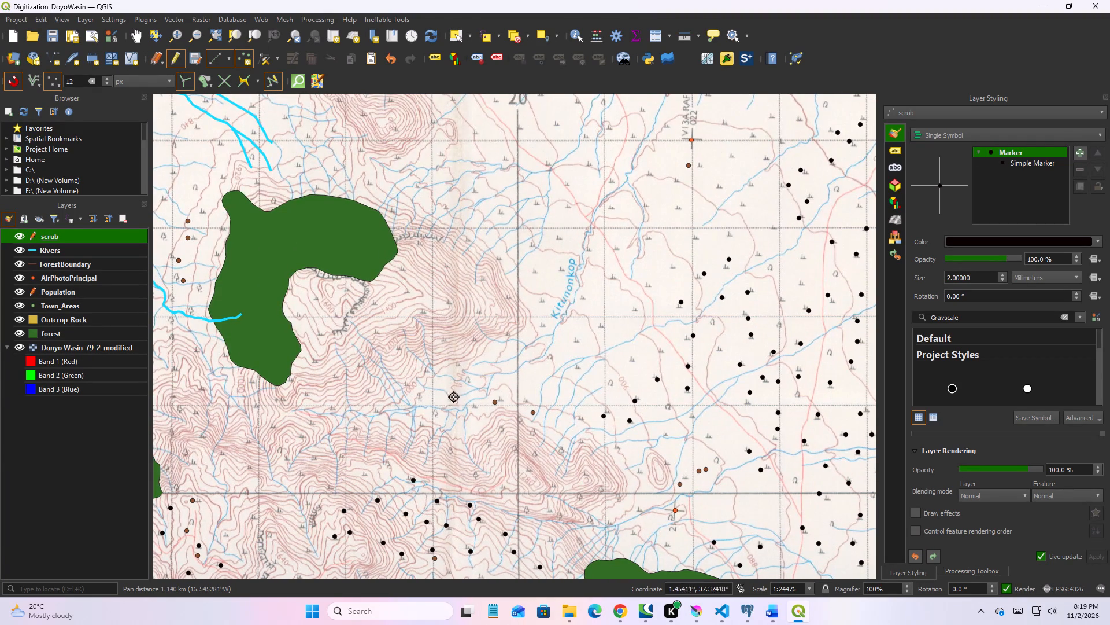
{"action": "left_click", "coordinate": [632, 361]}
{"action": "left_click", "coordinate": [606, 326]}
{"action": "left_click", "coordinate": [582, 337]}
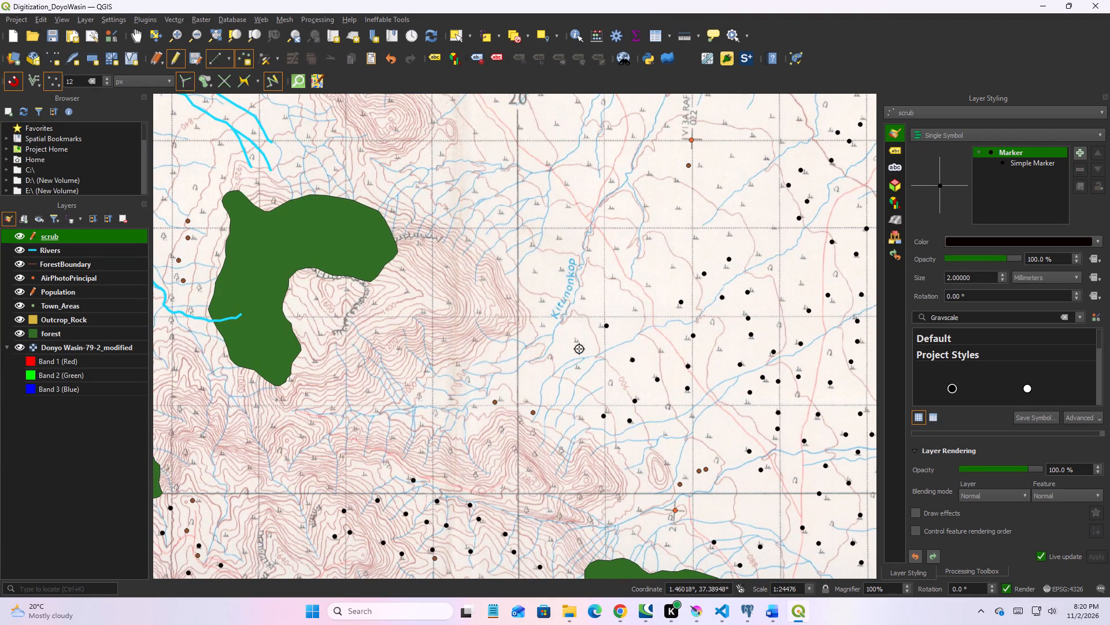
{"action": "left_click", "coordinate": [578, 370]}
{"action": "left_click", "coordinate": [535, 326]}
{"action": "left_click", "coordinate": [539, 302]}
{"action": "left_click", "coordinate": [557, 273]}
Add five scrub points between northings 62 and 63, from just east of the Kitunonkop label to easting 22.
{"action": "left_click", "coordinate": [587, 295]}
{"action": "left_click", "coordinate": [612, 271]}
{"action": "left_click", "coordinate": [628, 299]}
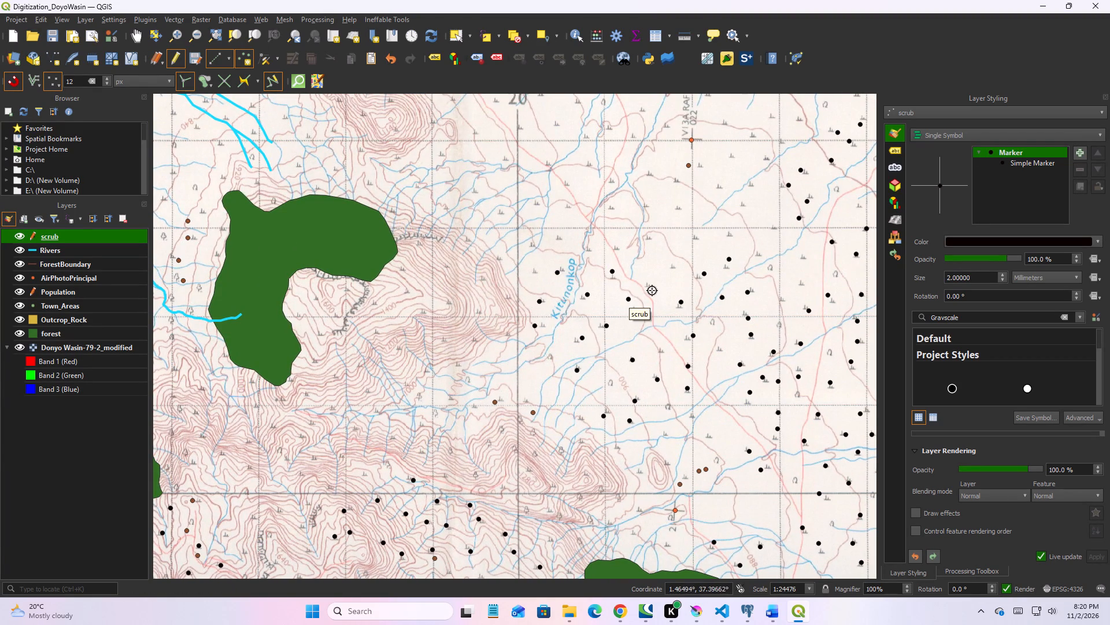
{"action": "left_click", "coordinate": [652, 290]}
{"action": "left_click", "coordinate": [680, 270]}
Add eleven scrub points around northing 63, first between eastings 22 and 23, and back west to easting 21.
{"action": "middle_click_drag", "start_coordinate": [673, 306], "coordinate": [654, 397]}
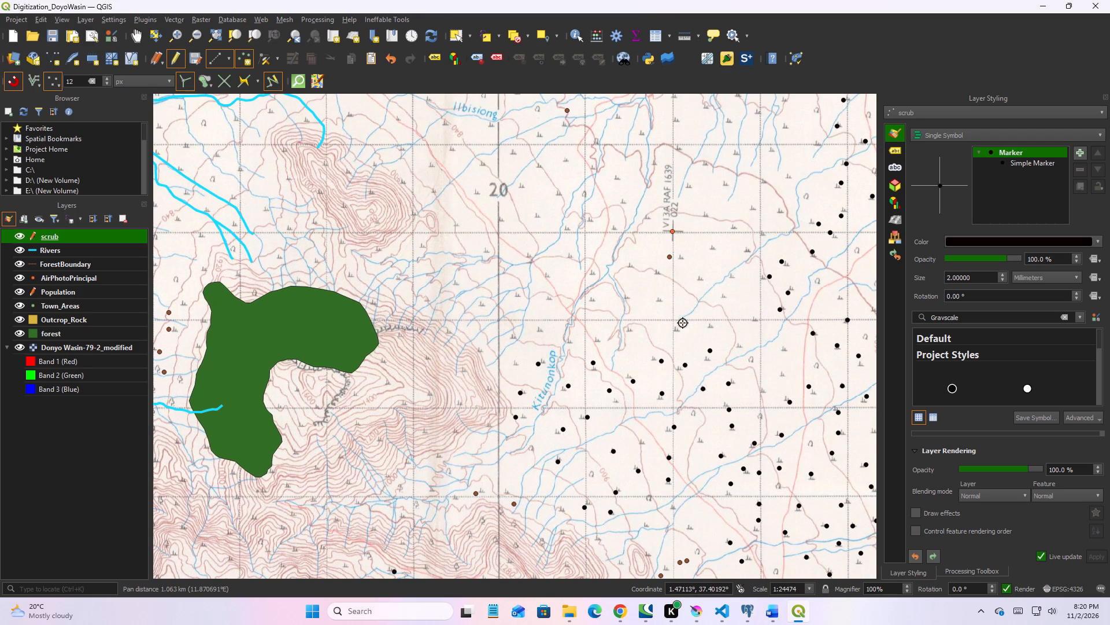
{"action": "left_click", "coordinate": [683, 323]}
{"action": "left_click", "coordinate": [723, 299]}
{"action": "left_click", "coordinate": [749, 317]}
{"action": "left_click", "coordinate": [745, 344]}
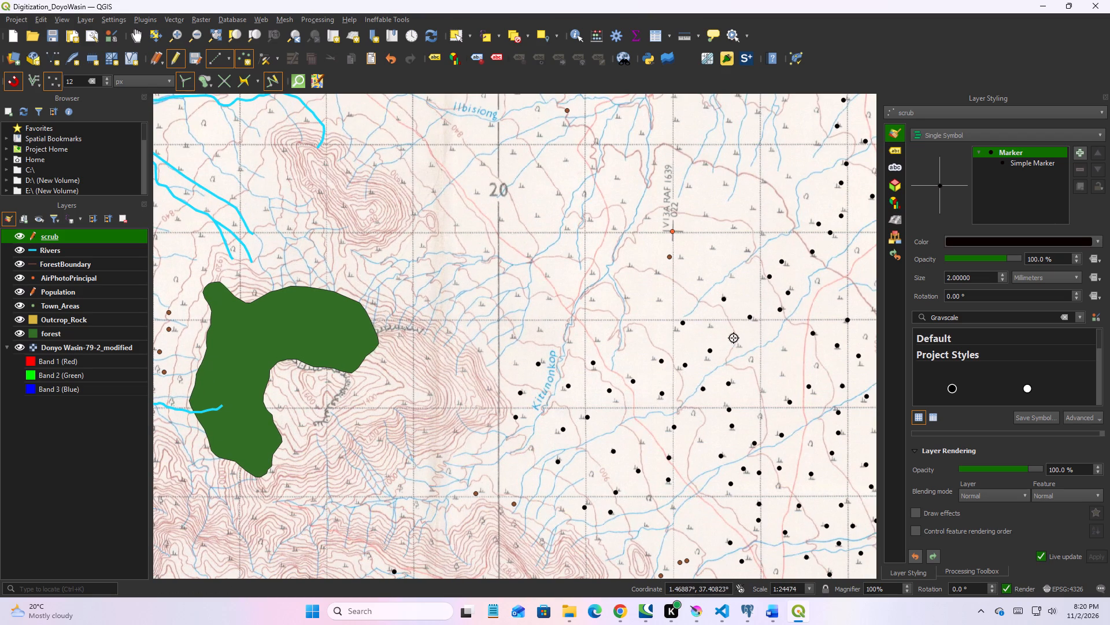
{"action": "left_click", "coordinate": [705, 329]}
{"action": "left_click", "coordinate": [694, 282]}
{"action": "left_click", "coordinate": [661, 302]}
{"action": "left_click", "coordinate": [656, 275]}
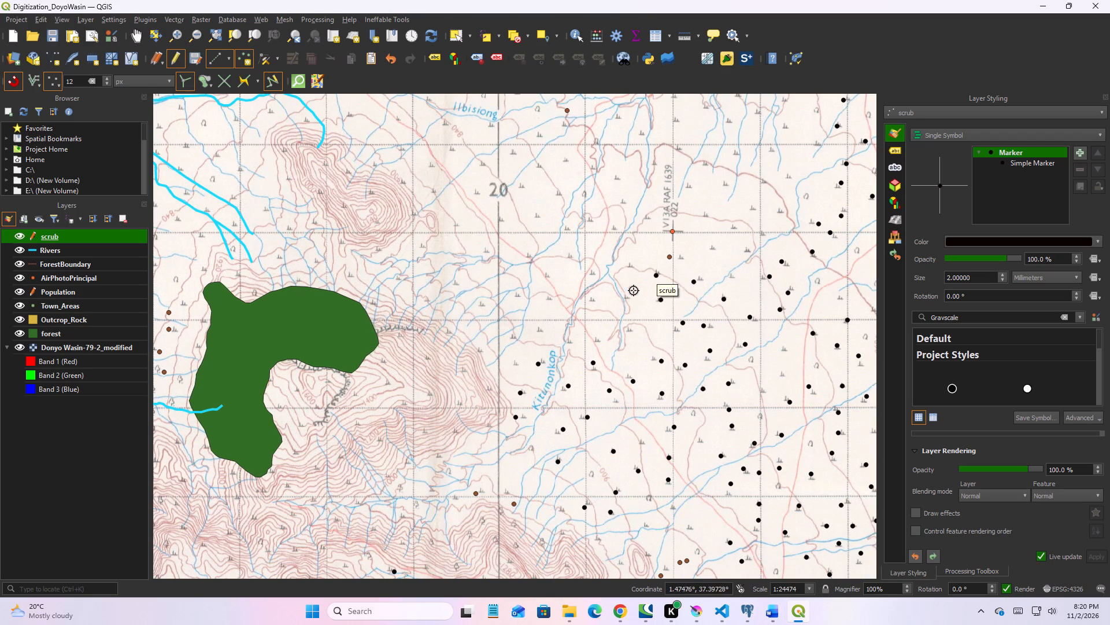
{"action": "left_click", "coordinate": [628, 295]}
{"action": "left_click", "coordinate": [595, 298]}
{"action": "left_click", "coordinate": [595, 271]}
Add seven scrub points around northing 64, east of the air photo principal point and across easting 23.
{"action": "left_click", "coordinate": [717, 249]}
{"action": "left_click", "coordinate": [749, 248]}
{"action": "left_click", "coordinate": [732, 275]}
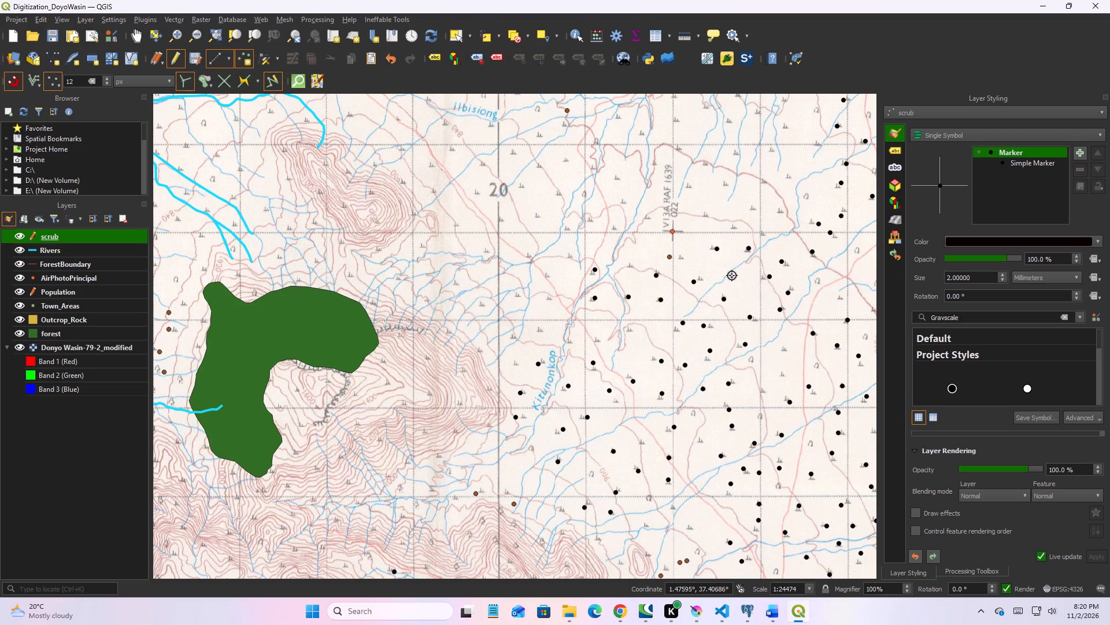
{"action": "middle_click_drag", "start_coordinate": [730, 282], "coordinate": [705, 401]}
{"action": "left_click", "coordinate": [711, 344]}
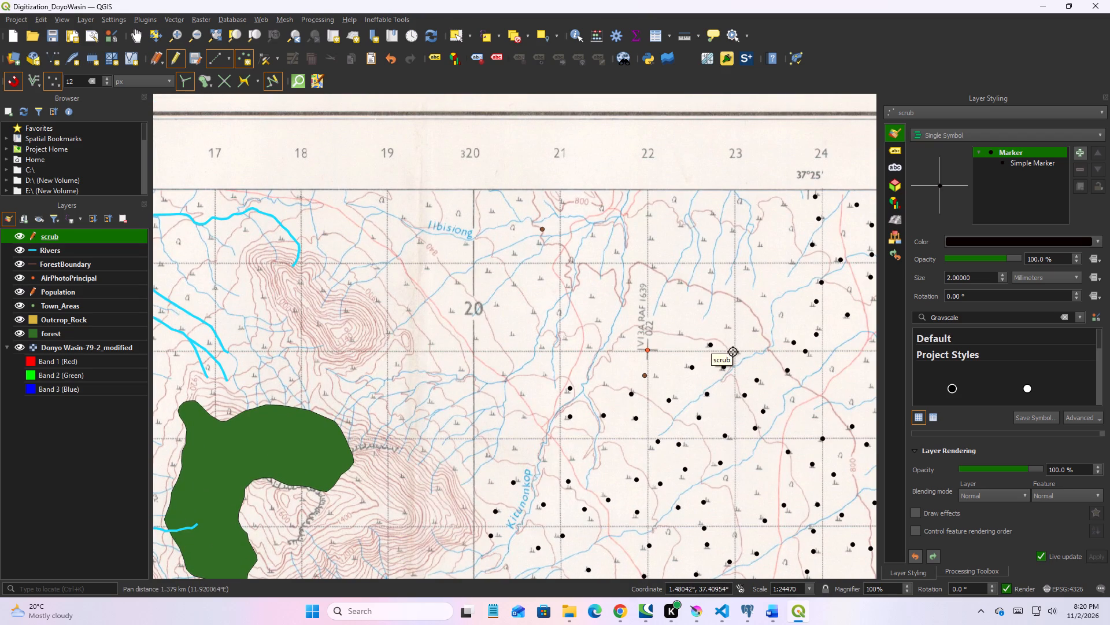
{"action": "left_click", "coordinate": [738, 354]}
{"action": "left_click", "coordinate": [753, 331]}
{"action": "left_click", "coordinate": [726, 325]}
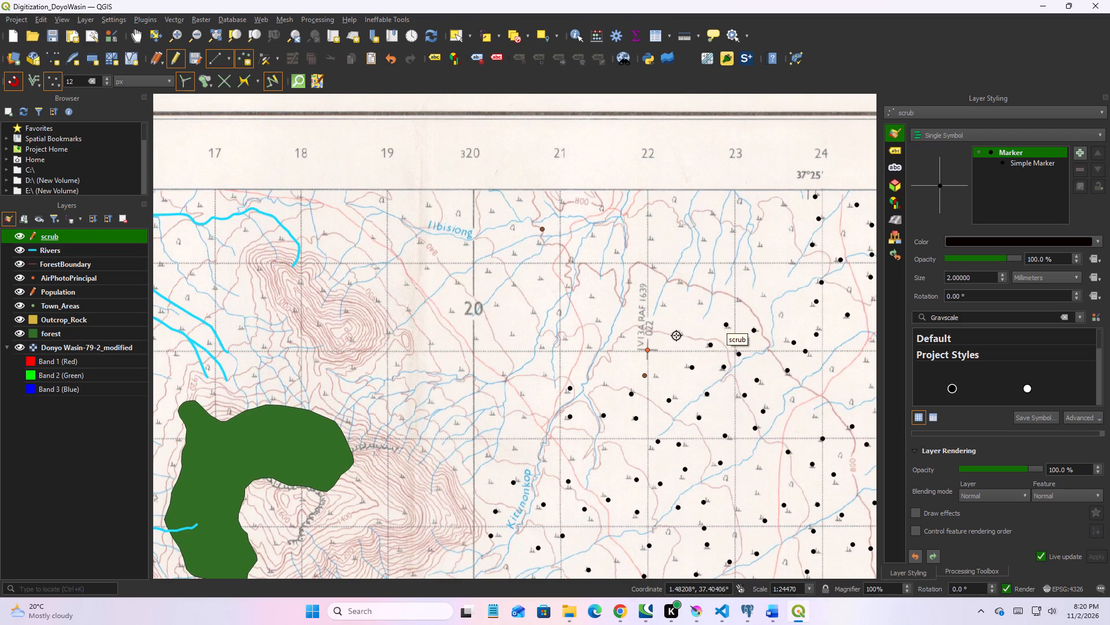
Add eight scrub points from northing 64 north to northing 65 just east of easting 22, and eastward past easting 23.
{"action": "left_click", "coordinate": [676, 336]}
{"action": "left_click", "coordinate": [699, 304]}
{"action": "left_click", "coordinate": [661, 304]}
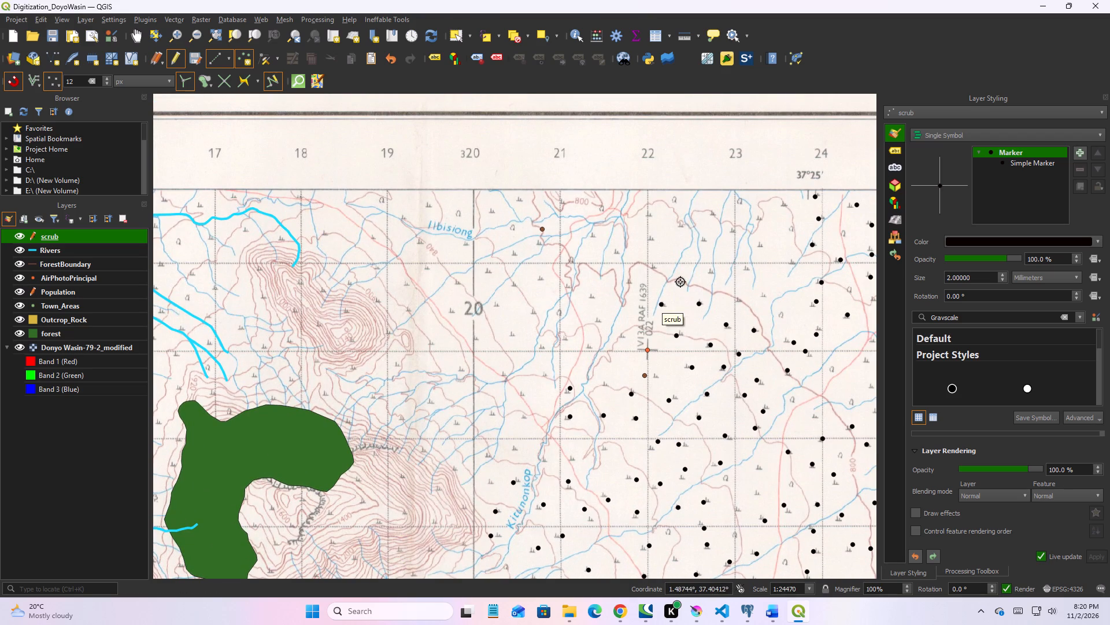
{"action": "left_click", "coordinate": [680, 282]}
{"action": "left_click", "coordinate": [713, 271]}
{"action": "left_click", "coordinate": [749, 270]}
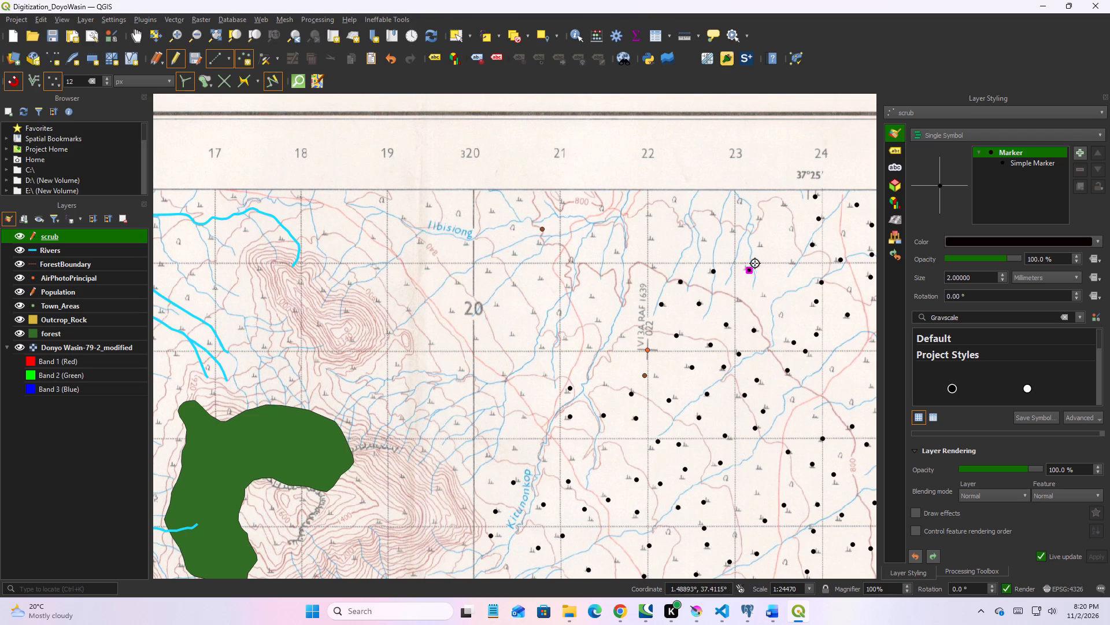
{"action": "left_click", "coordinate": [757, 247]}
{"action": "left_click", "coordinate": [800, 263]}
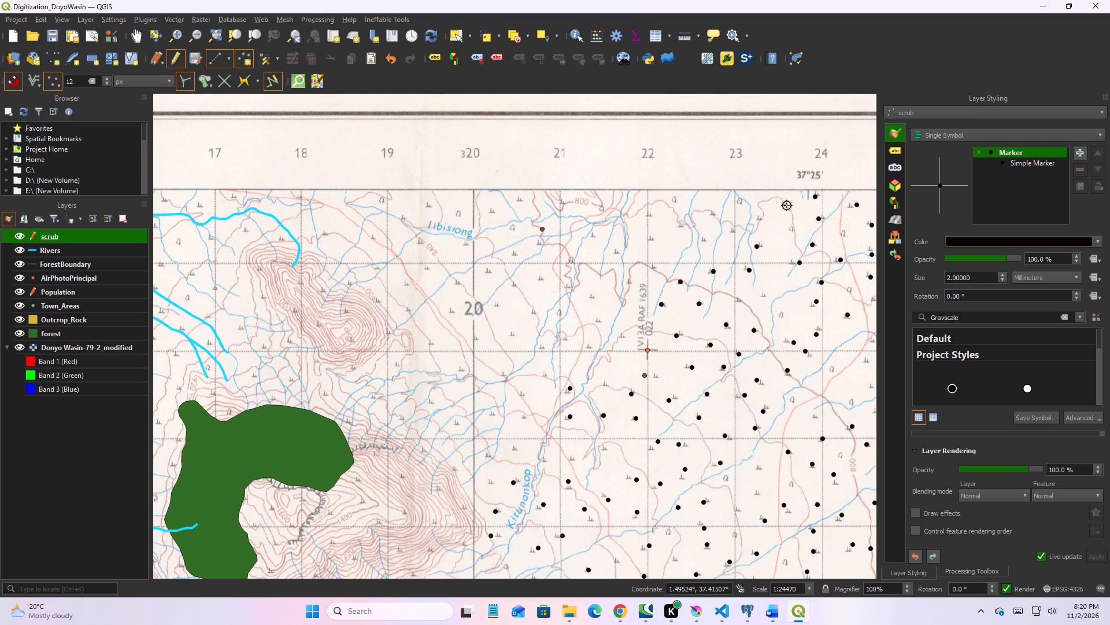
Add eight scrub points north of northing 65 along the map's northern edge, from east of easting 23 west to easting 22.
{"action": "left_click", "coordinate": [787, 204]}
{"action": "left_click", "coordinate": [767, 219]}
{"action": "left_click", "coordinate": [730, 229]}
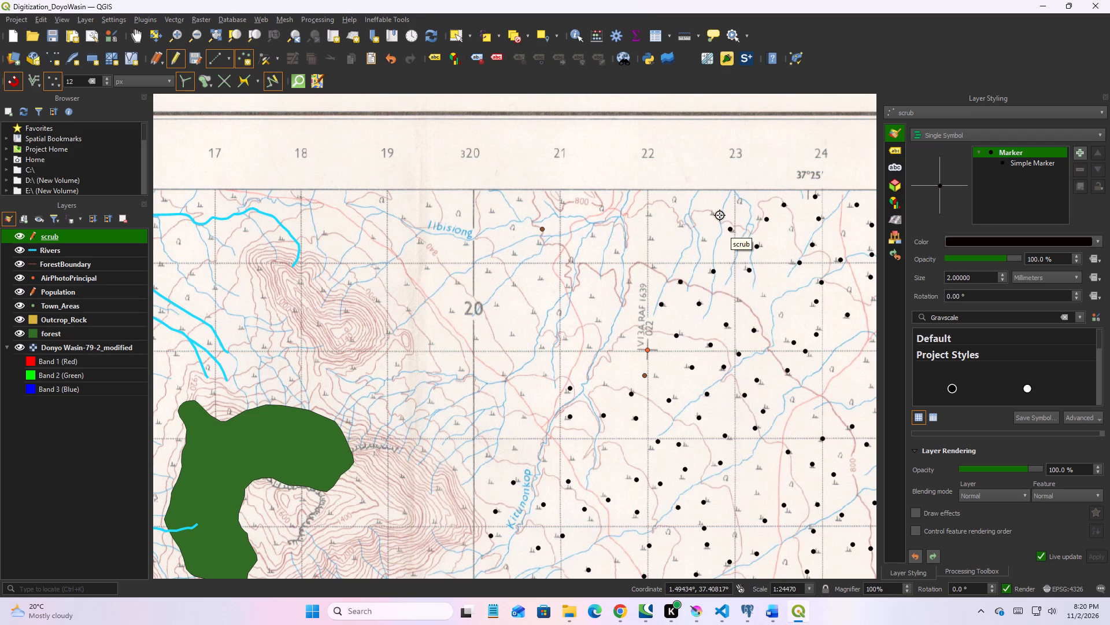
{"action": "left_click", "coordinate": [720, 215]}
{"action": "left_click", "coordinate": [708, 241]}
{"action": "left_click", "coordinate": [684, 226]}
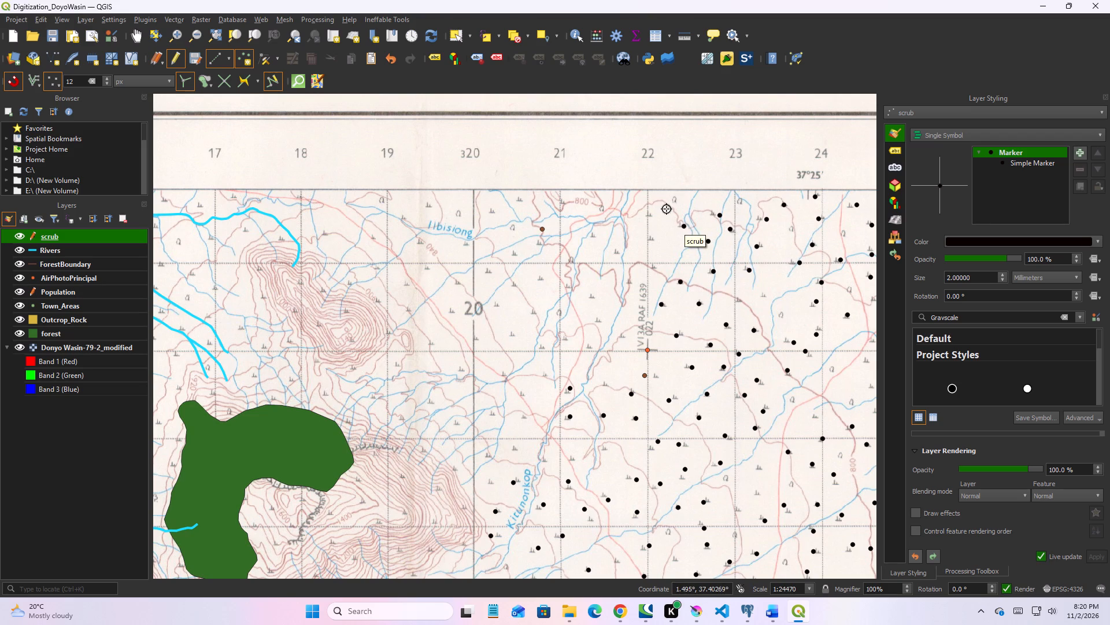
{"action": "left_click", "coordinate": [657, 216]}
{"action": "left_click", "coordinate": [652, 237]}
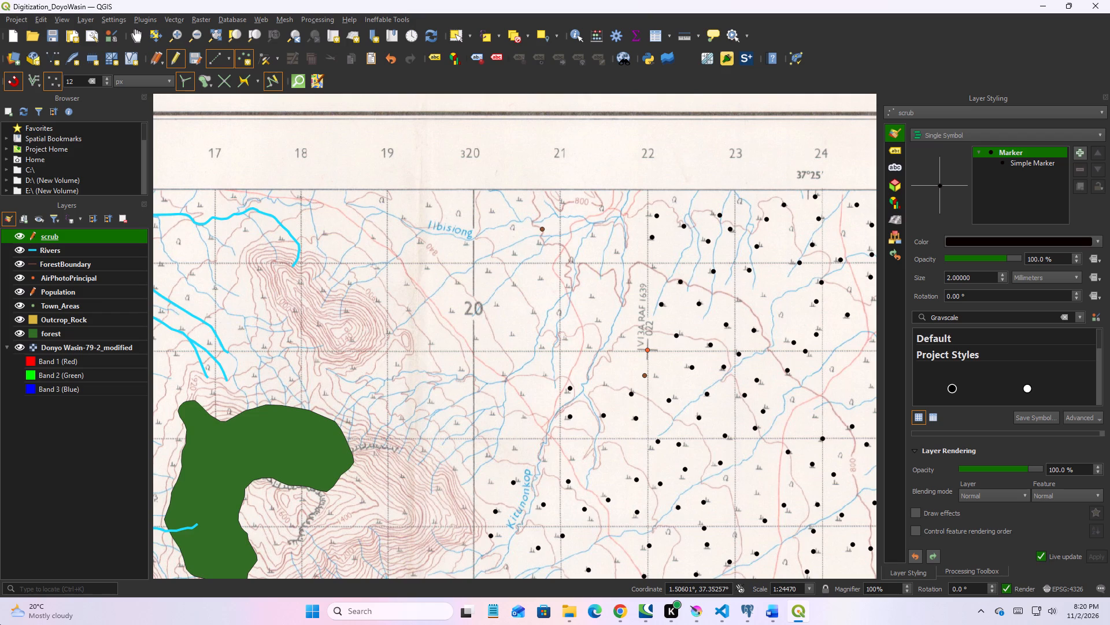
Add nine scrub points around and above northing 65, from west of easting 22 across easting 21 toward easting 20.
{"action": "left_click", "coordinate": [588, 235]}
{"action": "left_click", "coordinate": [616, 247]}
{"action": "left_click", "coordinate": [593, 291]}
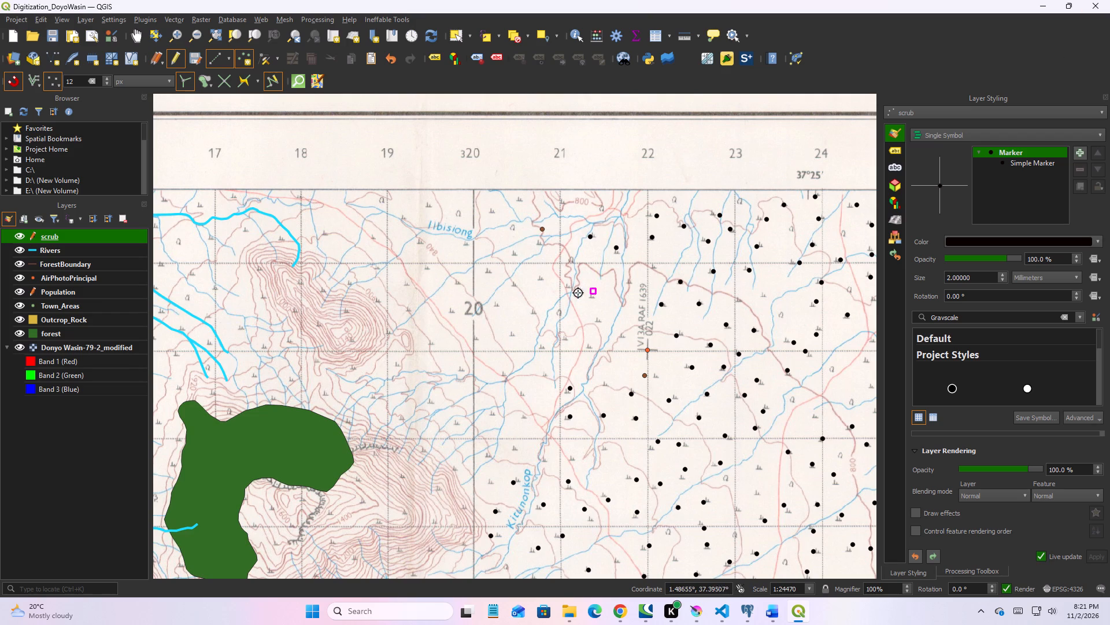
{"action": "left_click", "coordinate": [570, 293]}
{"action": "left_click", "coordinate": [542, 284]}
{"action": "left_click", "coordinate": [518, 260]}
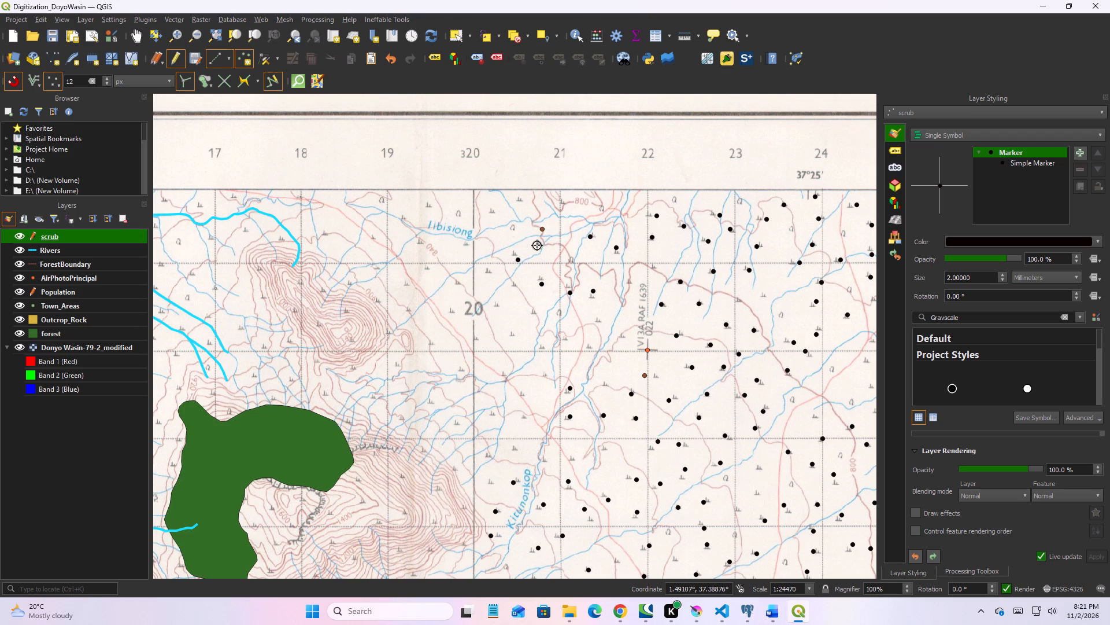
{"action": "left_click", "coordinate": [537, 245]}
{"action": "left_click", "coordinate": [499, 209]}
{"action": "left_click", "coordinate": [521, 201]}
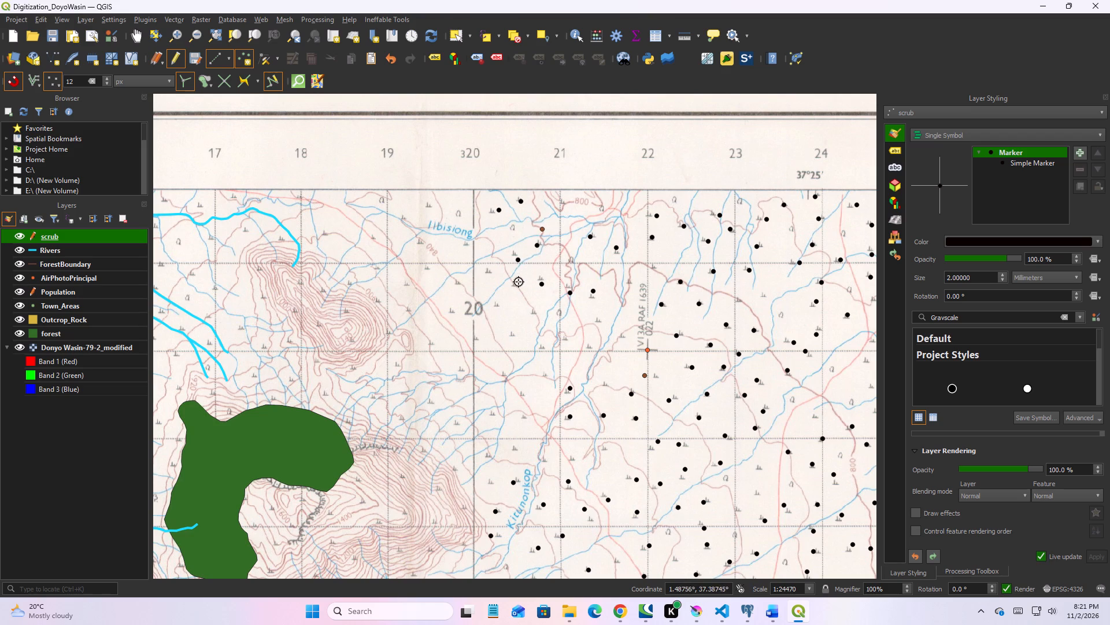
Add nine scrub points on both sides of easting 21, between northing 65 and just south of northing 64.
{"action": "left_click", "coordinate": [519, 282]}
{"action": "left_click", "coordinate": [538, 317]}
{"action": "left_click", "coordinate": [576, 337]}
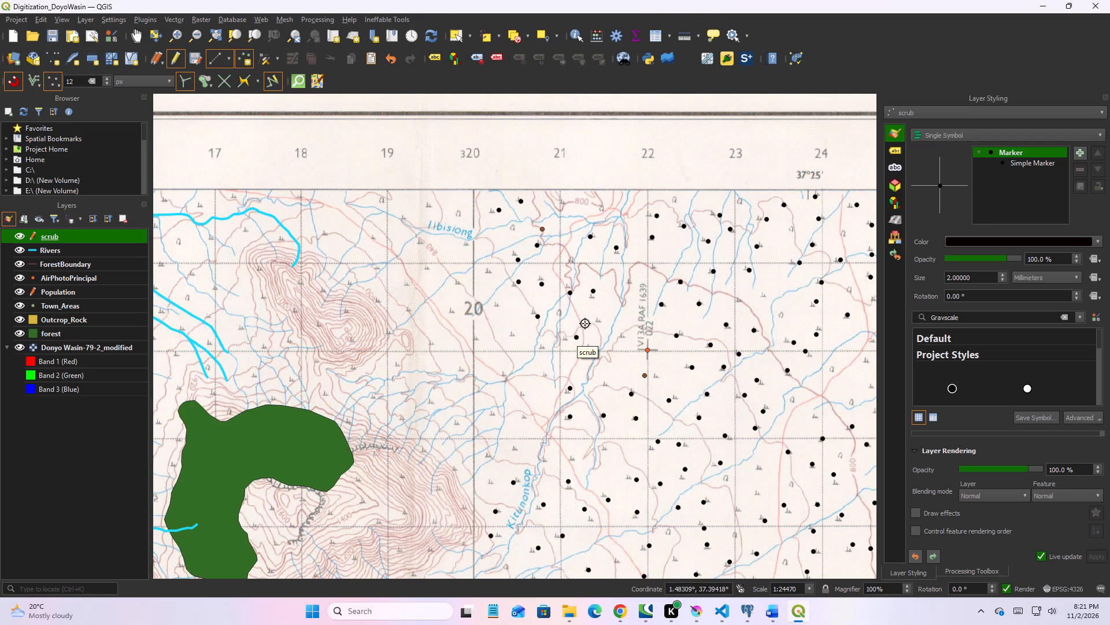
{"action": "left_click", "coordinate": [595, 321]}
{"action": "left_click", "coordinate": [619, 340]}
{"action": "left_click", "coordinate": [591, 350]}
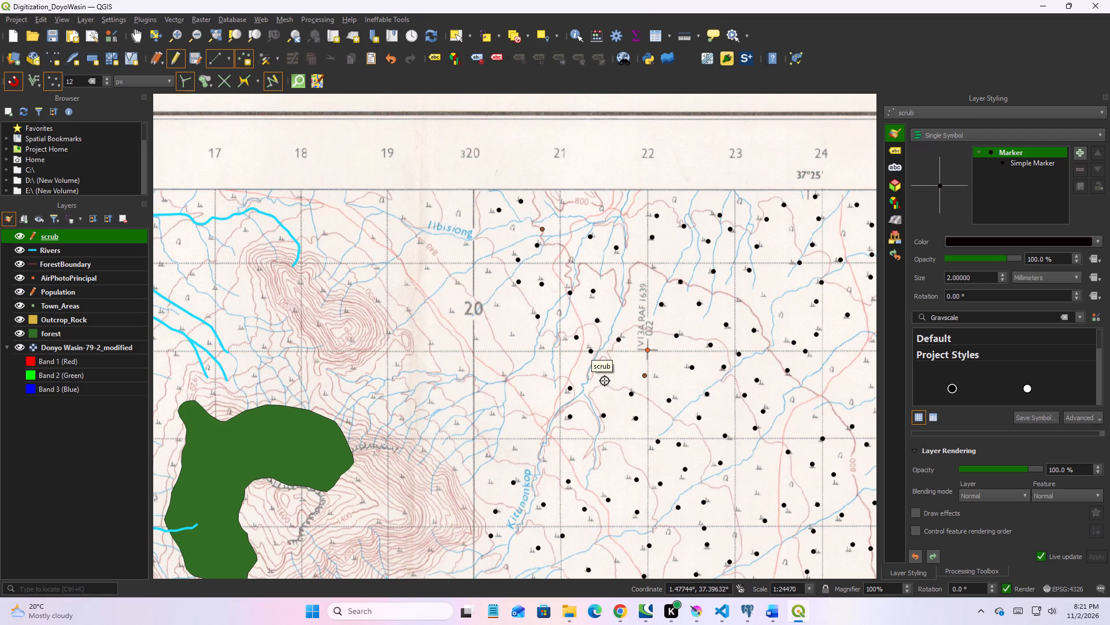
{"action": "left_click", "coordinate": [609, 389]}
{"action": "left_click", "coordinate": [551, 379]}
{"action": "left_click", "coordinate": [544, 345]}
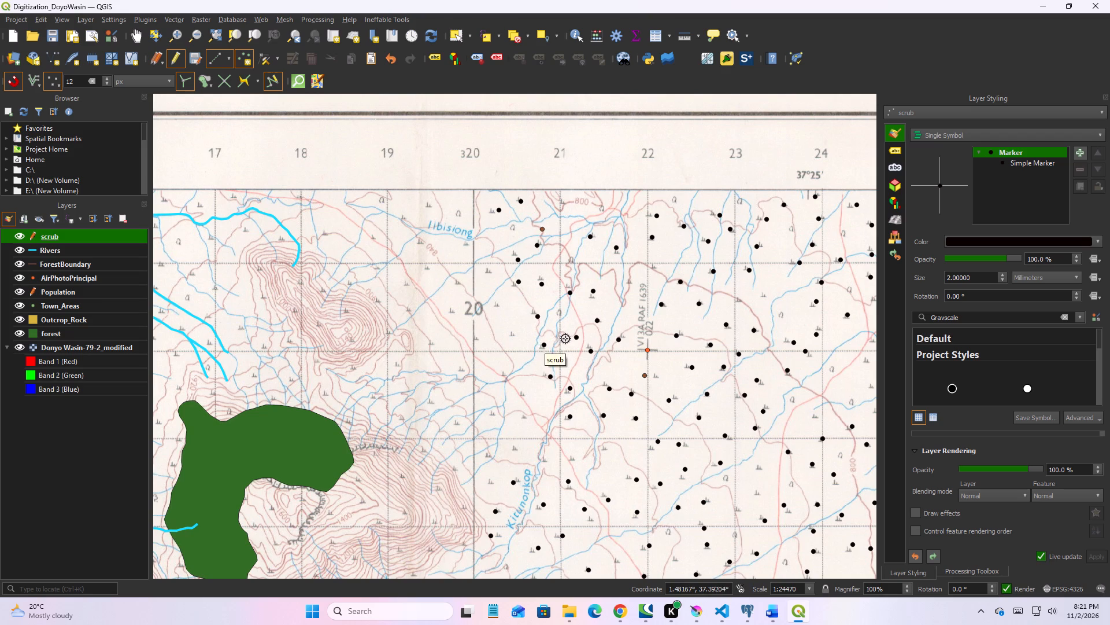
Add five scrub points northwest across easting 20, from just above northing 64 past the Ilbisiong label to the map's northern edge.
{"action": "left_click", "coordinate": [517, 340]}
{"action": "left_click", "coordinate": [495, 310]}
{"action": "left_click", "coordinate": [486, 265]}
{"action": "left_click", "coordinate": [467, 240]}
{"action": "left_click", "coordinate": [424, 201]}
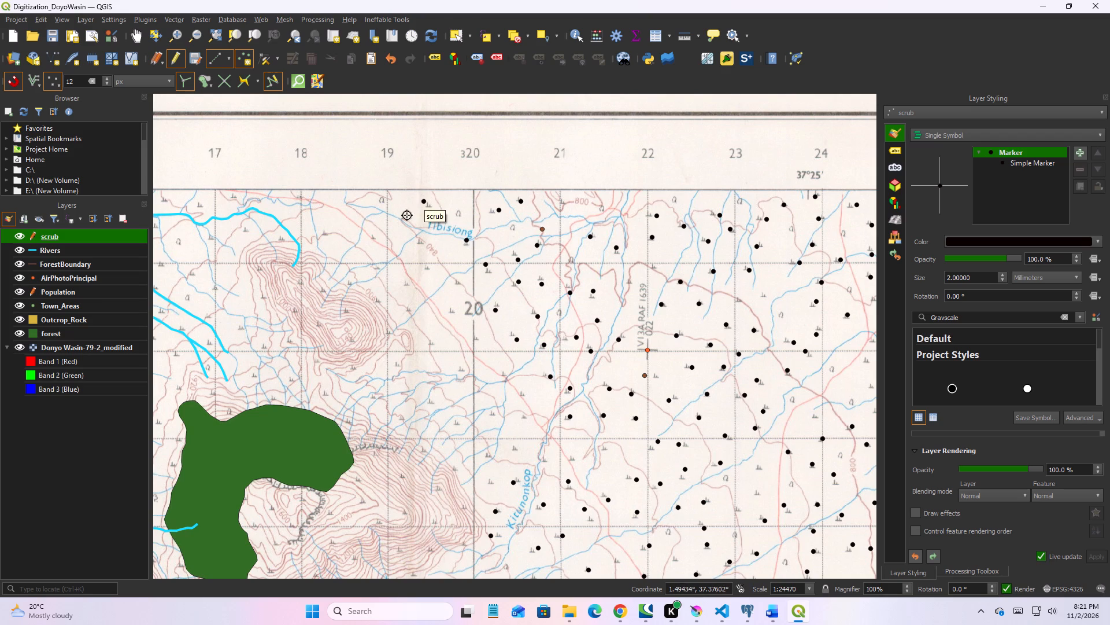
Add six scrub points from west of the Ilbisiong label south past northing 65 to easting 20 near northing 64.
{"action": "left_click", "coordinate": [407, 216]}
{"action": "left_click", "coordinate": [421, 241]}
{"action": "left_click", "coordinate": [427, 273]}
{"action": "left_click", "coordinate": [459, 281]}
{"action": "left_click", "coordinate": [452, 312]}
{"action": "left_click", "coordinate": [487, 343]}
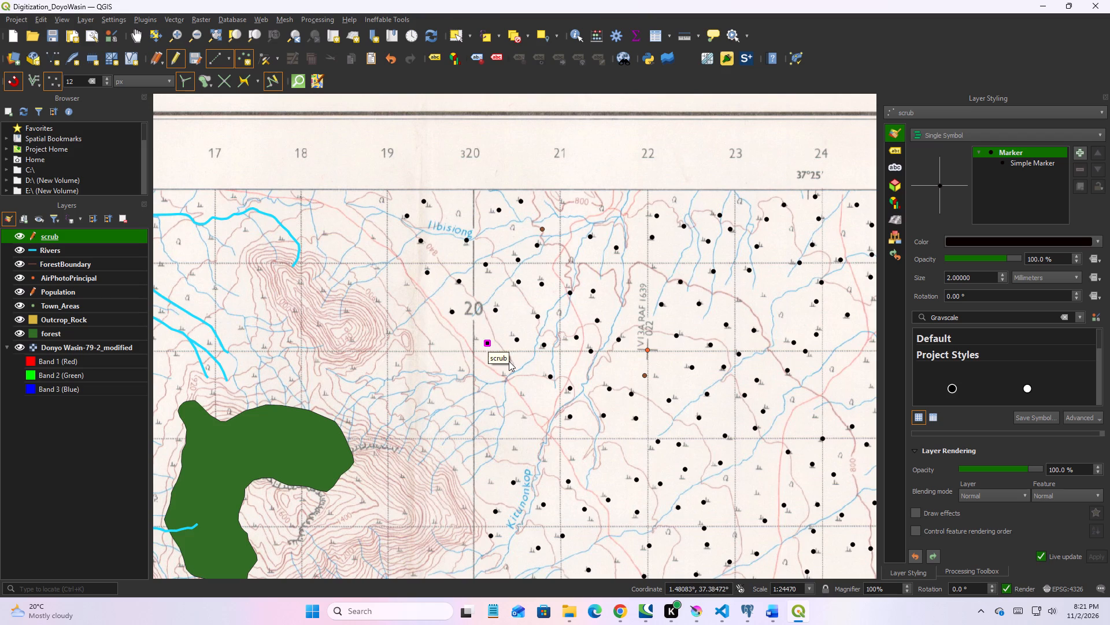
Add seven scrub points from south of the large 20 label, past the Kitunonkop label, to the slope west of easting 20.
{"action": "middle_click_drag", "start_coordinate": [509, 341], "coordinate": [530, 207]}
{"action": "left_click", "coordinate": [521, 240]}
{"action": "left_click", "coordinate": [546, 261]}
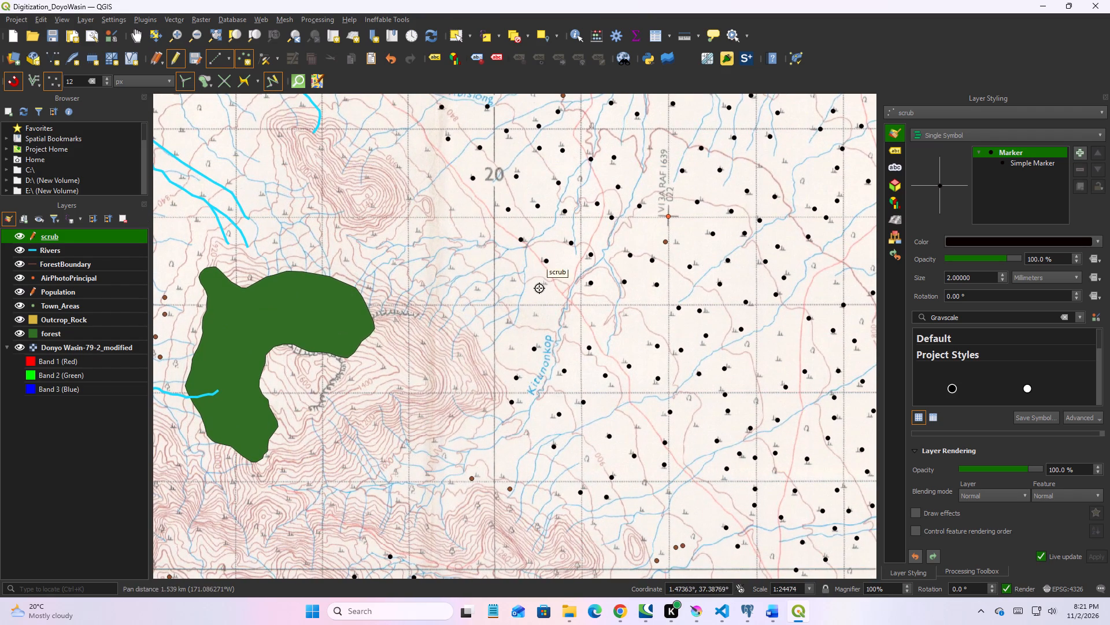
{"action": "left_click", "coordinate": [547, 285]}
{"action": "left_click", "coordinate": [536, 318]}
{"action": "left_click", "coordinate": [509, 324]}
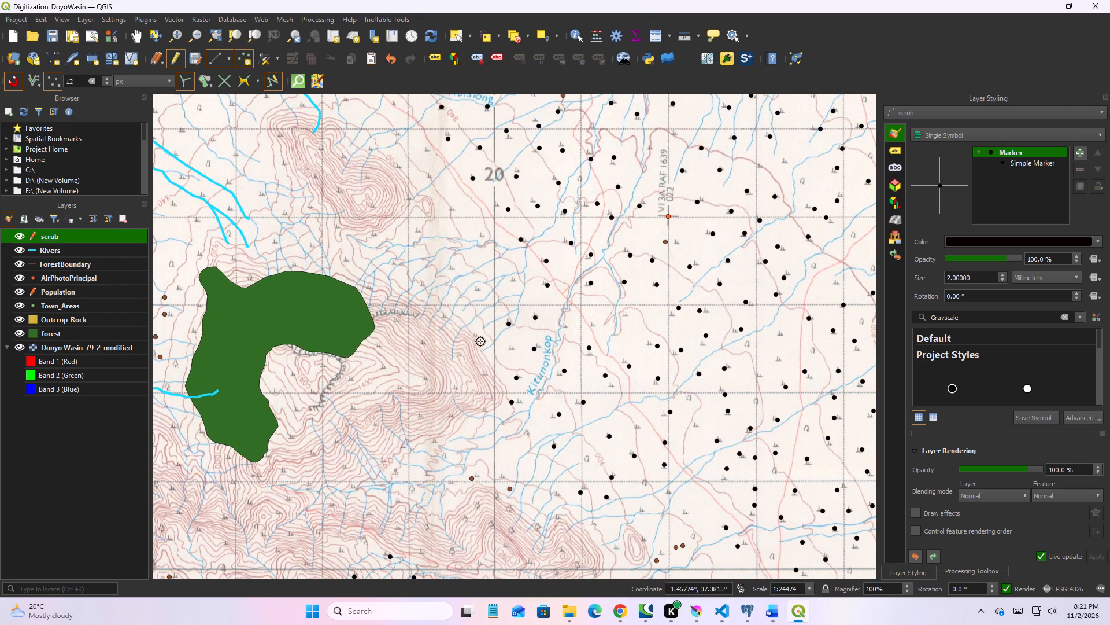
{"action": "left_click", "coordinate": [460, 346]}
{"action": "left_click", "coordinate": [487, 374]}
Add seven scrub points west of easting 20, southeast of the horseshoe-shaped forest, down toward the bold east-west grid line.
{"action": "middle_click_drag", "start_coordinate": [497, 373], "coordinate": [512, 270]}
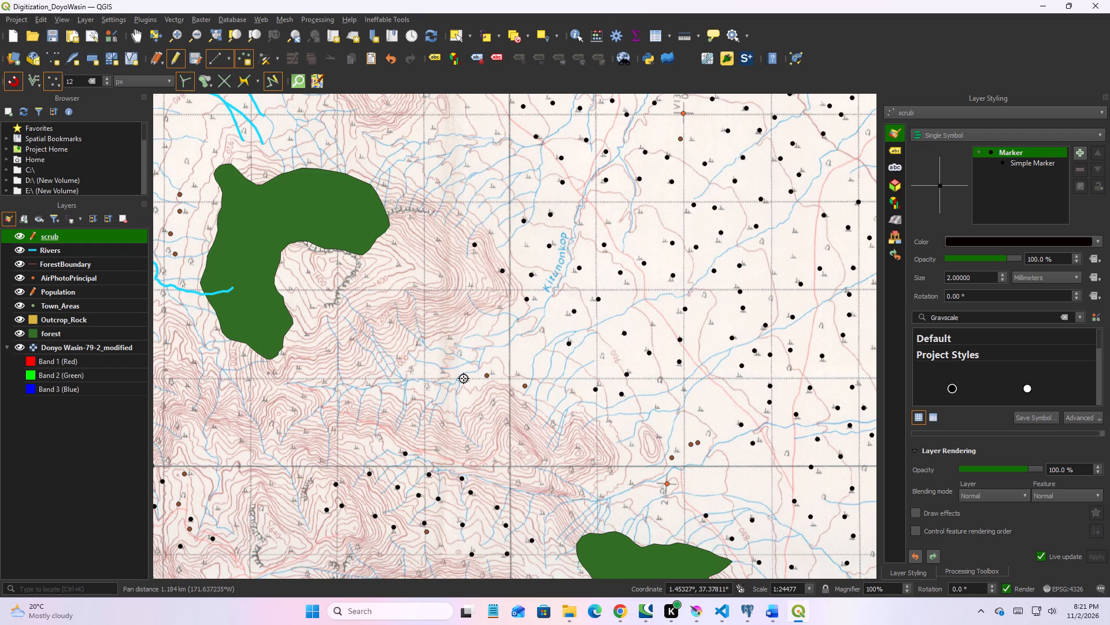
{"action": "left_click", "coordinate": [464, 378]}
{"action": "left_click", "coordinate": [442, 375]}
{"action": "left_click", "coordinate": [420, 396]}
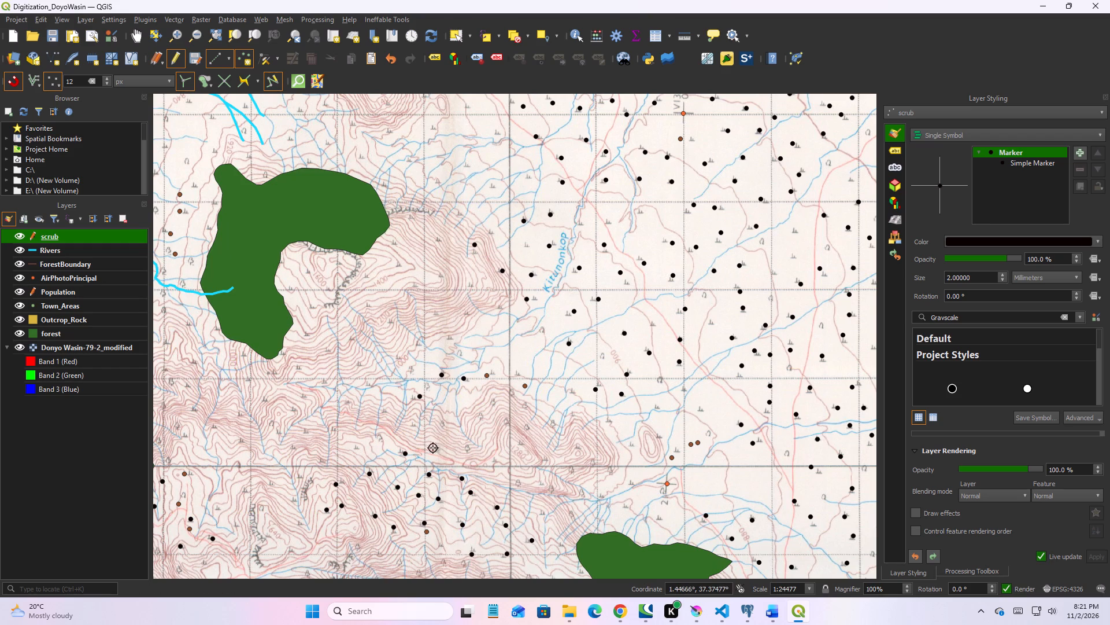
{"action": "left_click", "coordinate": [435, 453]}
{"action": "left_click", "coordinate": [412, 425]}
{"action": "left_click", "coordinate": [387, 411]}
{"action": "left_click", "coordinate": [350, 402]}
Add ten scrub points along and just south of the bold east-west grid line, east of the Ilbisiong forest patch.
{"action": "middle_click_drag", "start_coordinate": [377, 403], "coordinate": [550, 211]}
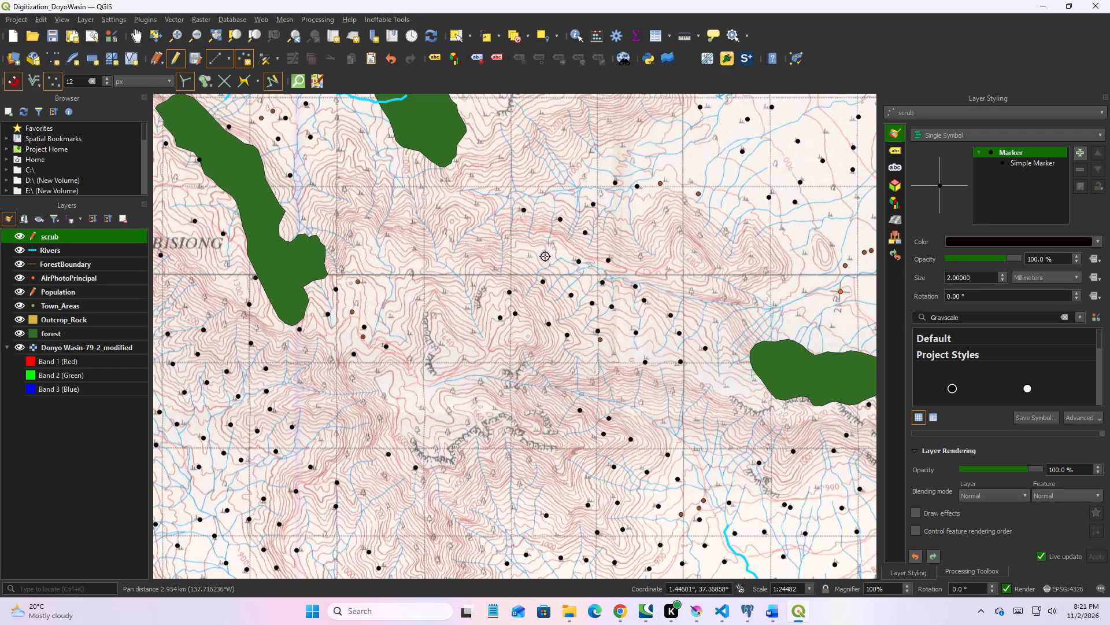
{"action": "left_click", "coordinate": [532, 257]}
{"action": "left_click", "coordinate": [504, 270]}
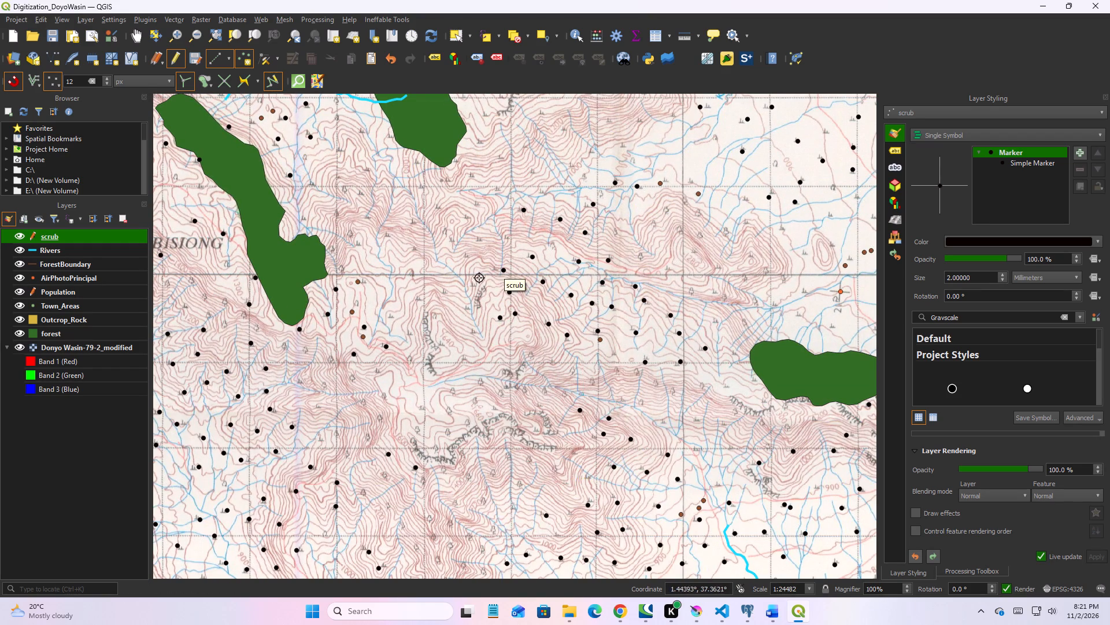
{"action": "left_click", "coordinate": [476, 281]}
{"action": "left_click", "coordinate": [469, 308]}
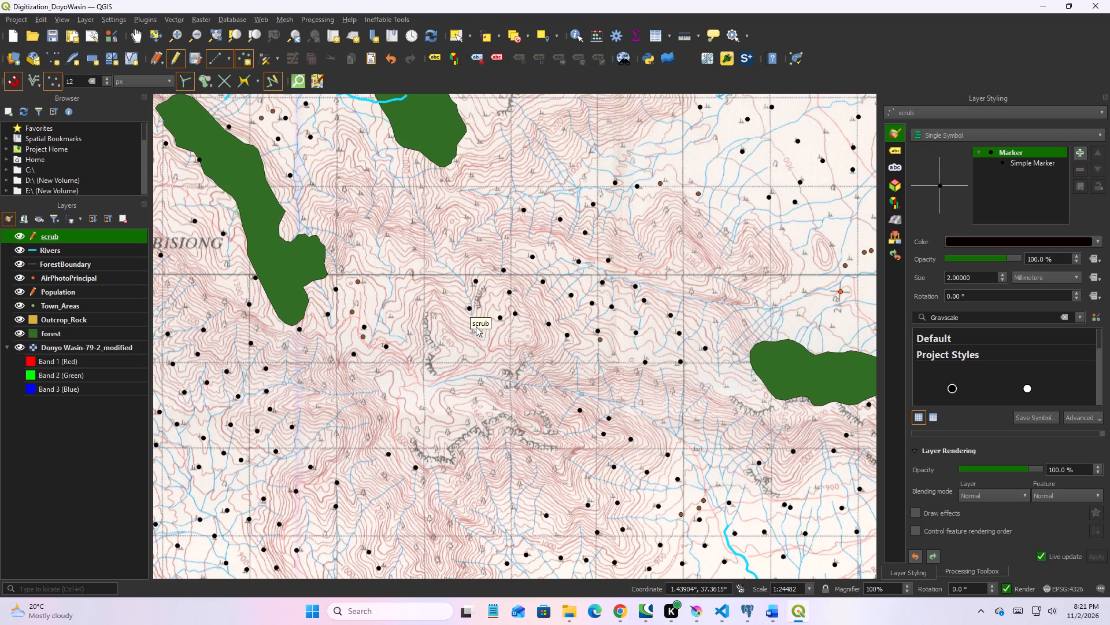
{"action": "left_click", "coordinate": [476, 330]}
{"action": "left_click", "coordinate": [468, 358]}
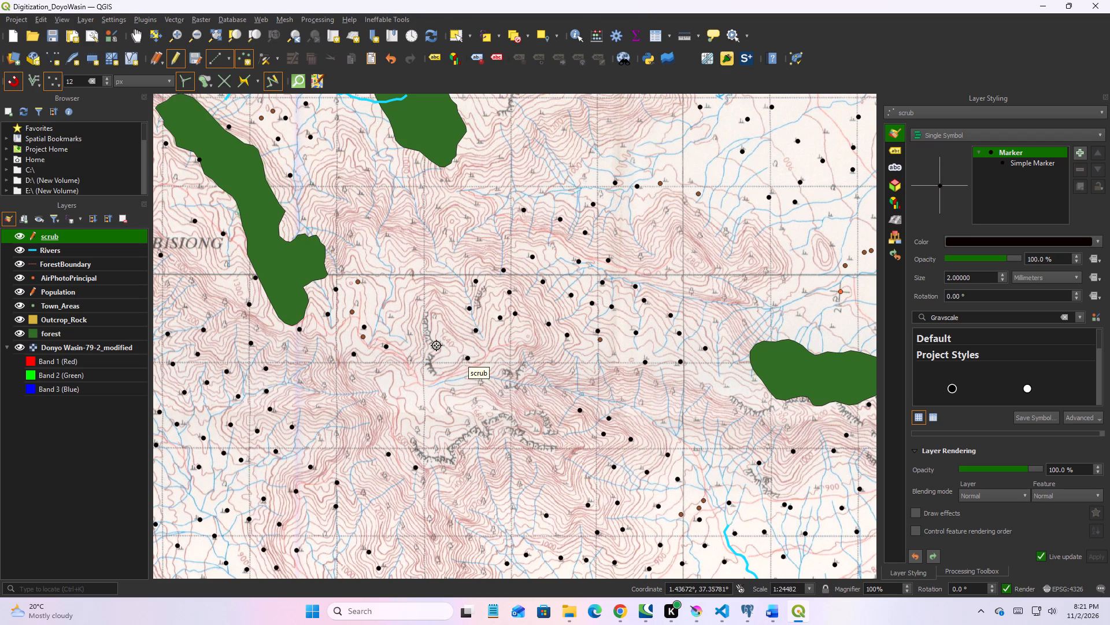
{"action": "left_click", "coordinate": [436, 344]}
{"action": "left_click", "coordinate": [414, 337]}
{"action": "left_click", "coordinate": [414, 305]}
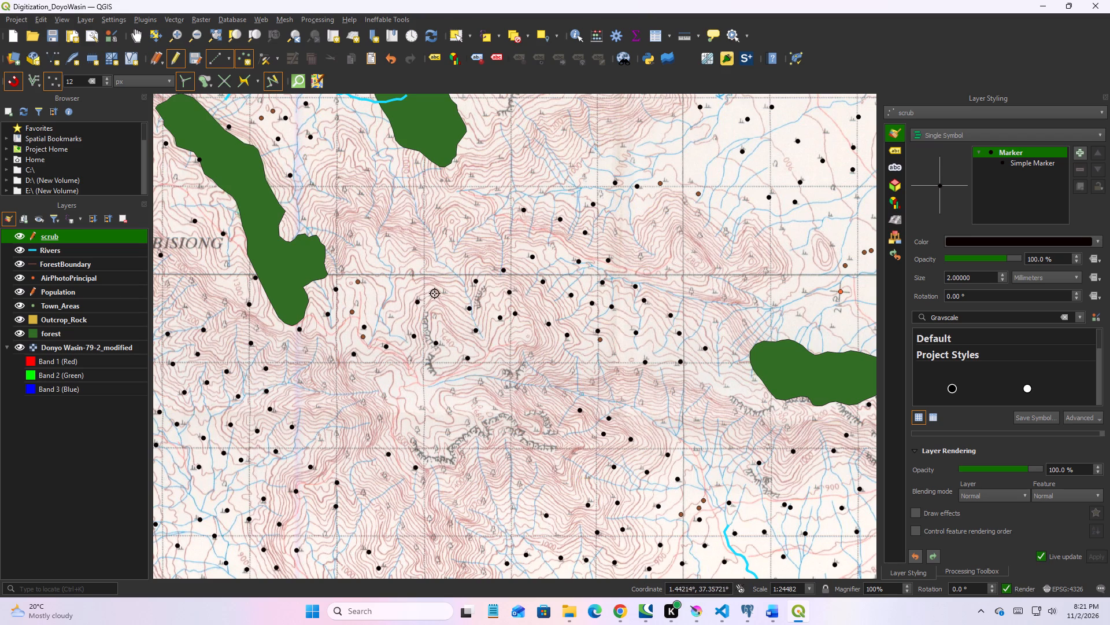
{"action": "left_click", "coordinate": [439, 291]}
Add seven scrub points running northeast from the bold east-west grid line, southeast of the horseshoe-shaped forest's southern tip.
{"action": "left_click", "coordinate": [468, 260]}
{"action": "left_click", "coordinate": [481, 244]}
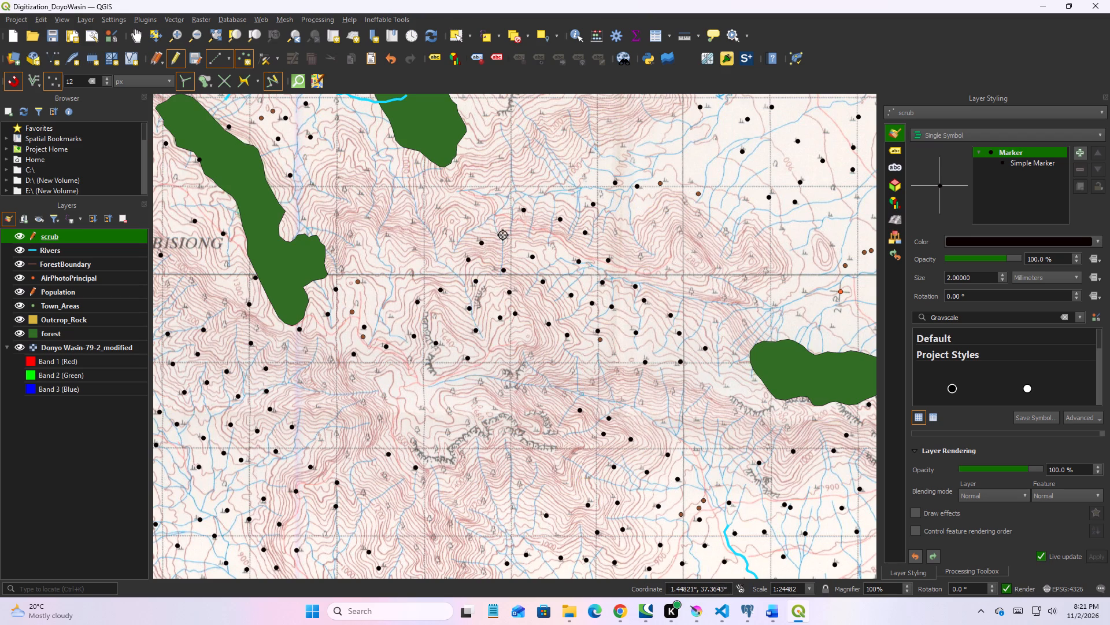
{"action": "left_click", "coordinate": [503, 235]}
{"action": "left_click", "coordinate": [476, 202]}
{"action": "left_click", "coordinate": [498, 189]}
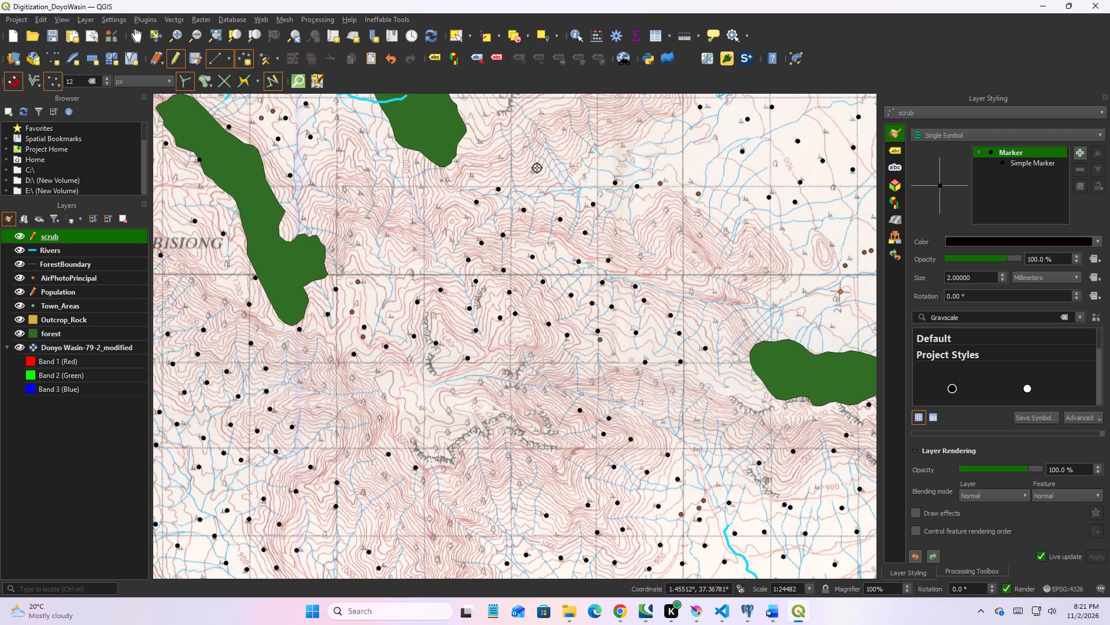
{"action": "left_click", "coordinate": [537, 168]}
{"action": "left_click", "coordinate": [542, 191]}
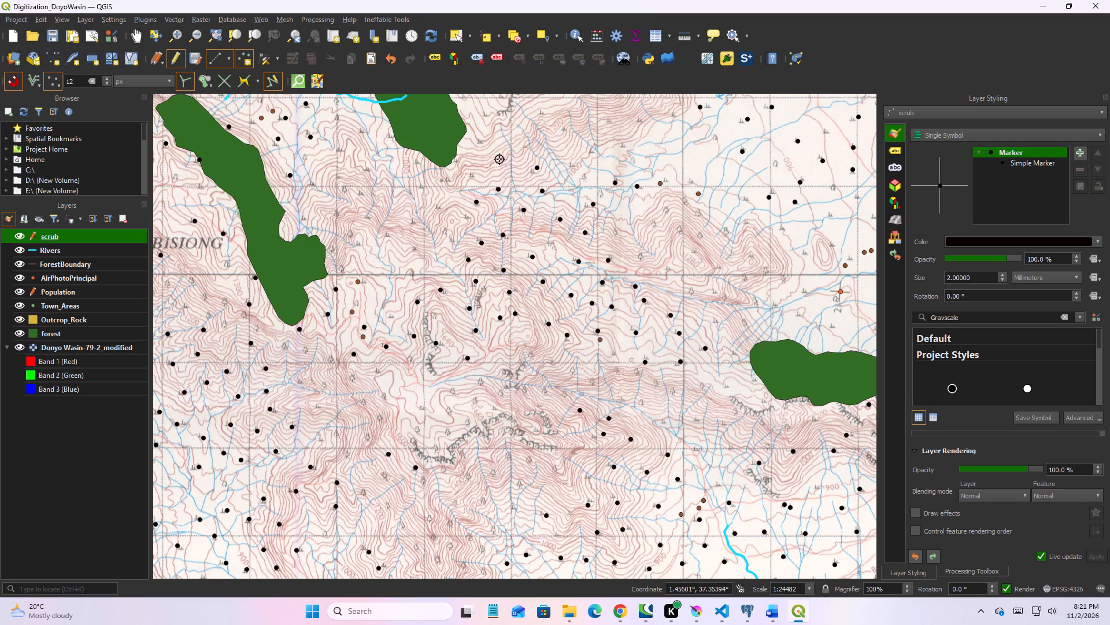
Add six scrub points directly below the southern tip of the horseshoe-shaped forest, working south toward the bold grid line.
{"action": "left_click", "coordinate": [499, 159]}
{"action": "left_click", "coordinate": [474, 172]}
{"action": "left_click", "coordinate": [445, 182]}
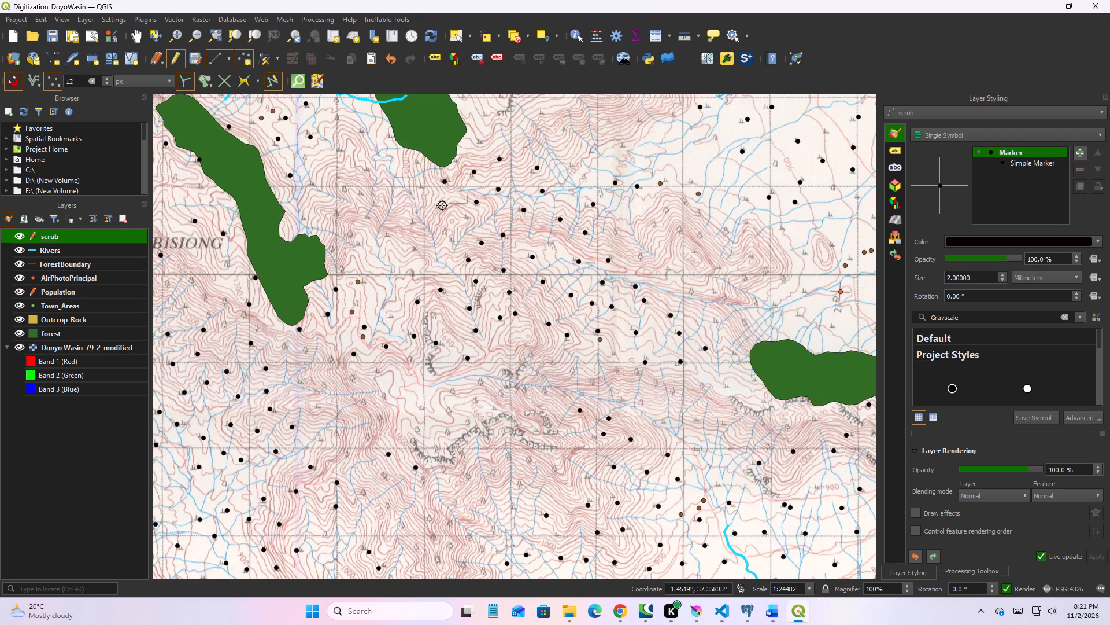
{"action": "left_click", "coordinate": [442, 207]}
{"action": "left_click", "coordinate": [465, 214]}
{"action": "left_click", "coordinate": [458, 237]}
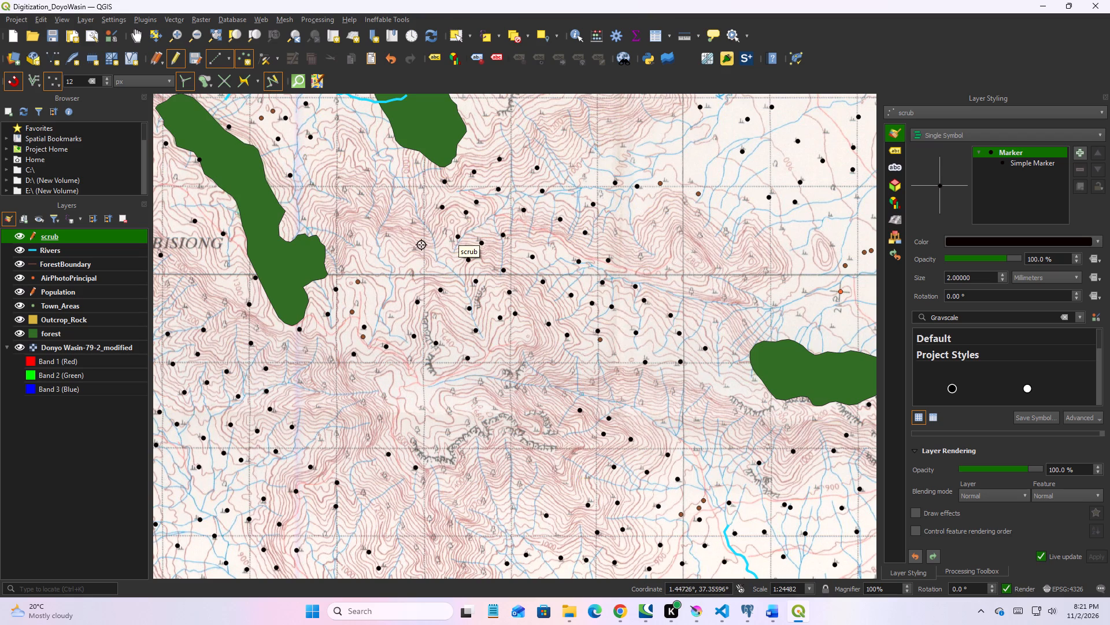
Add eight scrub points north of the bold grid line, working west to the eastern edge of the Ilbisiong forest patch.
{"action": "left_click", "coordinate": [398, 254]}
{"action": "left_click", "coordinate": [415, 247]}
{"action": "left_click", "coordinate": [385, 237]}
{"action": "left_click", "coordinate": [417, 222]}
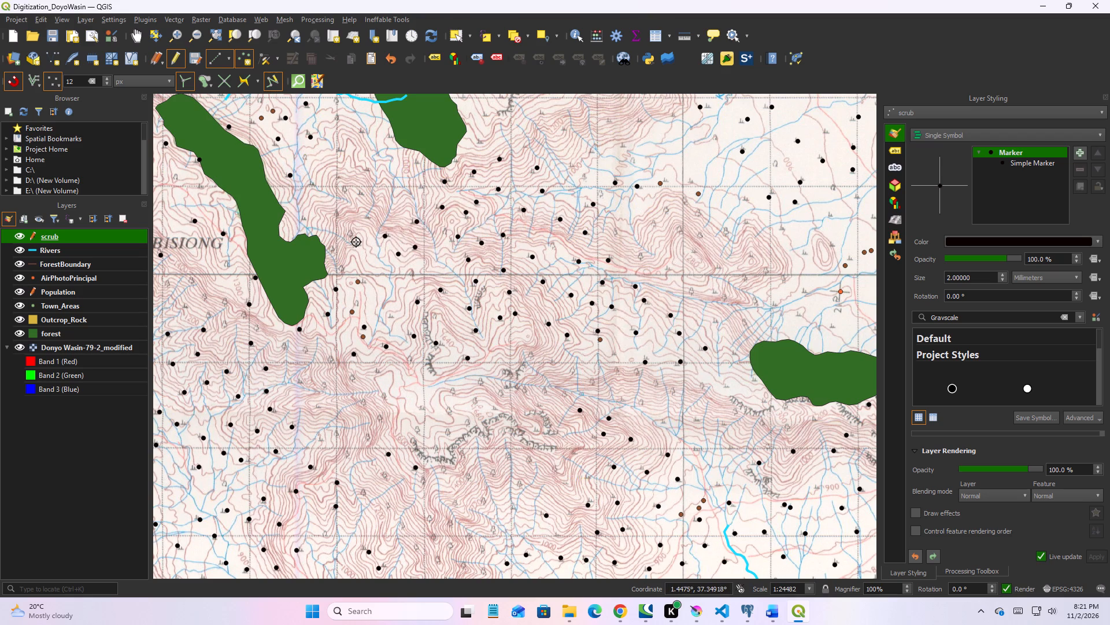
{"action": "left_click", "coordinate": [356, 242]}
{"action": "middle_click_drag", "start_coordinate": [356, 236], "coordinate": [479, 268]}
{"action": "scroll", "coordinate": [356, 236], "scroll_direction": "up", "scroll_amount": 1}
{"action": "left_click", "coordinate": [502, 237]}
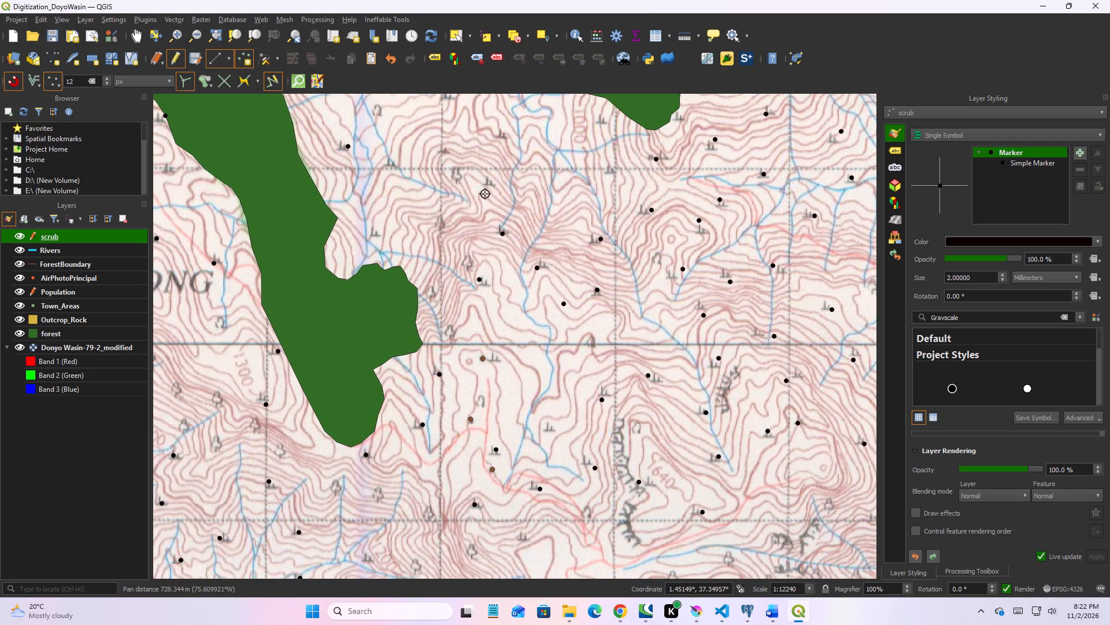
{"action": "left_click", "coordinate": [487, 188]}
{"action": "left_click", "coordinate": [376, 229]}
Add seven scrub points between the Ilbisiong forest patch and the southern tip of the horseshoe-shaped forest.
{"action": "scroll", "coordinate": [384, 226], "scroll_direction": "down", "scroll_amount": 1}
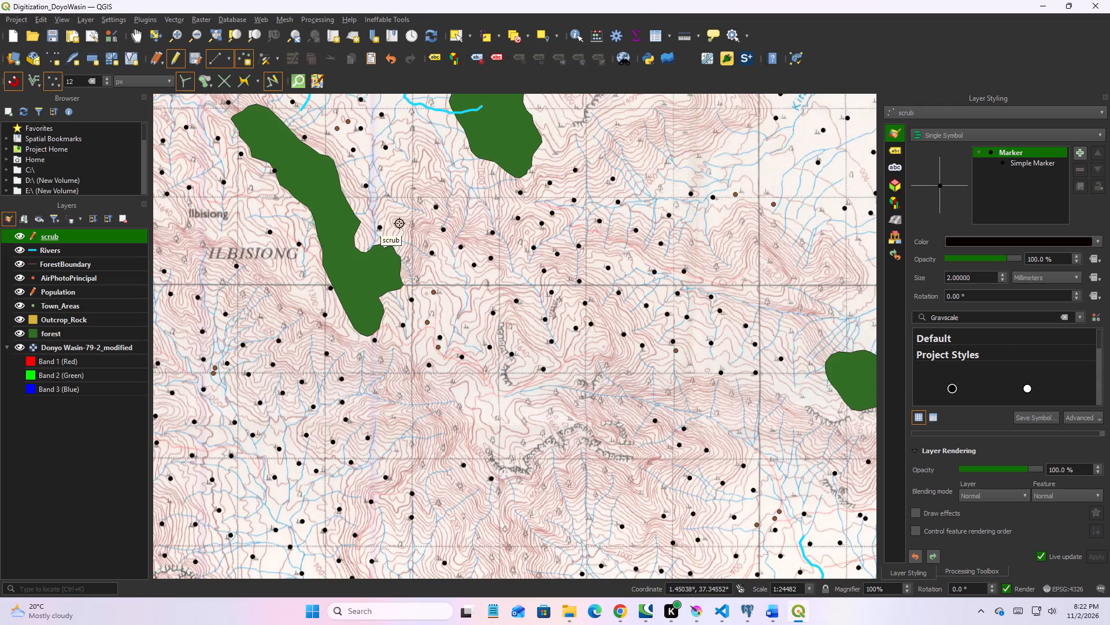
{"action": "middle_click_drag", "start_coordinate": [401, 220], "coordinate": [410, 284]}
{"action": "left_click", "coordinate": [401, 255]}
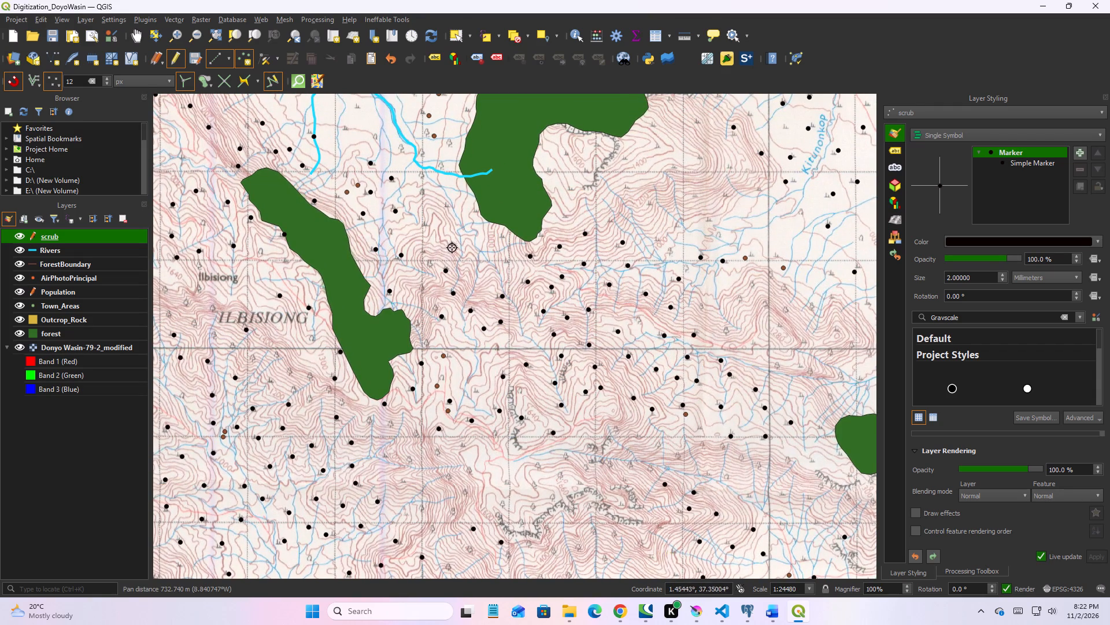
{"action": "left_click", "coordinate": [454, 246]}
{"action": "left_click", "coordinate": [425, 230]}
{"action": "left_click", "coordinate": [448, 208]}
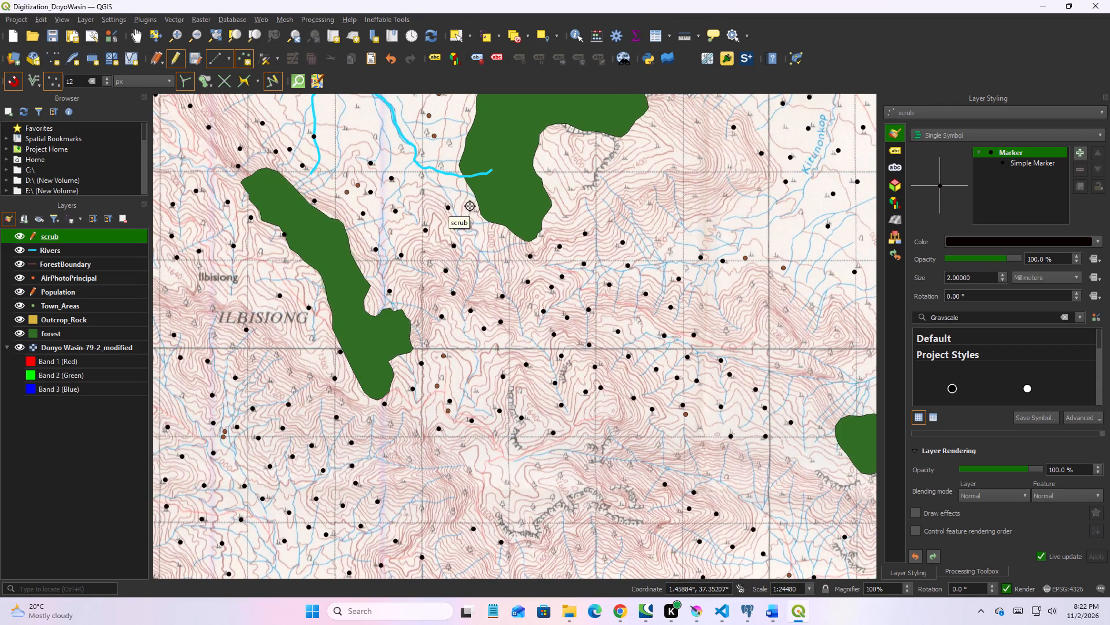
{"action": "scroll", "coordinate": [478, 213], "scroll_direction": "up", "scroll_amount": 1}
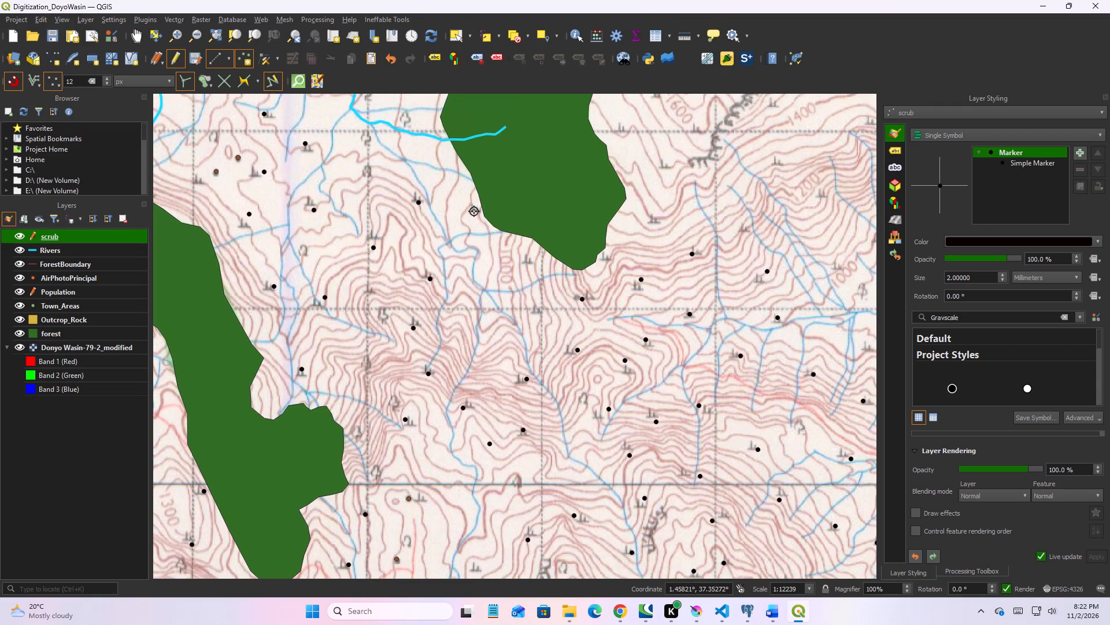
{"action": "left_click", "coordinate": [474, 211]}
{"action": "left_click", "coordinate": [512, 258]}
{"action": "left_click", "coordinate": [532, 306]}
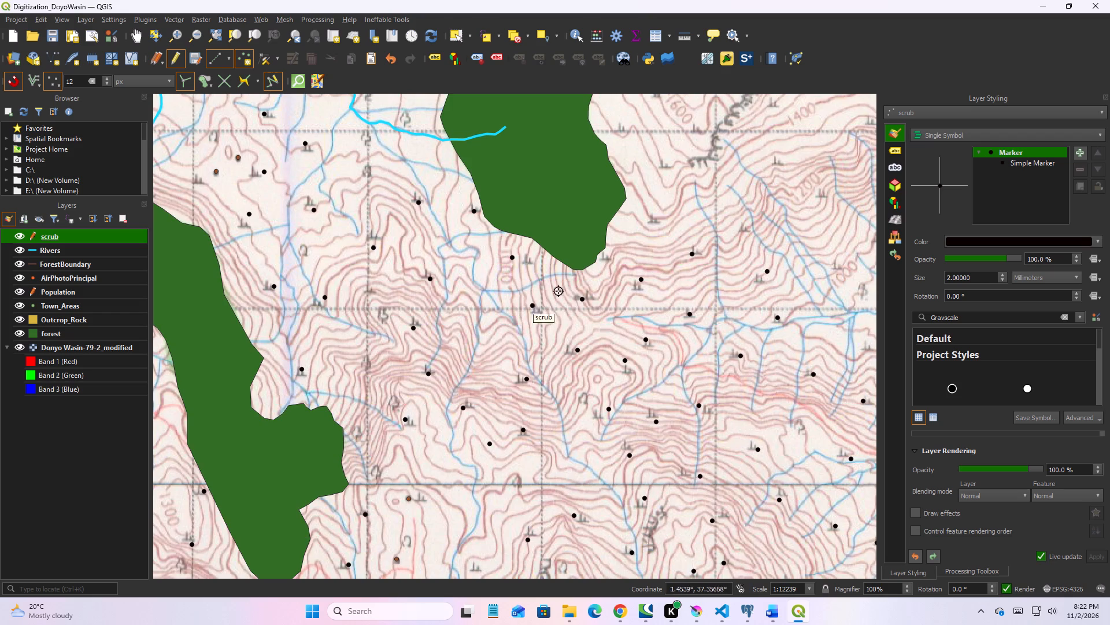
Add five scrub points from the horseshoe forest's southern tip up its southeastern side and onto the slope below the 1400 contour.
{"action": "scroll", "coordinate": [558, 291], "scroll_direction": "down", "scroll_amount": 1}
{"action": "scroll", "coordinate": [568, 285], "scroll_direction": "up", "scroll_amount": 1}
{"action": "left_click", "coordinate": [593, 269]}
{"action": "left_click", "coordinate": [652, 225]}
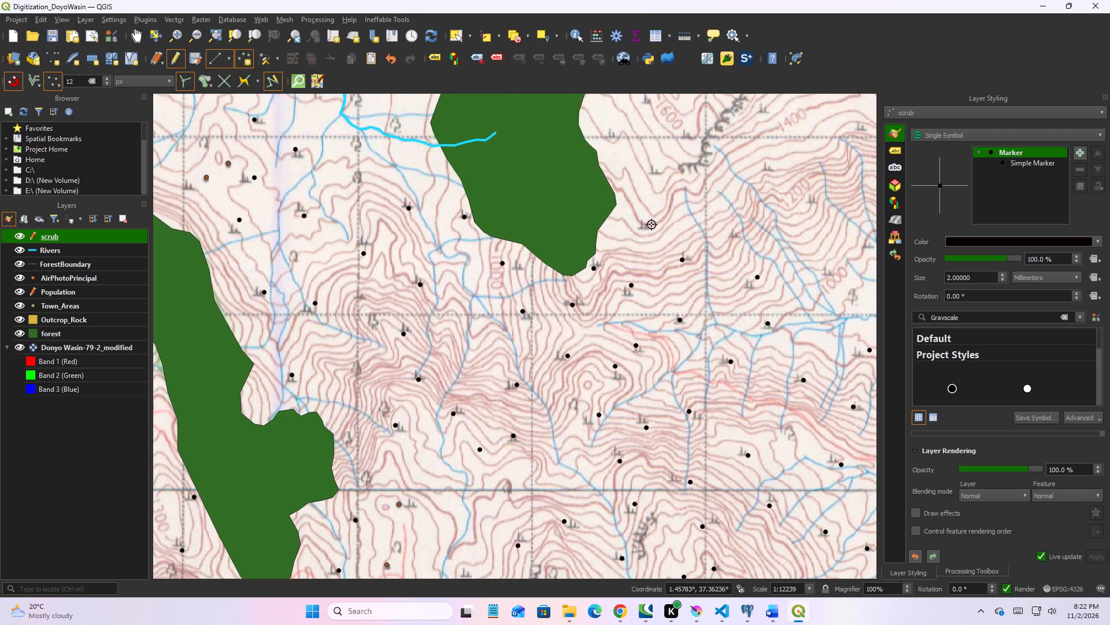
{"action": "left_click", "coordinate": [654, 183]}
{"action": "middle_click_drag", "start_coordinate": [654, 208], "coordinate": [643, 406]}
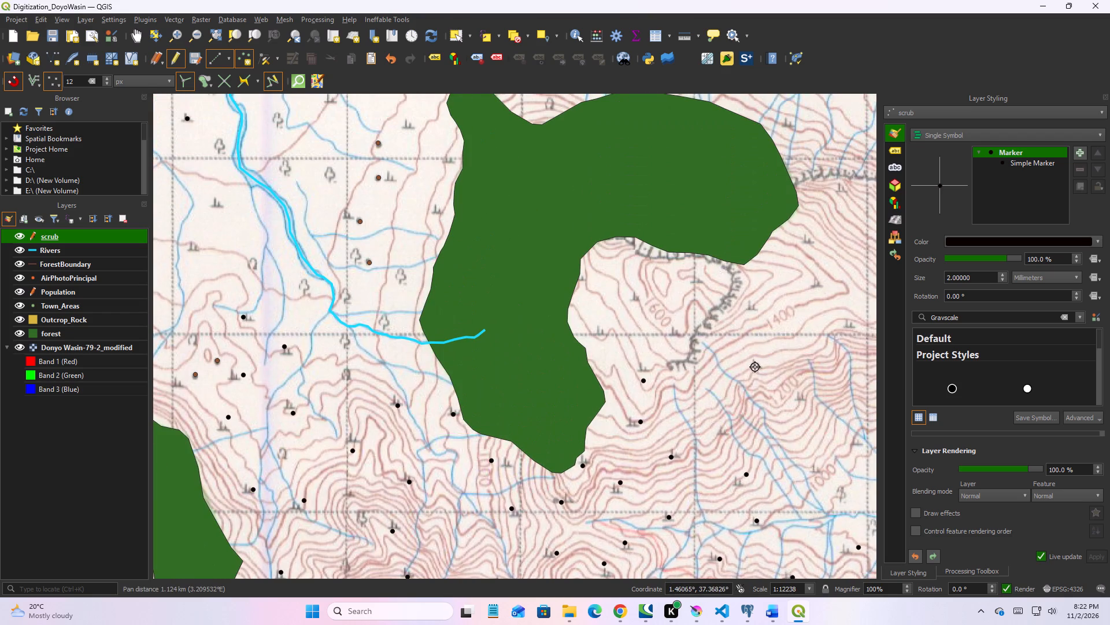
{"action": "left_click", "coordinate": [755, 367]}
{"action": "left_click", "coordinate": [805, 405]}
Add five scrub points eastward along the southeastern slope of the ridge beside the horseshoe-shaped forest.
{"action": "middle_click_drag", "start_coordinate": [829, 400], "coordinate": [673, 442]}
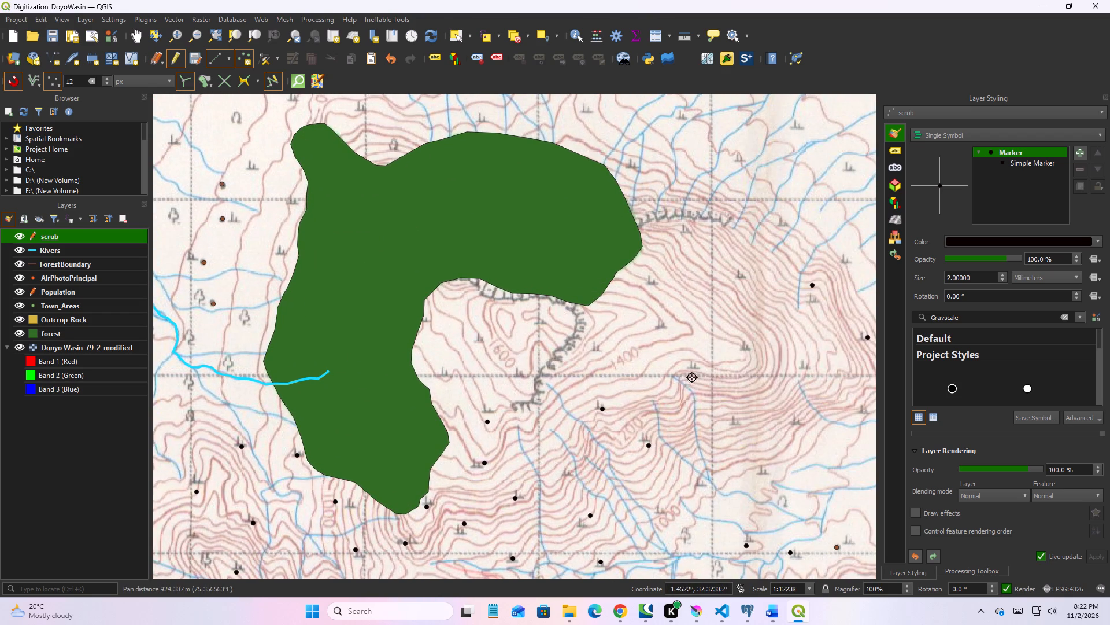
{"action": "left_click", "coordinate": [692, 377]}
{"action": "left_click", "coordinate": [742, 425]}
{"action": "left_click", "coordinate": [773, 477]}
{"action": "left_click", "coordinate": [797, 426]}
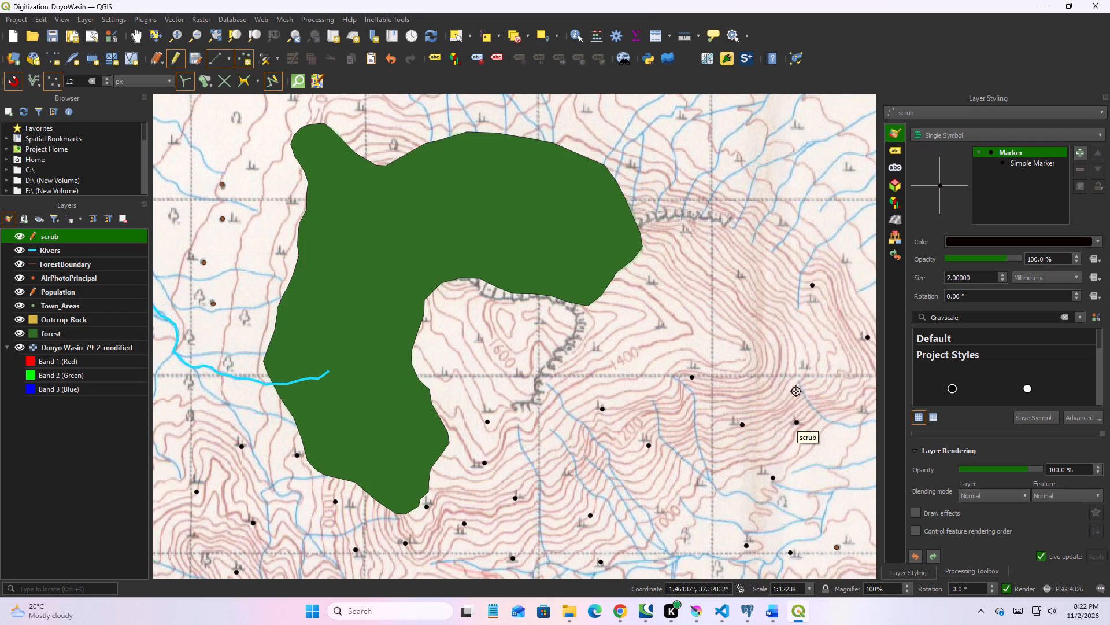
{"action": "left_click", "coordinate": [810, 370]}
Add eight scrub points across the ridge east of the horseshoe-shaped forest, continuing northeast toward easting 20.
{"action": "middle_click_drag", "start_coordinate": [826, 385], "coordinate": [558, 403]}
{"action": "scroll", "coordinate": [813, 388], "scroll_direction": "up", "scroll_amount": 1}
{"action": "scroll", "coordinate": [518, 403], "scroll_direction": "down", "scroll_amount": 2}
{"action": "scroll", "coordinate": [519, 402], "scroll_direction": "up", "scroll_amount": 1}
{"action": "scroll", "coordinate": [519, 402], "scroll_direction": "down", "scroll_amount": 1}
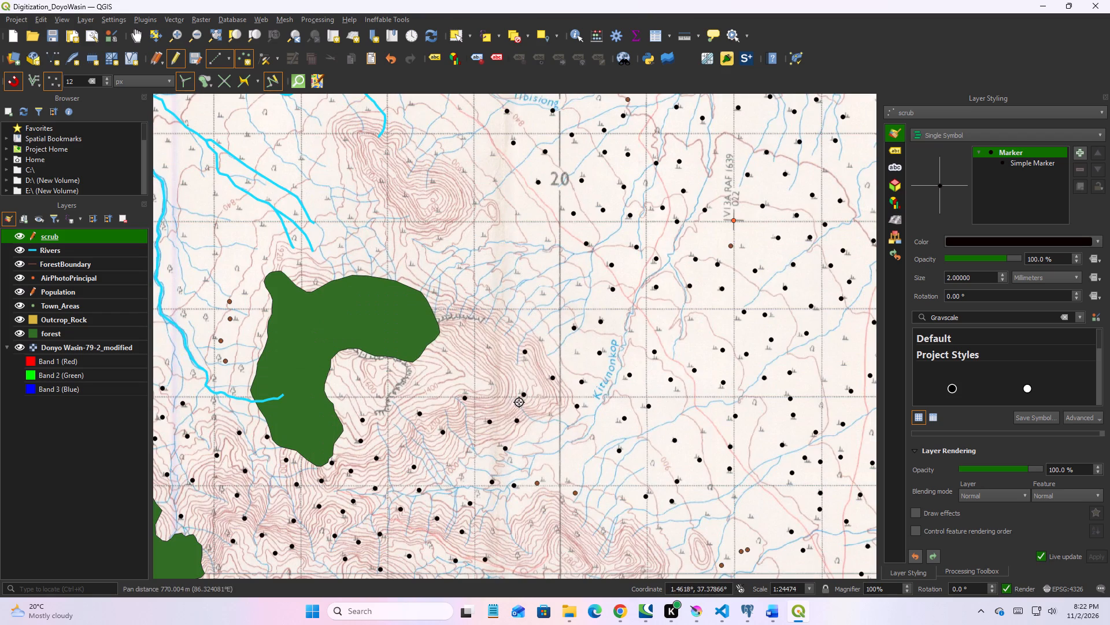
{"action": "left_click", "coordinate": [491, 385]}
{"action": "left_click", "coordinate": [449, 376]}
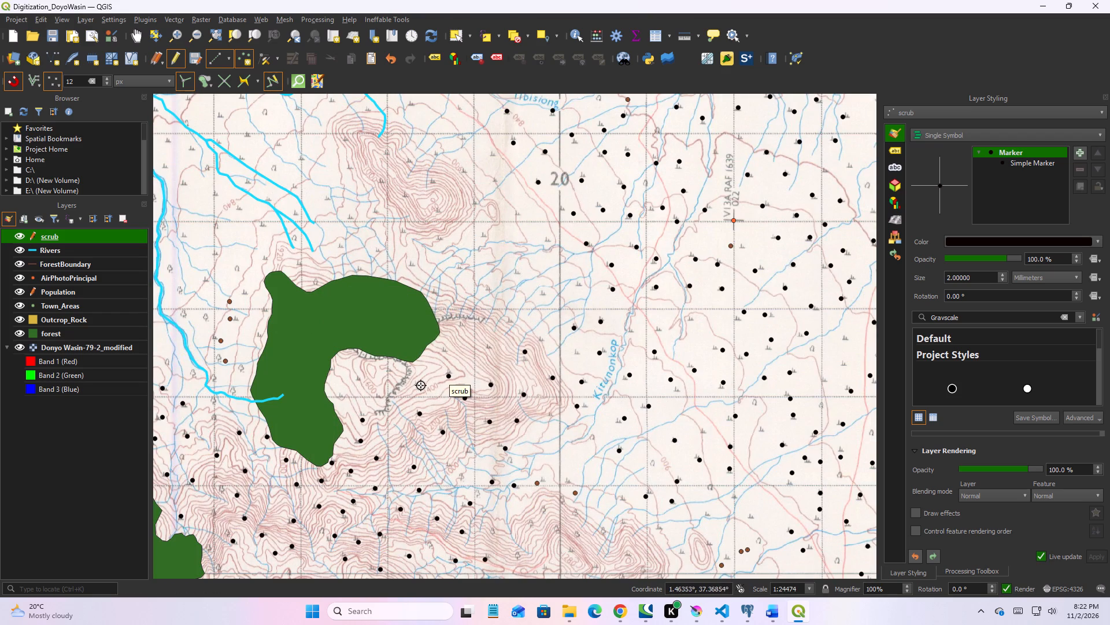
{"action": "left_click", "coordinate": [421, 385]}
{"action": "left_click", "coordinate": [442, 353]}
{"action": "left_click", "coordinate": [492, 348]}
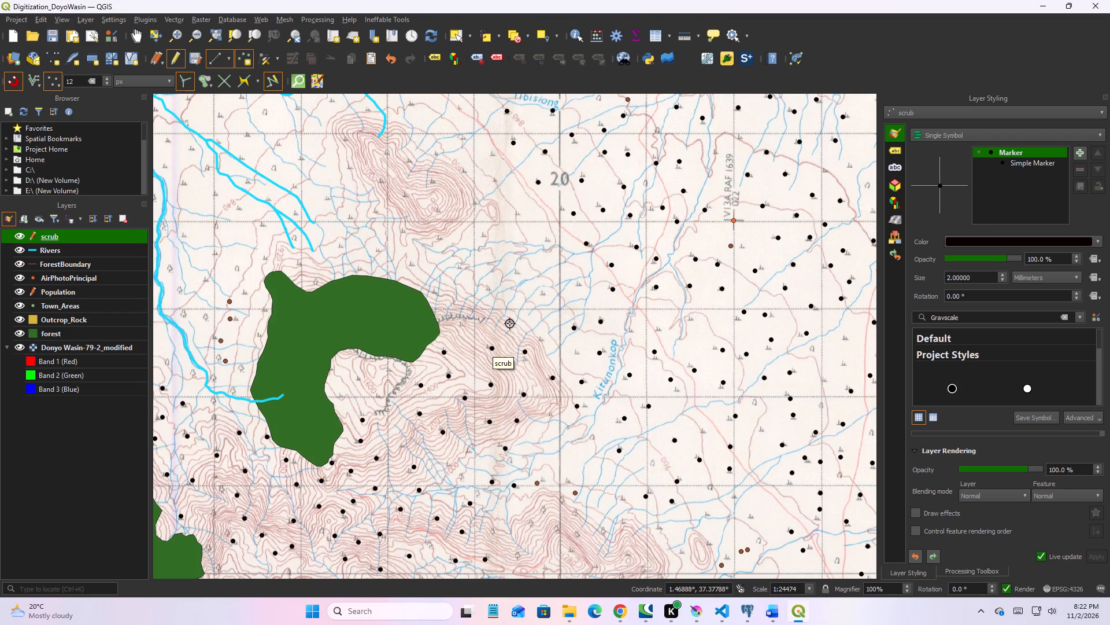
{"action": "left_click", "coordinate": [509, 323]}
{"action": "left_click", "coordinate": [546, 338]}
{"action": "left_click", "coordinate": [544, 296]}
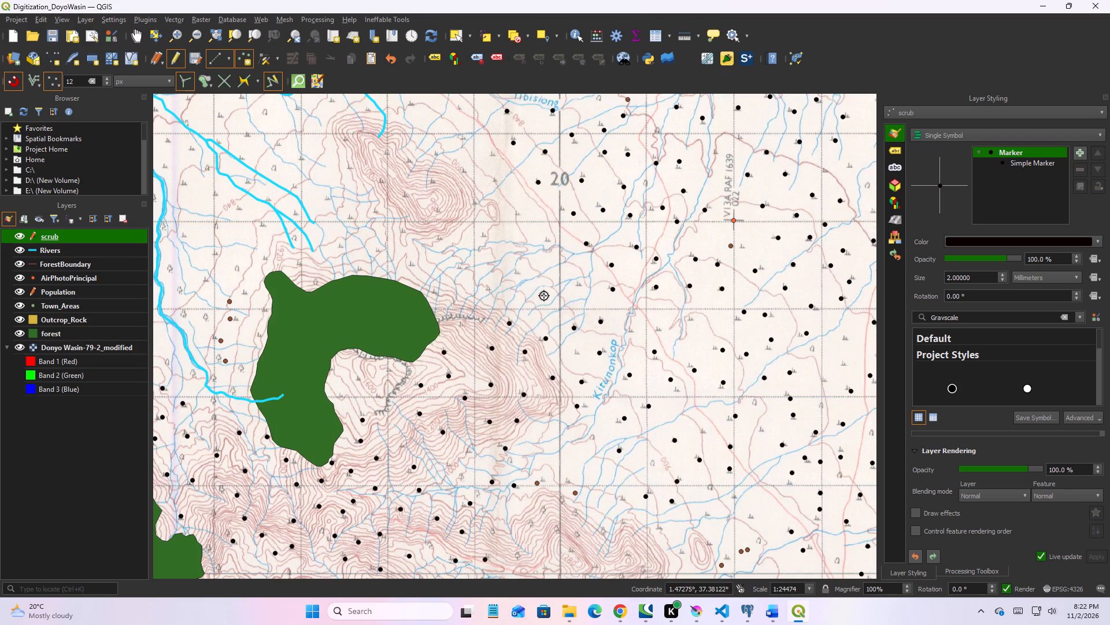
Add nine scrub points across the stream-cut ground between easting 20 and the northeastern edge of the horseshoe-shaped forest.
{"action": "scroll", "coordinate": [555, 296], "scroll_direction": "up", "scroll_amount": 1}
{"action": "left_click", "coordinate": [606, 278]}
{"action": "left_click", "coordinate": [544, 174]}
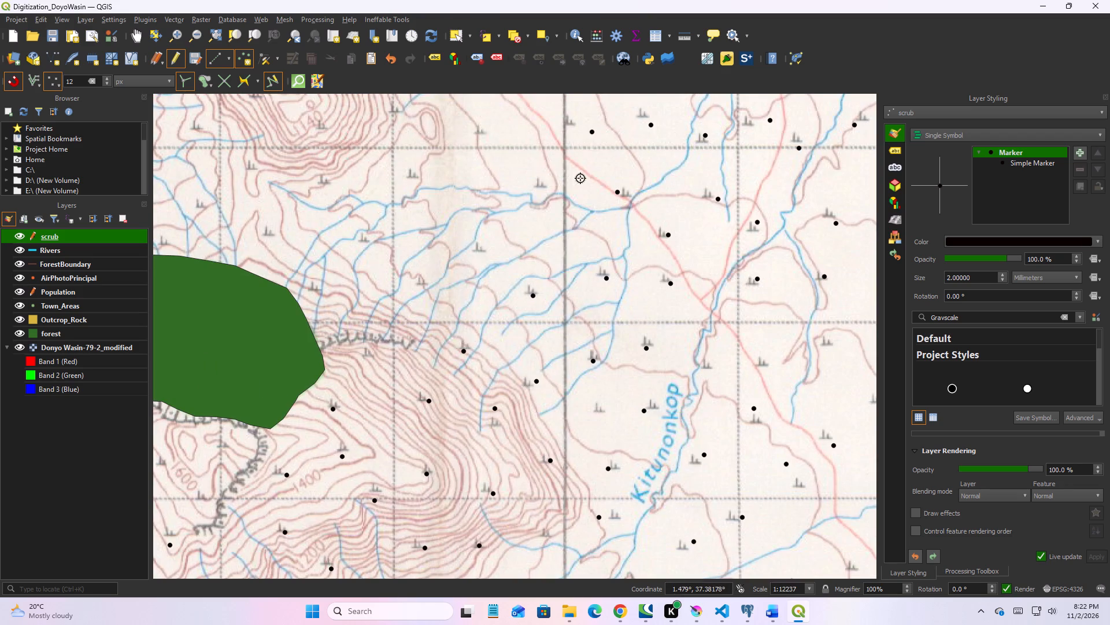
{"action": "left_click", "coordinate": [487, 127]}
{"action": "left_click", "coordinate": [398, 179]}
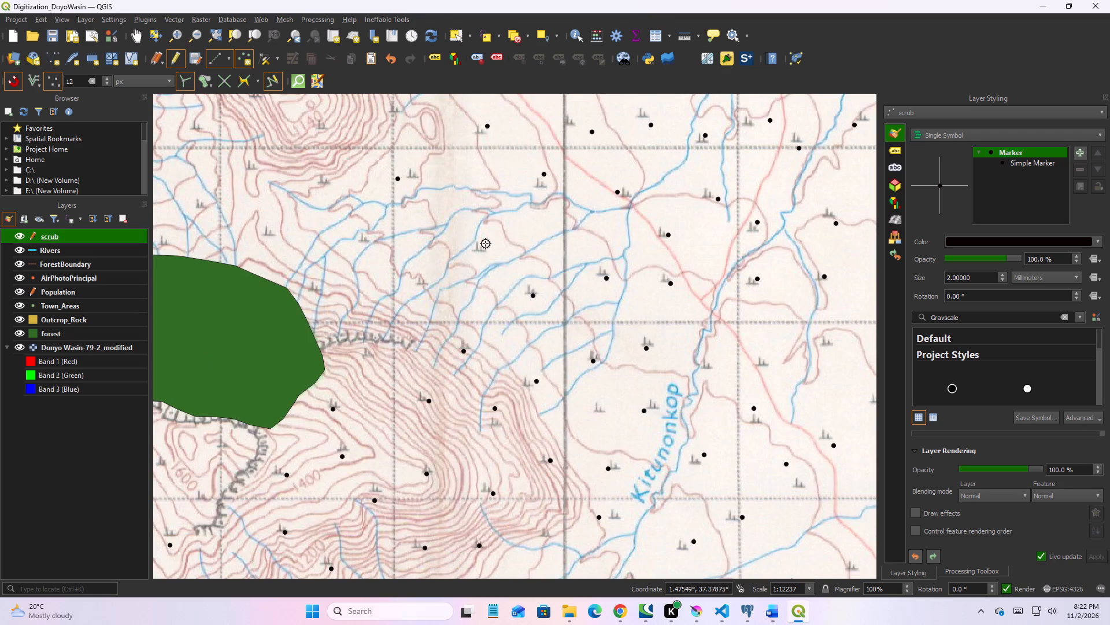
{"action": "left_click", "coordinate": [486, 244]}
{"action": "left_click", "coordinate": [370, 243]}
{"action": "left_click", "coordinate": [312, 292]}
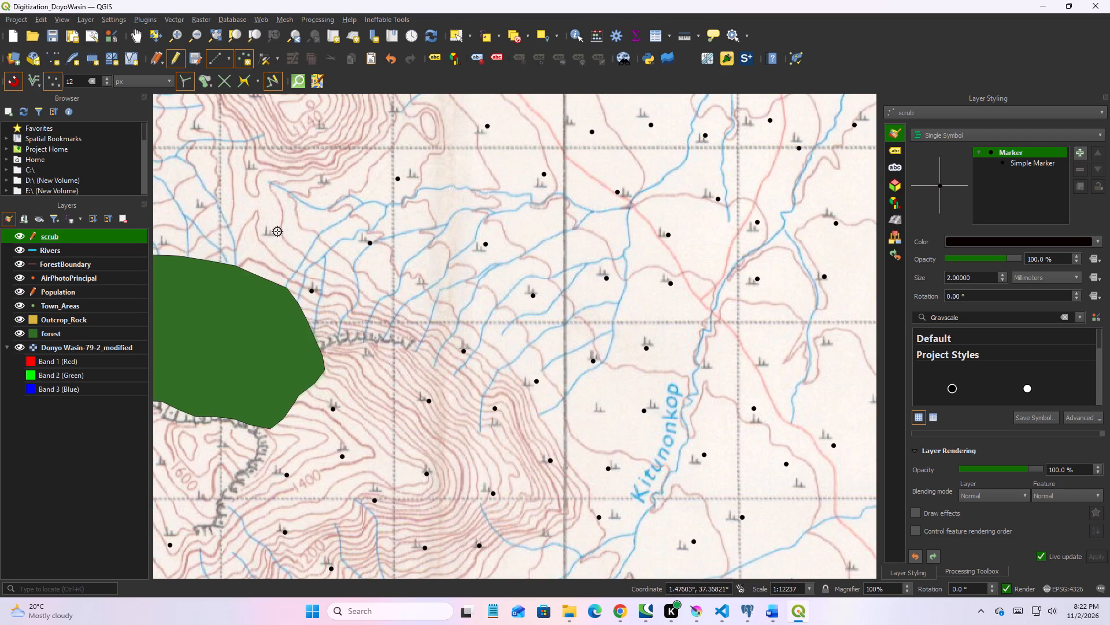
{"action": "left_click", "coordinate": [275, 231]}
{"action": "left_click", "coordinate": [325, 182]}
Add seven scrub points over the round hill north of the horseshoe-shaped forest and along its eastern foot.
{"action": "middle_click_drag", "start_coordinate": [338, 211], "coordinate": [550, 336]}
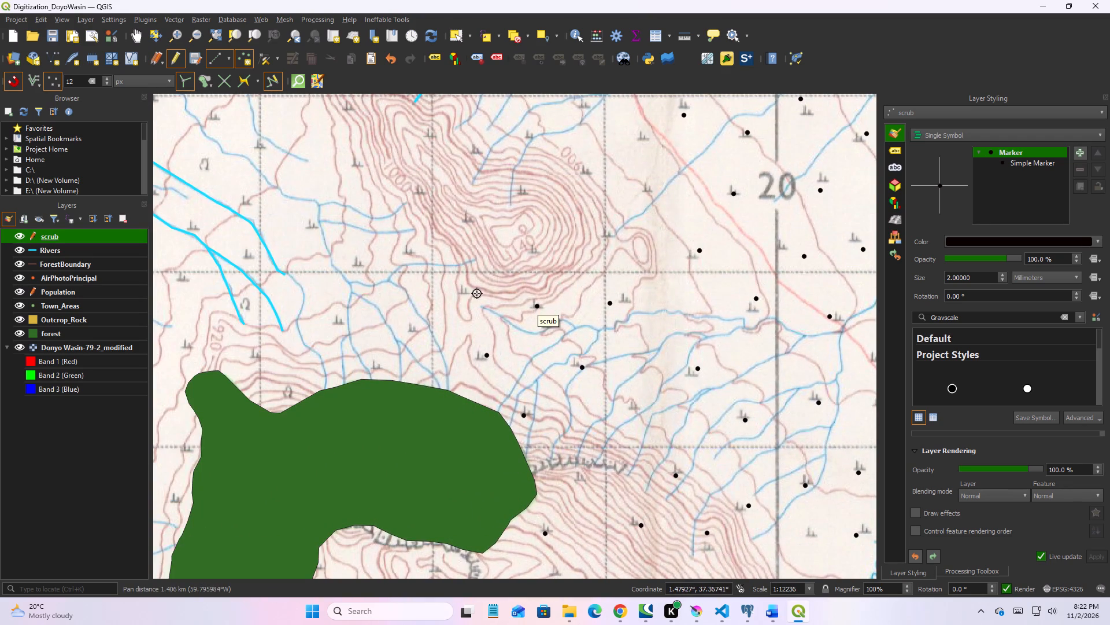
{"action": "left_click", "coordinate": [471, 291]}
{"action": "left_click", "coordinate": [536, 247]}
{"action": "left_click", "coordinate": [473, 216]}
{"action": "left_click", "coordinate": [525, 194]}
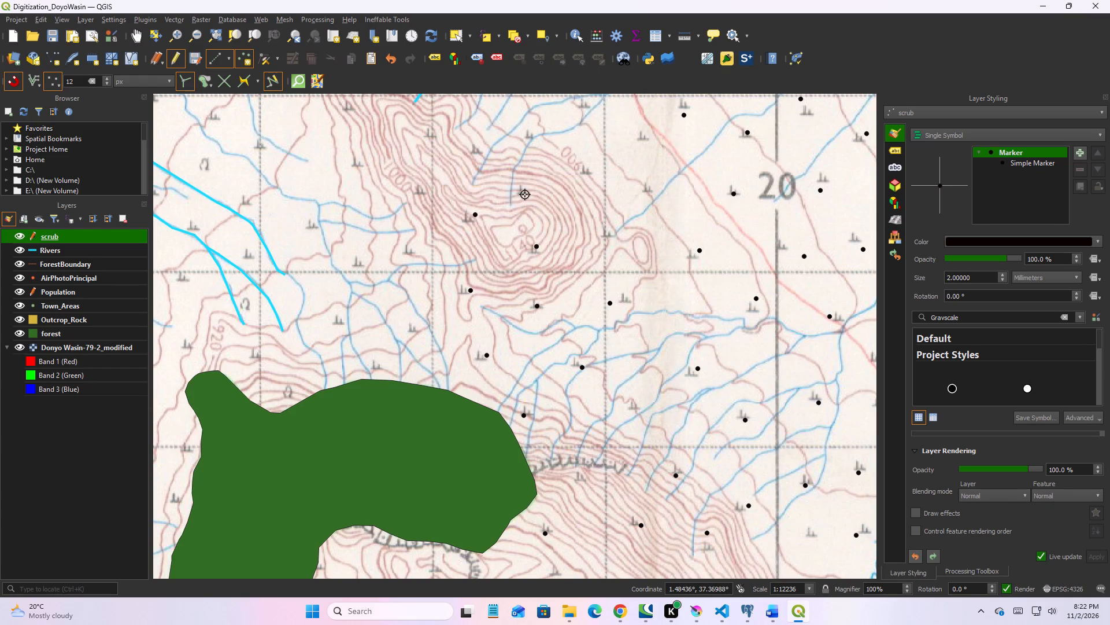
{"action": "left_click", "coordinate": [613, 235]}
{"action": "left_click", "coordinate": [587, 163]}
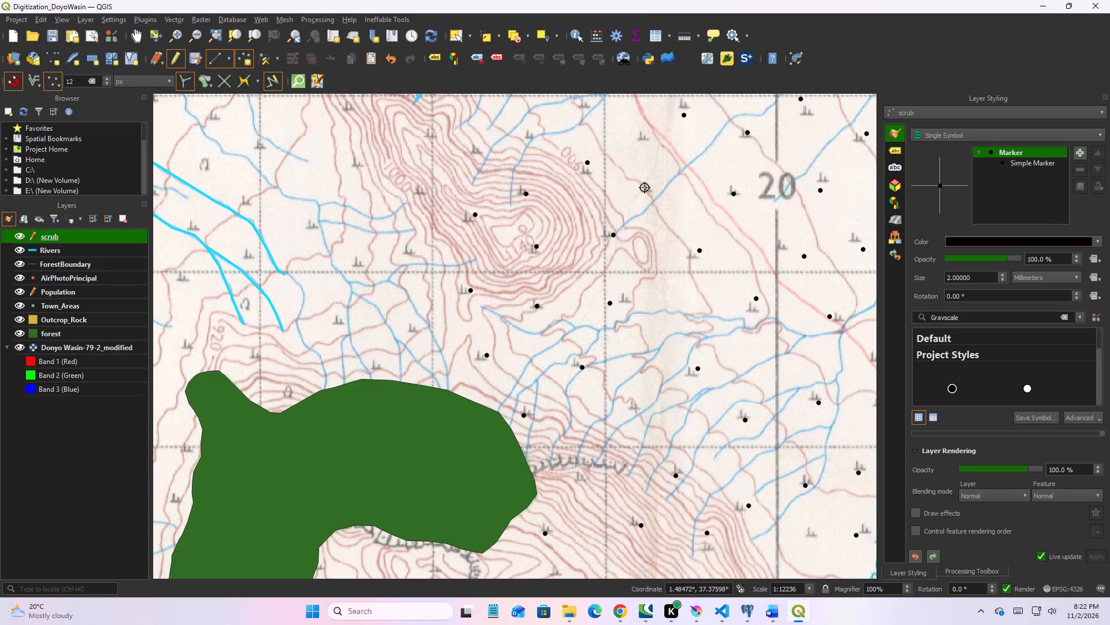
{"action": "left_click", "coordinate": [645, 187]}
Add four scrub points from the road southwest of the Ilbisiong river label back to the hill's northern slope.
{"action": "middle_click_drag", "start_coordinate": [645, 187], "coordinate": [658, 332]}
{"action": "left_click", "coordinate": [652, 277]}
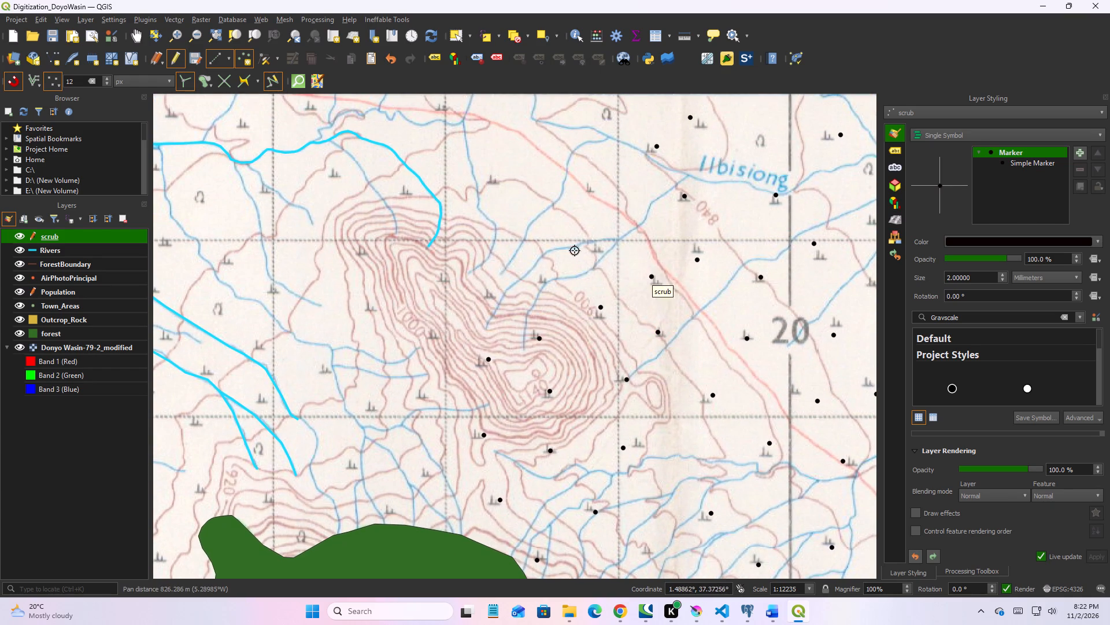
{"action": "left_click", "coordinate": [589, 248]}
{"action": "left_click", "coordinate": [539, 287]}
{"action": "left_click", "coordinate": [499, 299]}
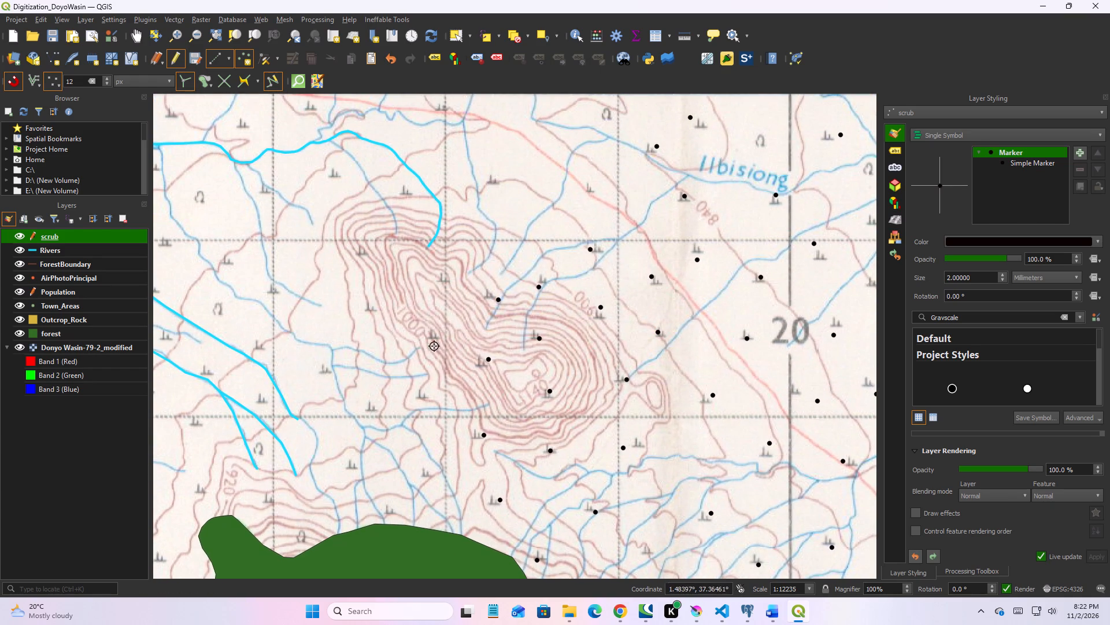
Add eight scrub points from the hill's western slope down to the horseshoe forest's northern edge and west to the diagonal rivers.
{"action": "left_click", "coordinate": [424, 339]}
{"action": "left_click", "coordinate": [428, 390]}
{"action": "left_click", "coordinate": [423, 473]}
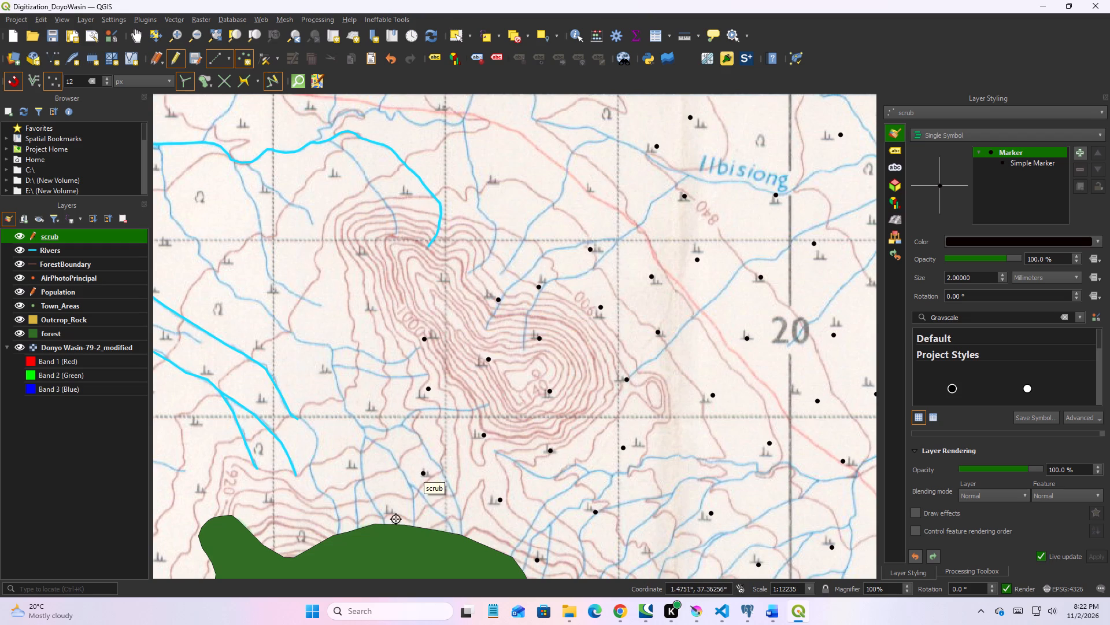
{"action": "left_click", "coordinate": [390, 516]}
{"action": "left_click", "coordinate": [358, 472]}
{"action": "left_click", "coordinate": [373, 406]}
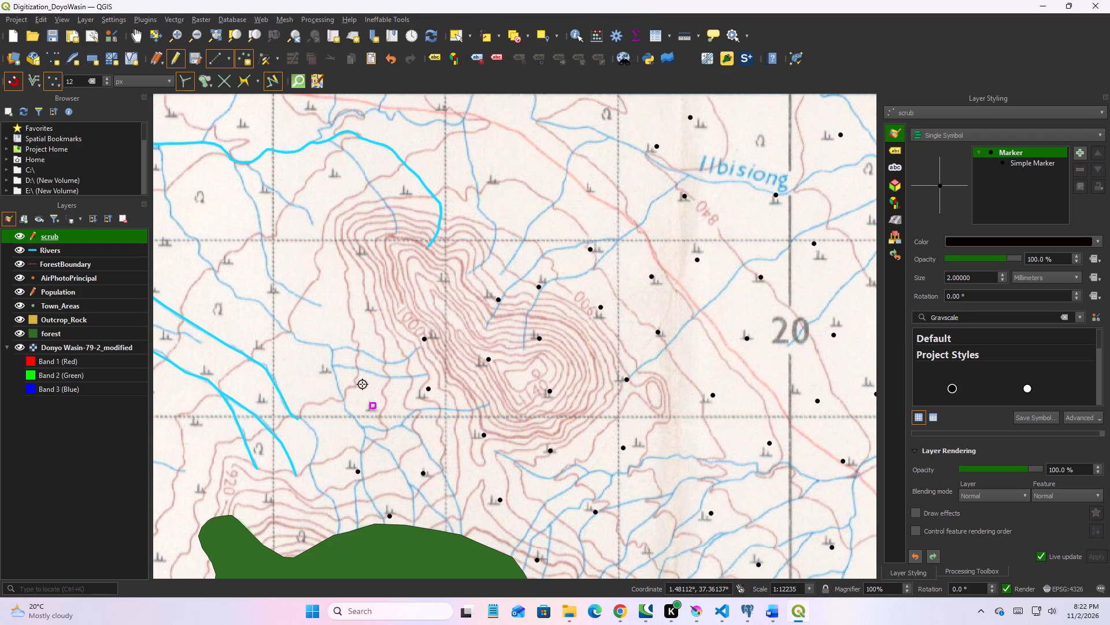
{"action": "left_click", "coordinate": [317, 369]}
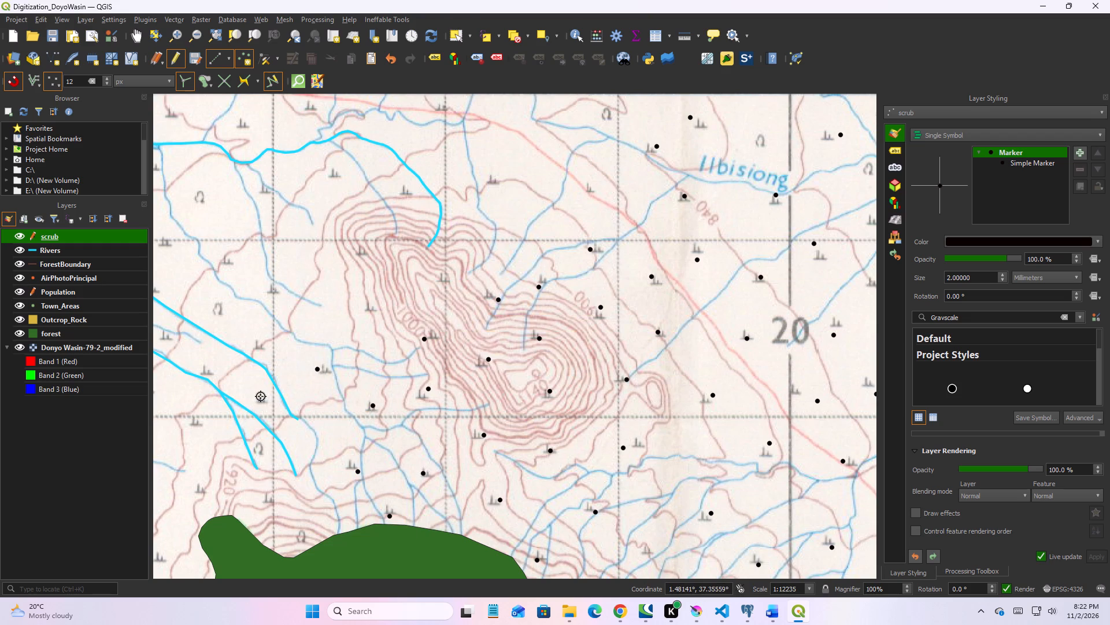
{"action": "left_click", "coordinate": [261, 396]}
Add five scrub points along the western side of the horseshoe-shaped forest, starting beside the 920 contour.
{"action": "middle_click_drag", "start_coordinate": [268, 411], "coordinate": [395, 303]}
{"action": "middle_click_drag", "start_coordinate": [369, 317], "coordinate": [545, 221]}
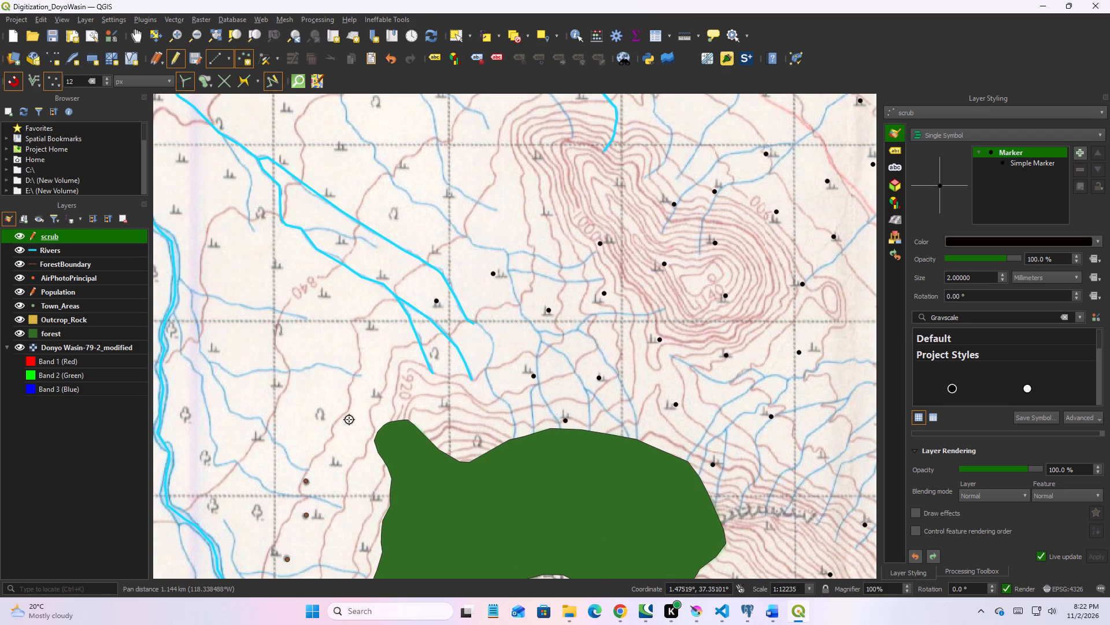
{"action": "left_click", "coordinate": [371, 399]}
{"action": "left_click", "coordinate": [341, 459]}
{"action": "left_click", "coordinate": [378, 499]}
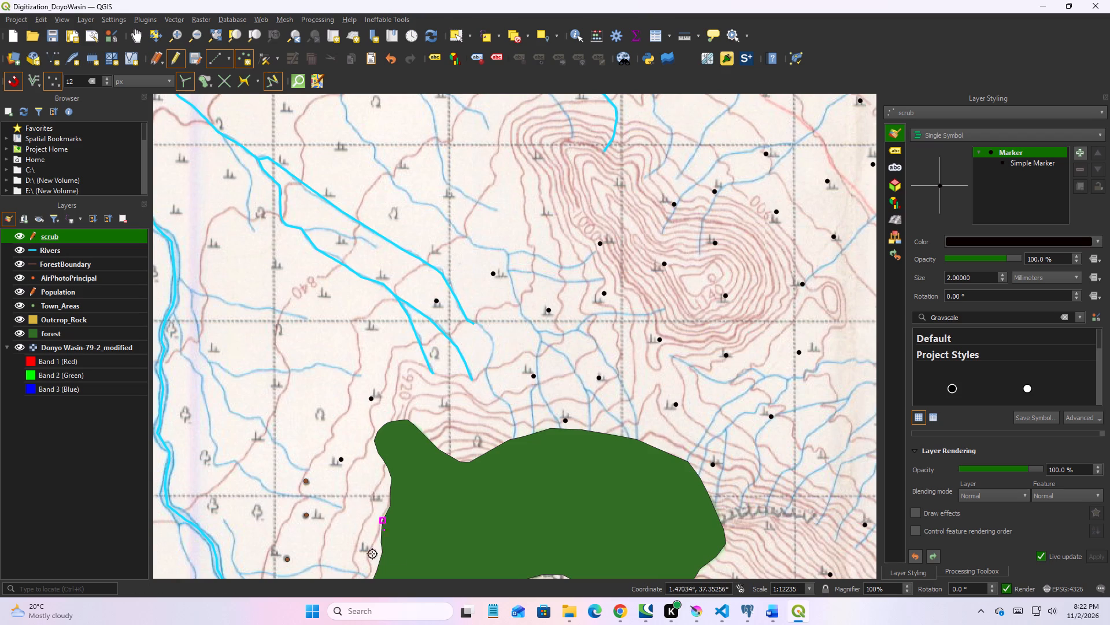
{"action": "left_click", "coordinate": [358, 548]}
{"action": "left_click", "coordinate": [319, 519]}
Add two scrub points between the two southward river branches east of easting 15.
{"action": "middle_click_drag", "start_coordinate": [324, 525], "coordinate": [393, 420]}
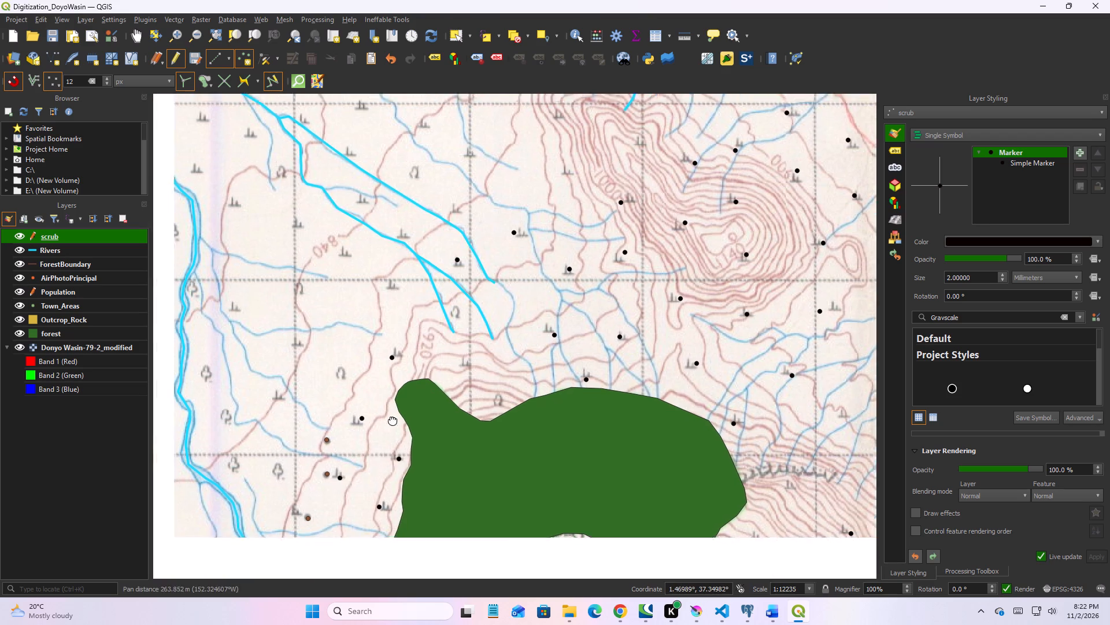
{"action": "middle_click_drag", "start_coordinate": [393, 420], "coordinate": [428, 378]}
{"action": "scroll", "coordinate": [332, 388], "scroll_direction": "down", "scroll_amount": 1}
{"action": "middle_click_drag", "start_coordinate": [333, 454], "coordinate": [412, 441]}
{"action": "middle_click_drag", "start_coordinate": [398, 331], "coordinate": [404, 357]}
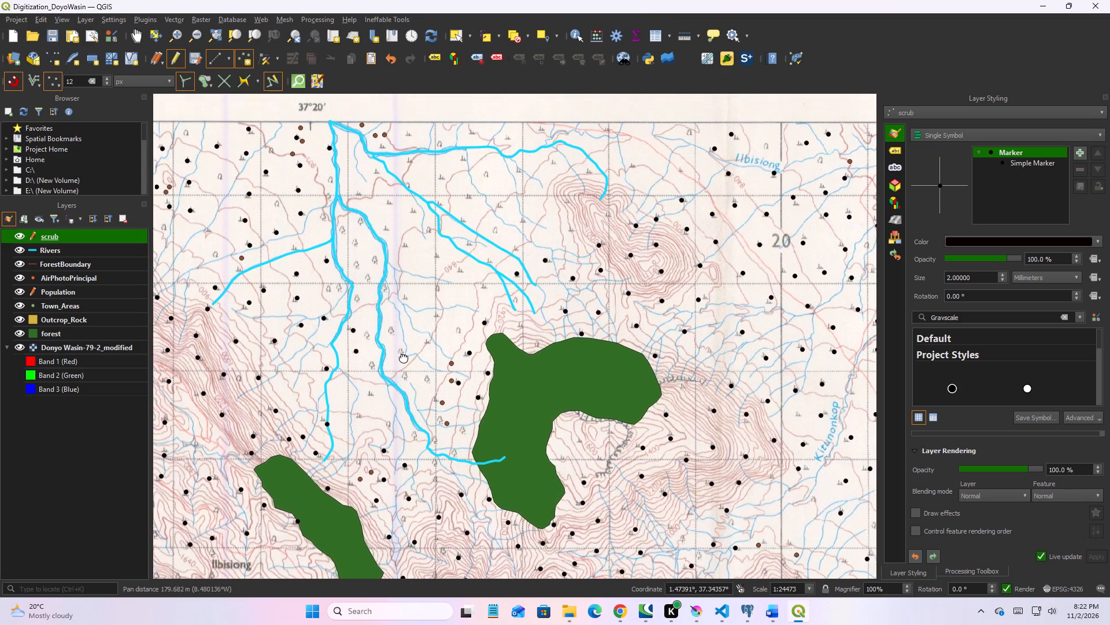
{"action": "middle_click_drag", "start_coordinate": [404, 357], "coordinate": [413, 402]}
{"action": "left_click", "coordinate": [382, 448]}
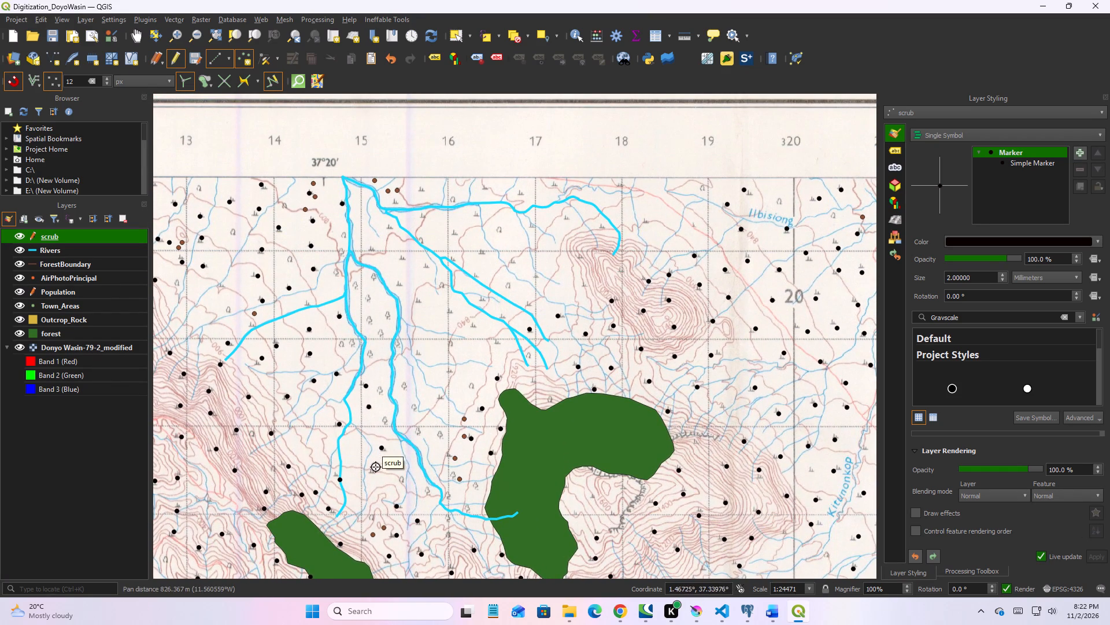
{"action": "left_click", "coordinate": [375, 469]}
Add six scrub points northwest of the horseshoe-shaped forest, between the main river and the diagonal rivers around the 840 contour.
{"action": "middle_click_drag", "start_coordinate": [447, 434], "coordinate": [449, 472]}
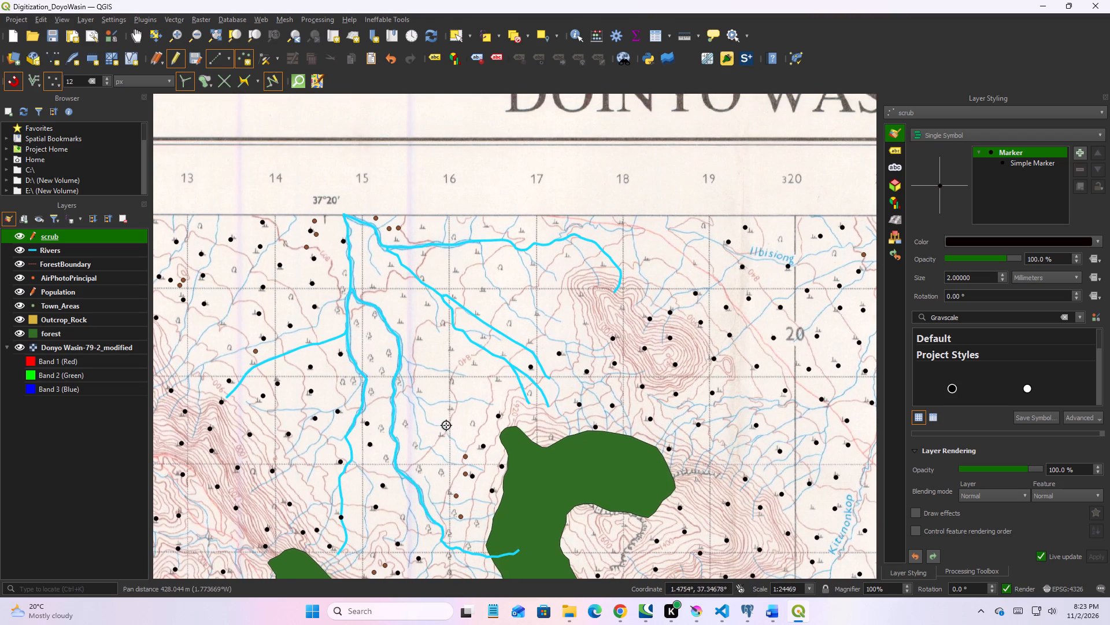
{"action": "scroll", "coordinate": [457, 416], "scroll_direction": "up", "scroll_amount": 1}
{"action": "left_click", "coordinate": [425, 463]}
{"action": "left_click", "coordinate": [446, 410]}
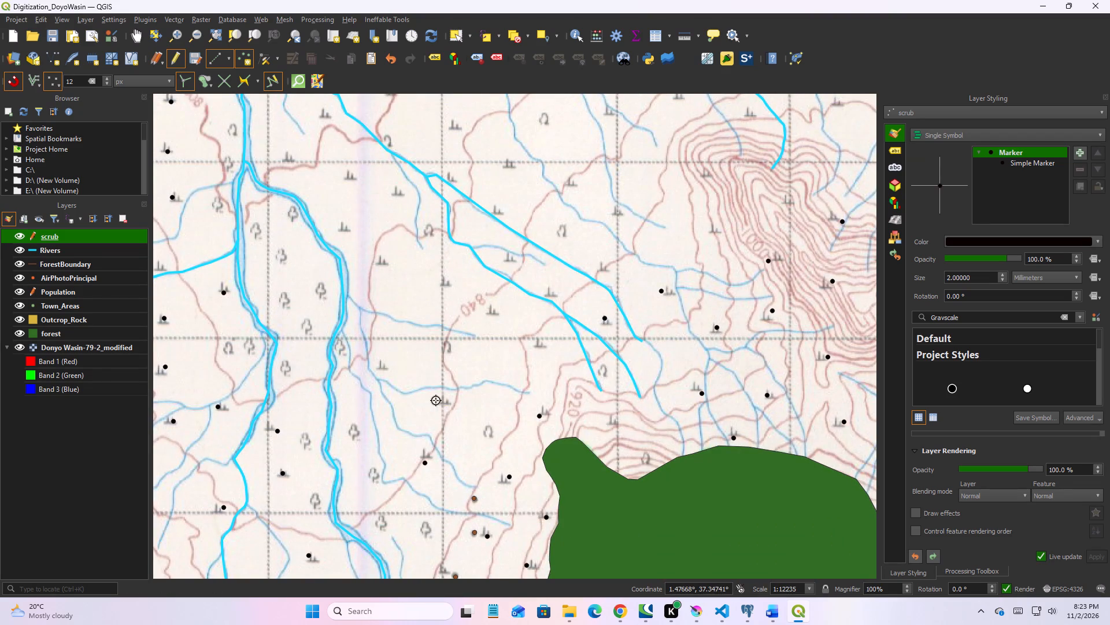
{"action": "left_click", "coordinate": [378, 358]}
{"action": "left_click", "coordinate": [495, 315]}
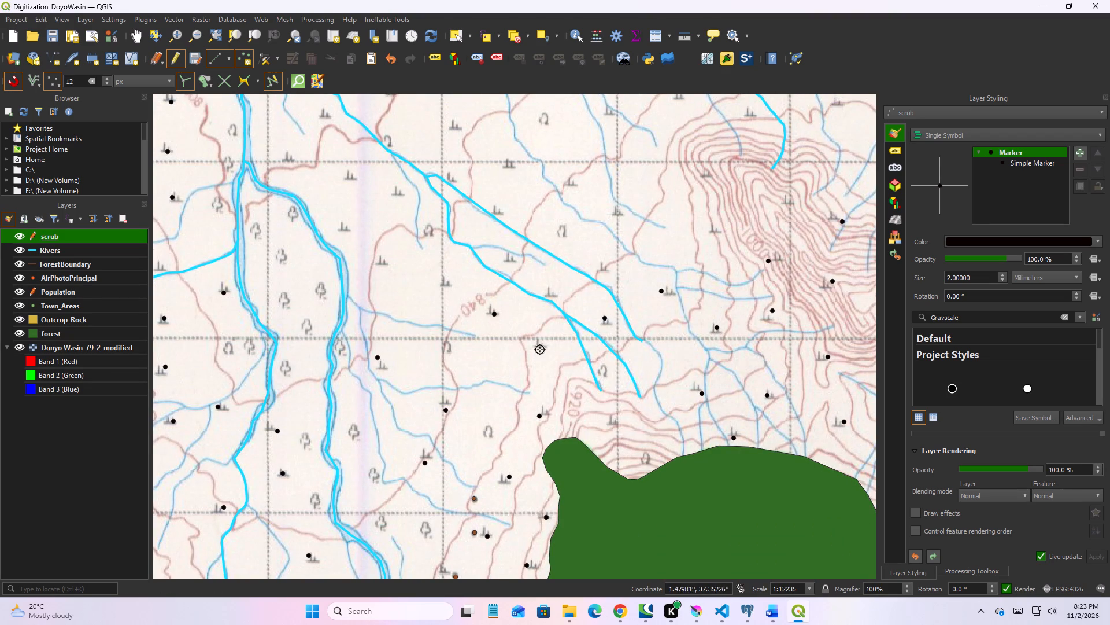
{"action": "left_click", "coordinate": [540, 350]}
{"action": "left_click", "coordinate": [557, 296]}
Add eleven scrub points around the upper diagonal rivers, from above the 840 contour west to the main river and northeast.
{"action": "left_click", "coordinate": [507, 256]}
{"action": "left_click", "coordinate": [499, 212]}
{"action": "left_click", "coordinate": [443, 277]}
{"action": "left_click", "coordinate": [380, 266]}
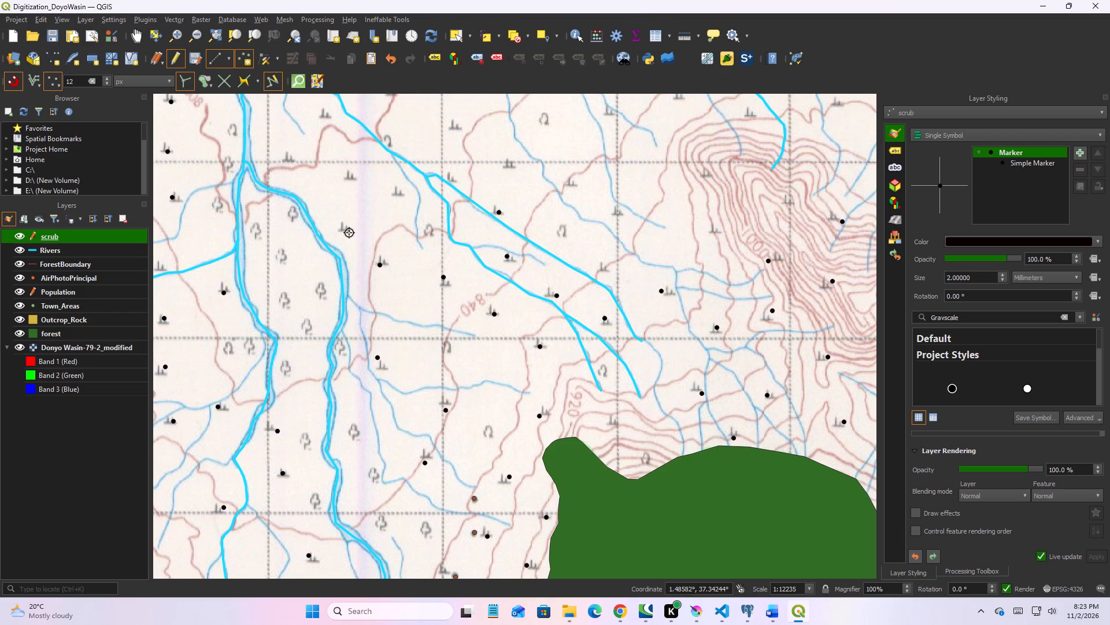
{"action": "left_click", "coordinate": [349, 233]}
{"action": "left_click", "coordinate": [354, 180]}
{"action": "left_click", "coordinate": [390, 183]}
{"action": "left_click", "coordinate": [460, 171]}
{"action": "left_click", "coordinate": [456, 128]}
{"action": "left_click", "coordinate": [513, 162]}
{"action": "left_click", "coordinate": [579, 184]}
Add five scrub points on the western and northern slopes of the elongated hill below the curved river.
{"action": "middle_click_drag", "start_coordinate": [578, 186], "coordinate": [565, 303]}
{"action": "left_click", "coordinate": [710, 360]}
{"action": "left_click", "coordinate": [687, 286]}
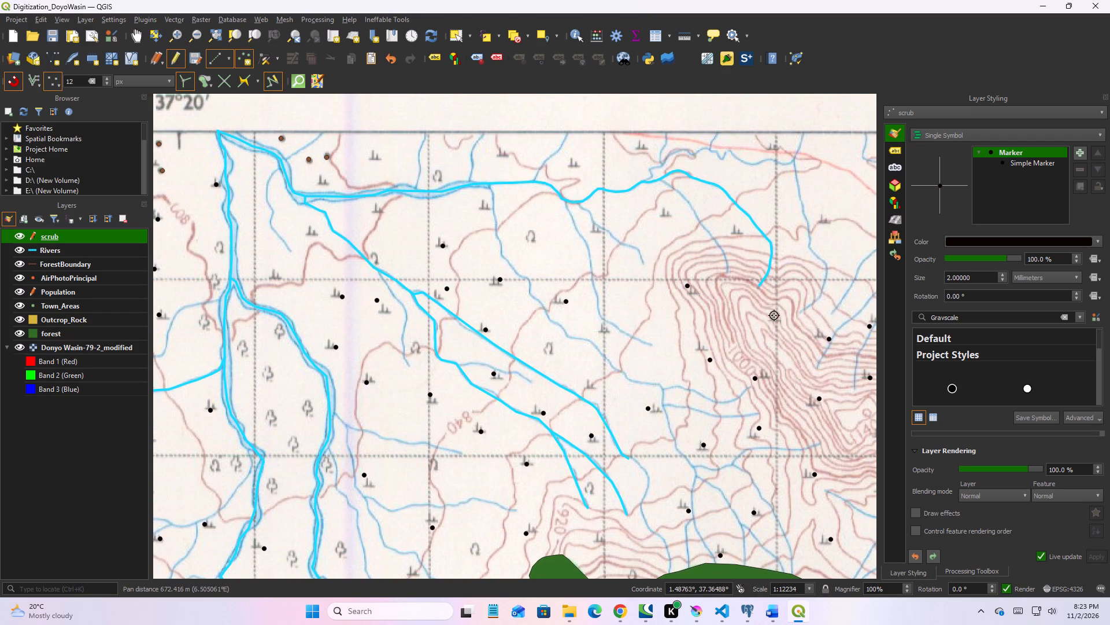
{"action": "left_click", "coordinate": [775, 316]}
{"action": "left_click", "coordinate": [731, 227]}
{"action": "left_click", "coordinate": [673, 220]}
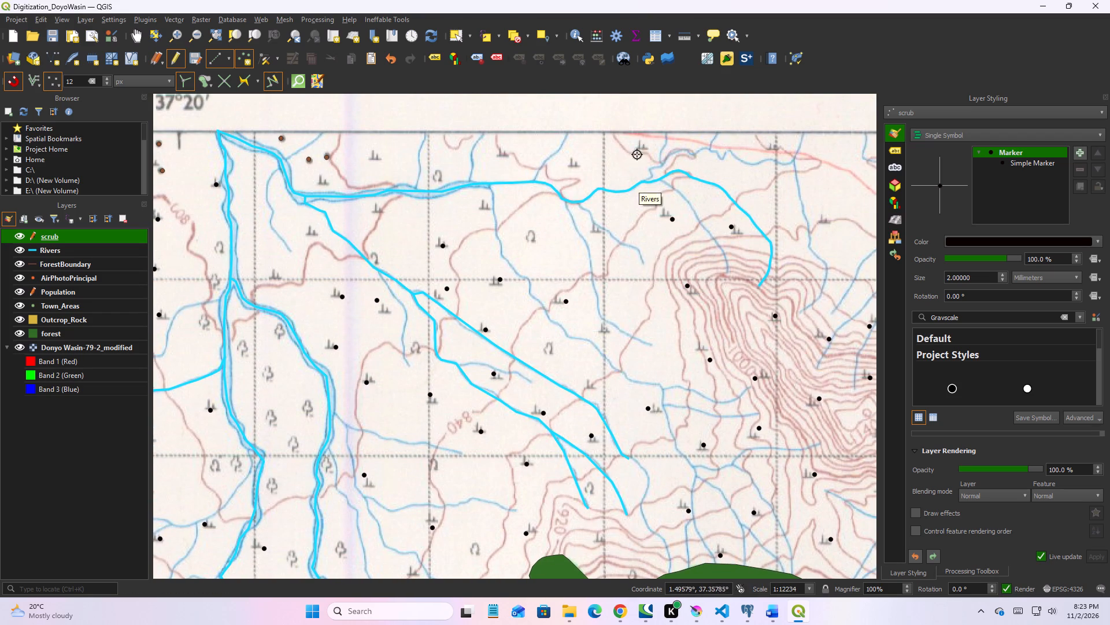
Add ten scrub points along both sides of the east-west river below the map's northern edge, working west to the main river.
{"action": "left_click", "coordinate": [647, 139]}
{"action": "left_click", "coordinate": [599, 237]}
{"action": "left_click", "coordinate": [576, 166]}
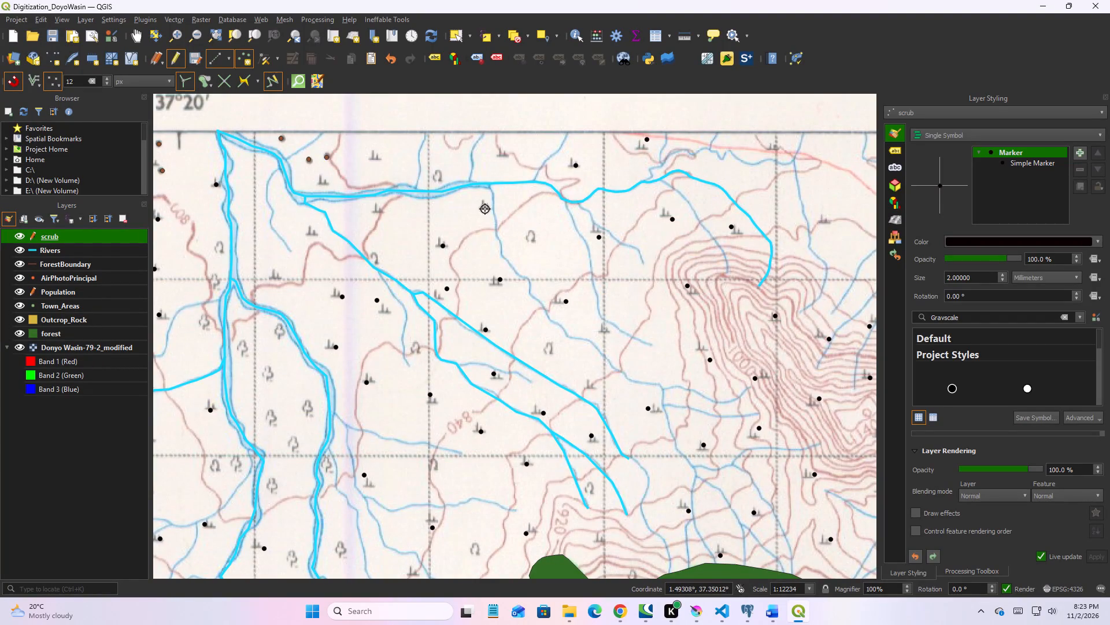
{"action": "left_click", "coordinate": [485, 209]}
{"action": "left_click", "coordinate": [501, 149]}
{"action": "left_click", "coordinate": [371, 161]}
{"action": "left_click", "coordinate": [368, 213]}
{"action": "left_click", "coordinate": [322, 182]}
{"action": "left_click", "coordinate": [319, 238]}
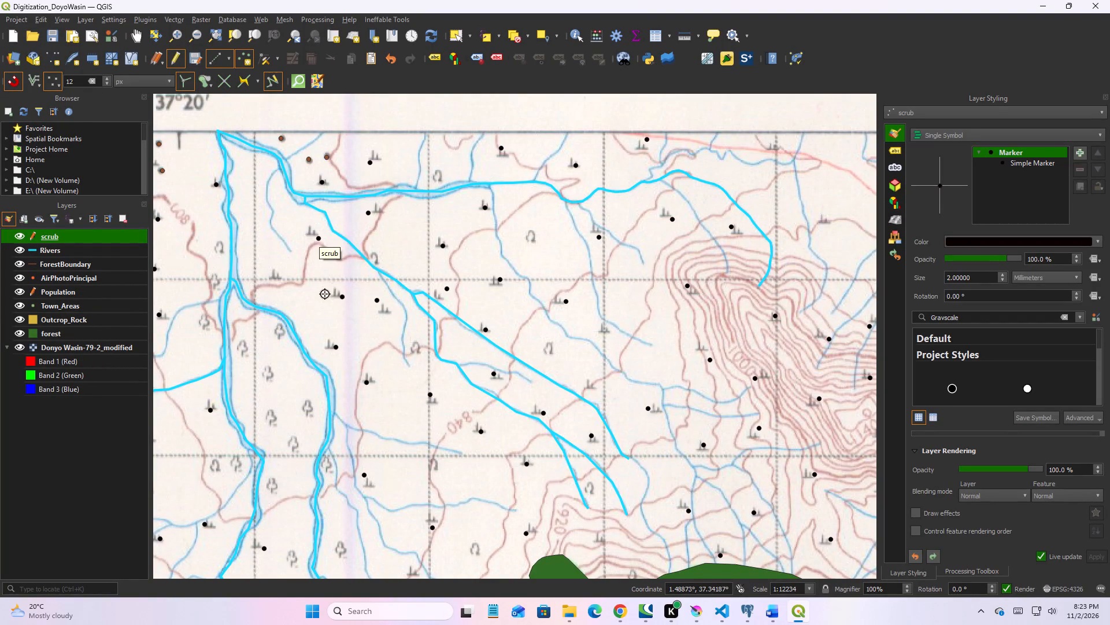
{"action": "left_click", "coordinate": [283, 278]}
Check the northern half of the map sheet from west to east, then the Herer area, for scrub symbols without points.
{"action": "scroll", "coordinate": [286, 288], "scroll_direction": "down", "scroll_amount": 5}
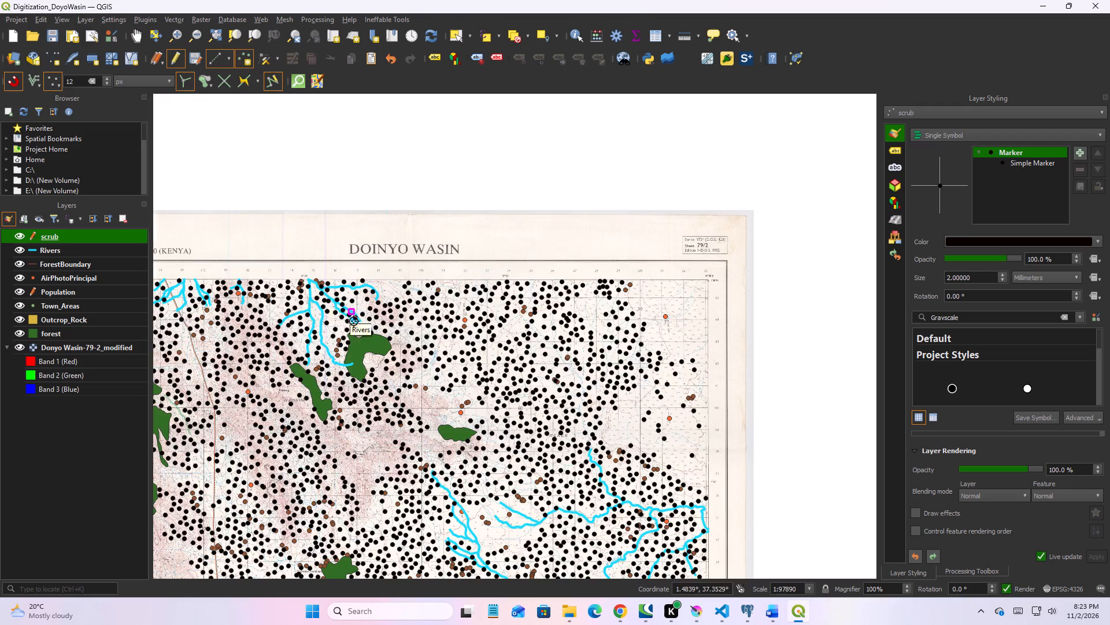
{"action": "middle_click_drag", "start_coordinate": [382, 411], "coordinate": [436, 335]}
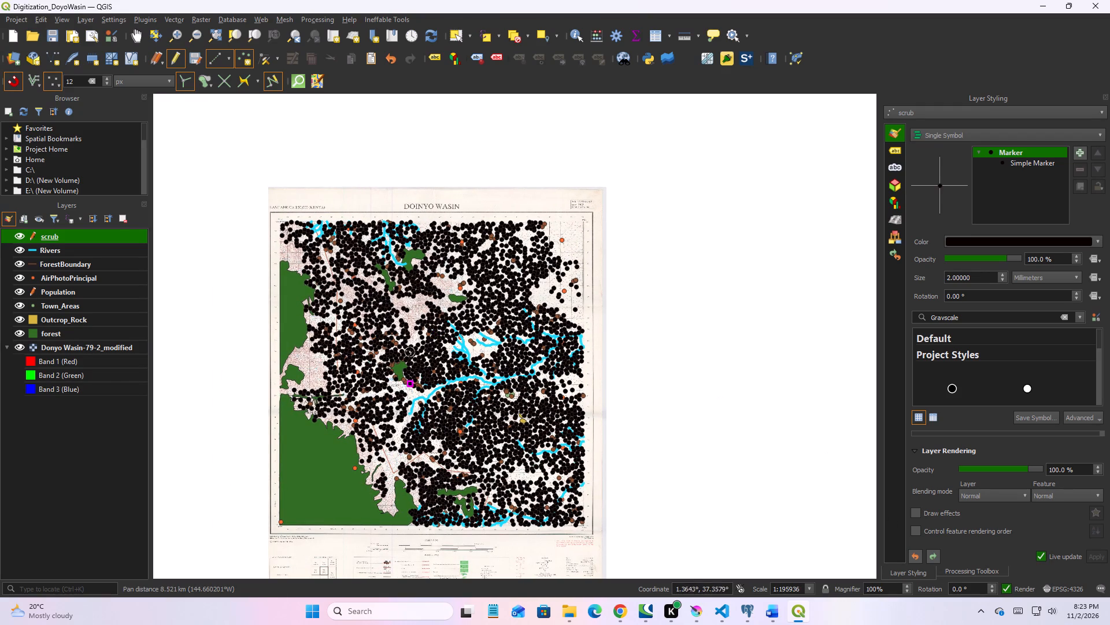
{"action": "middle_click_drag", "start_coordinate": [246, 260], "coordinate": [627, 215]}
{"action": "scroll", "coordinate": [687, 183], "scroll_direction": "up", "scroll_amount": 2}
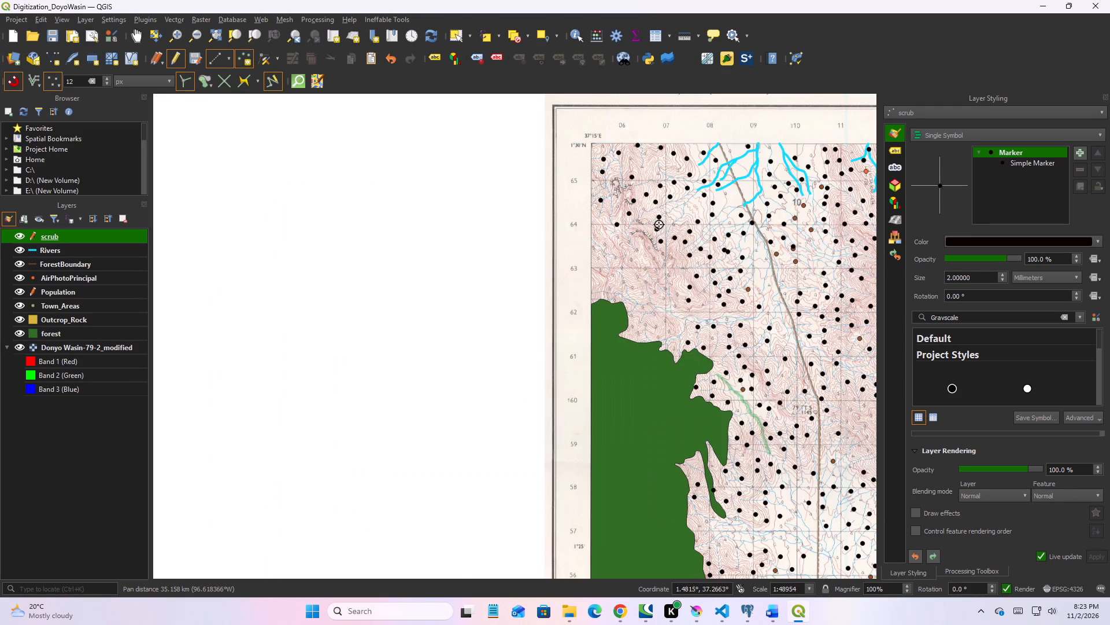
{"action": "scroll", "coordinate": [650, 306], "scroll_direction": "up", "scroll_amount": 1}
{"action": "middle_click_drag", "start_coordinate": [691, 297], "coordinate": [494, 332]}
{"action": "scroll", "coordinate": [494, 332], "scroll_direction": "up", "scroll_amount": 1}
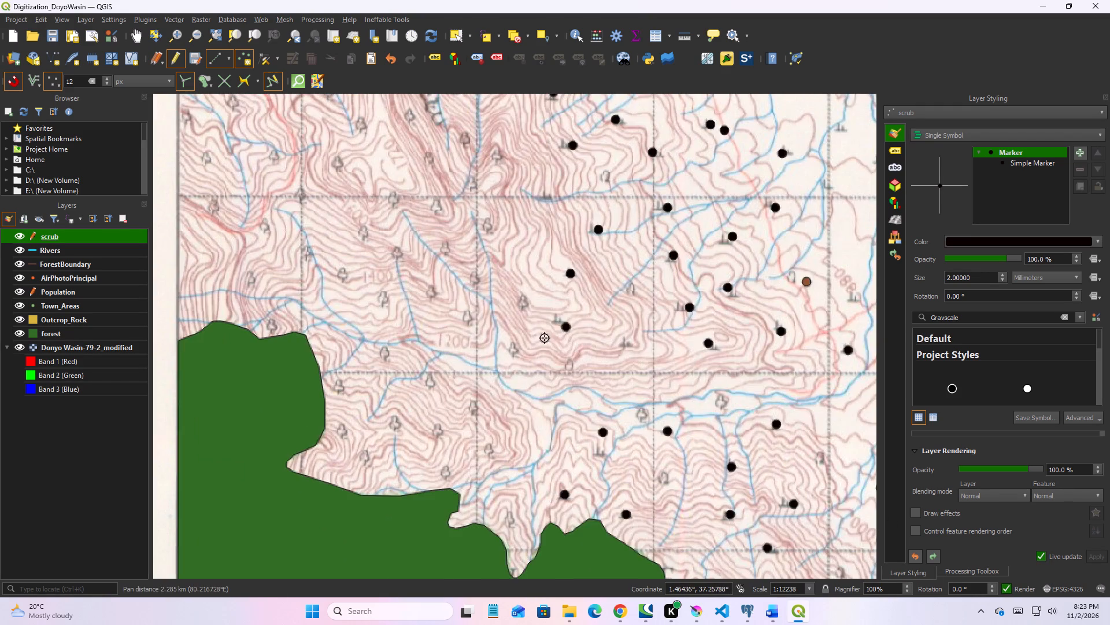
{"action": "scroll", "coordinate": [656, 341], "scroll_direction": "down", "scroll_amount": 2}
{"action": "middle_click_drag", "start_coordinate": [670, 347], "coordinate": [521, 354]}
{"action": "middle_click_drag", "start_coordinate": [735, 367], "coordinate": [482, 362]}
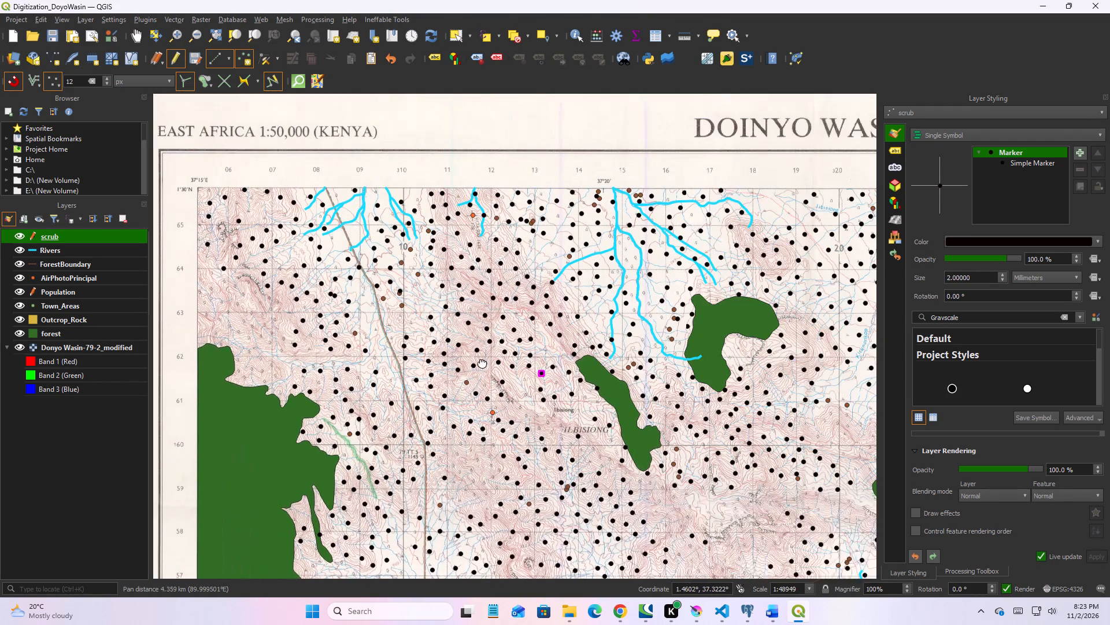
{"action": "middle_click_drag", "start_coordinate": [482, 362], "coordinate": [479, 362]}
{"action": "middle_click_drag", "start_coordinate": [610, 370], "coordinate": [430, 356]}
{"action": "middle_click_drag", "start_coordinate": [613, 369], "coordinate": [399, 358]}
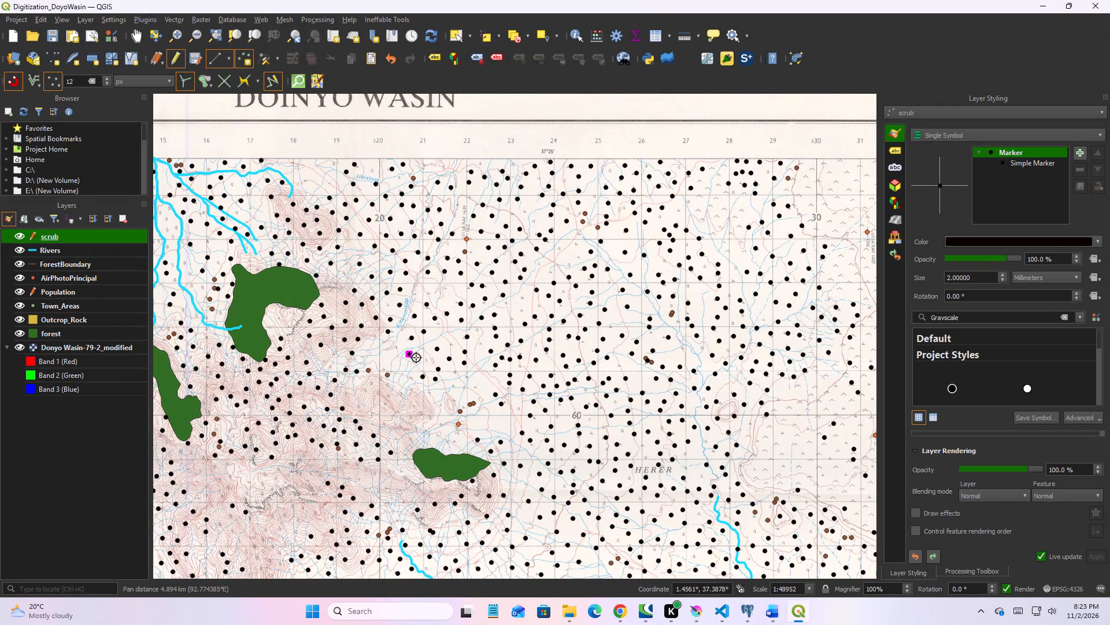
{"action": "middle_click_drag", "start_coordinate": [635, 339], "coordinate": [433, 362]}
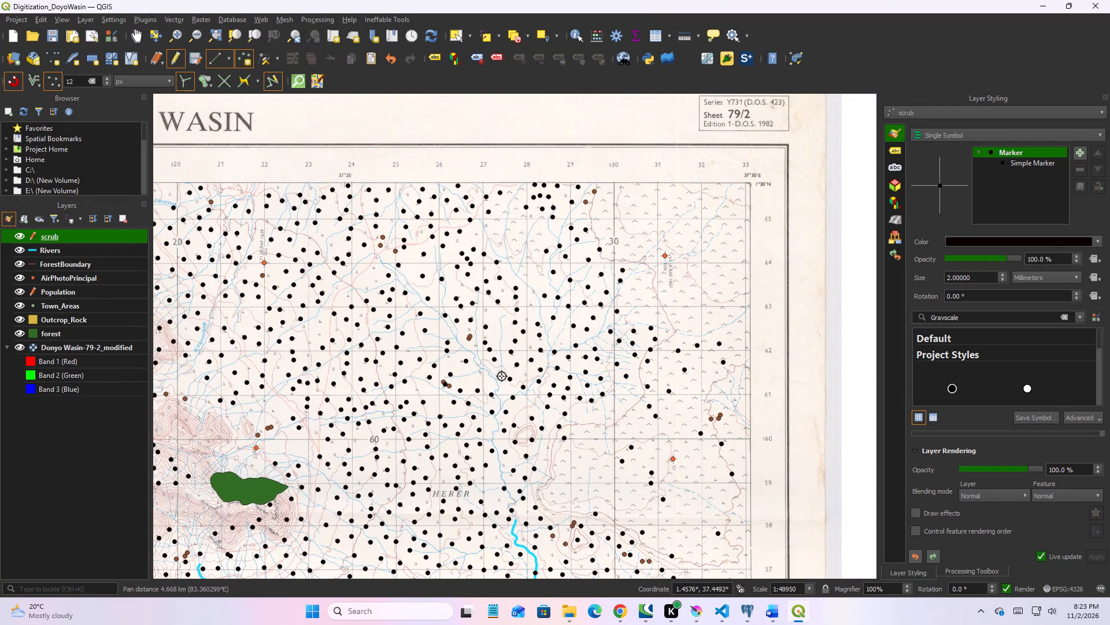
{"action": "middle_click_drag", "start_coordinate": [508, 394], "coordinate": [506, 319]}
{"action": "middle_click_drag", "start_coordinate": [507, 400], "coordinate": [588, 299]}
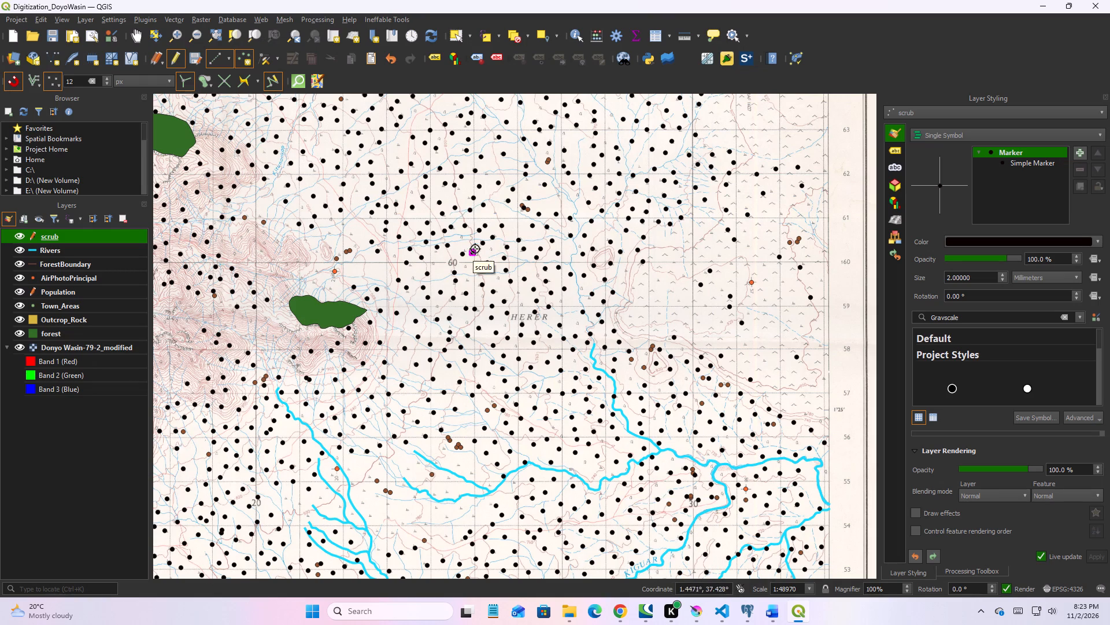
Save the Digitization_DoyoWasin project.
{"action": "key", "text": "ctrl+s"}
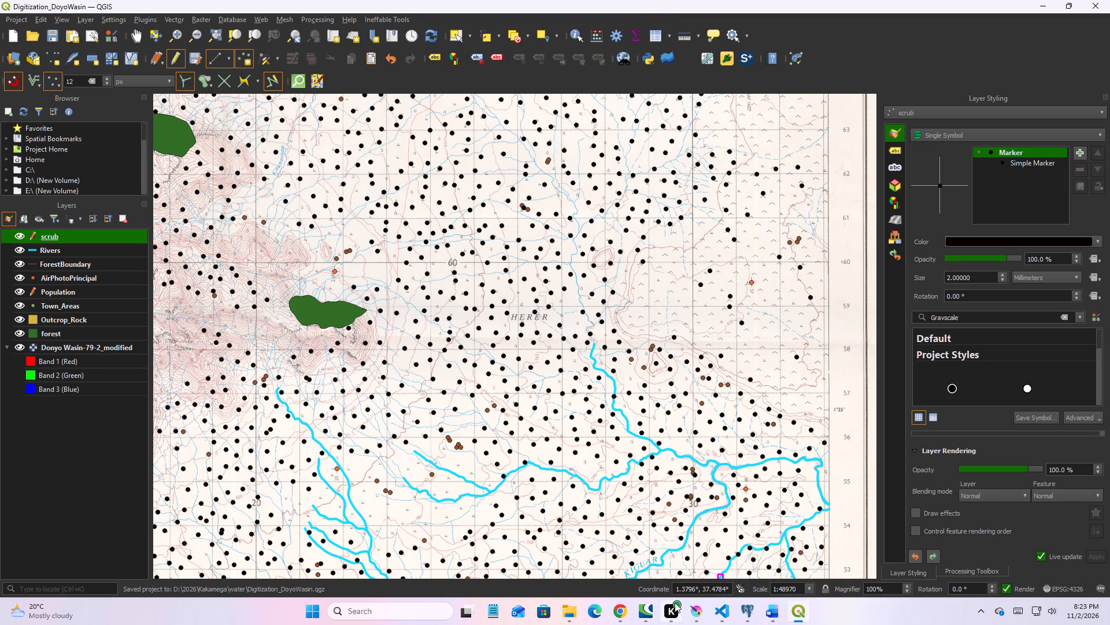